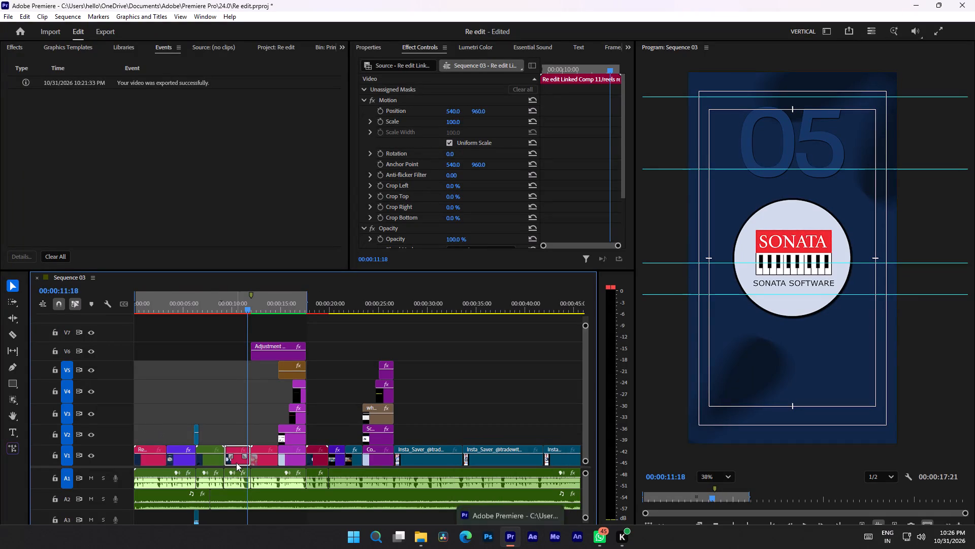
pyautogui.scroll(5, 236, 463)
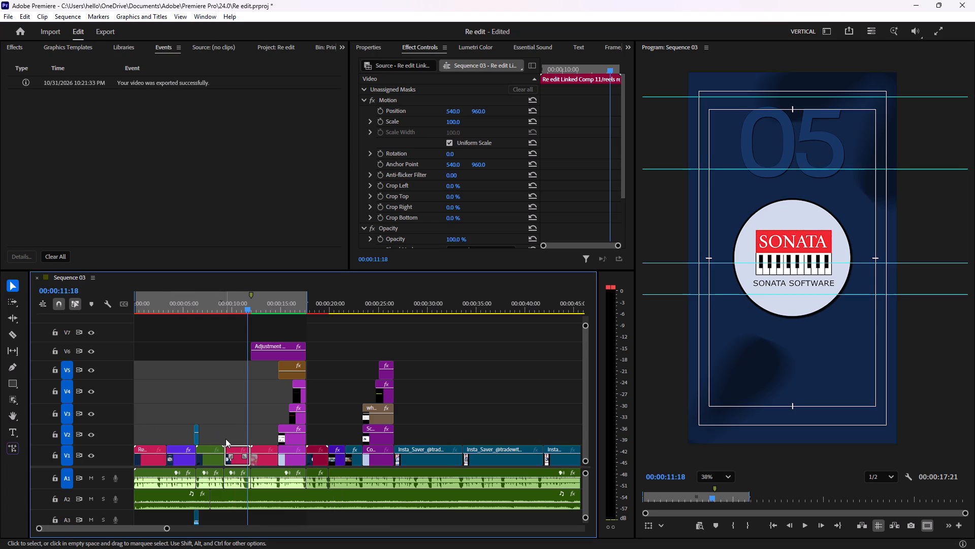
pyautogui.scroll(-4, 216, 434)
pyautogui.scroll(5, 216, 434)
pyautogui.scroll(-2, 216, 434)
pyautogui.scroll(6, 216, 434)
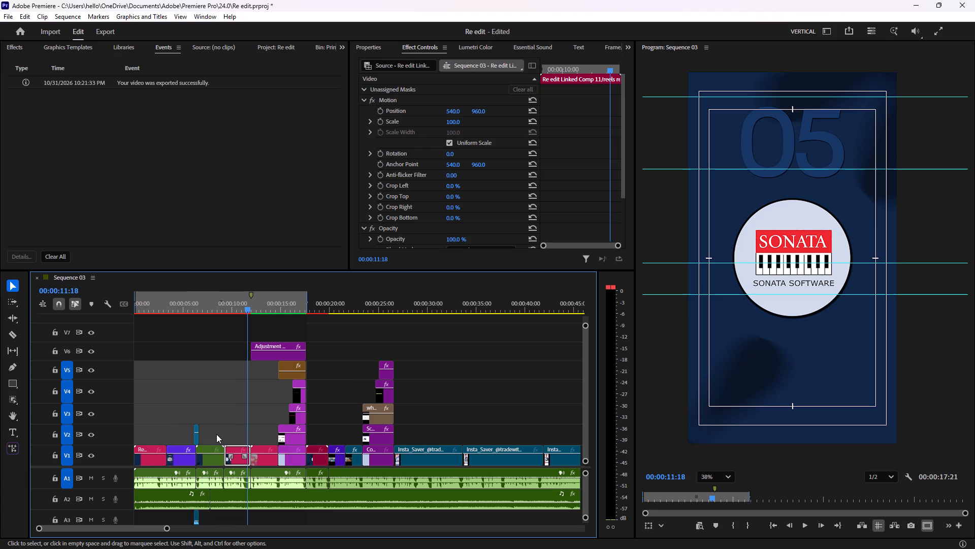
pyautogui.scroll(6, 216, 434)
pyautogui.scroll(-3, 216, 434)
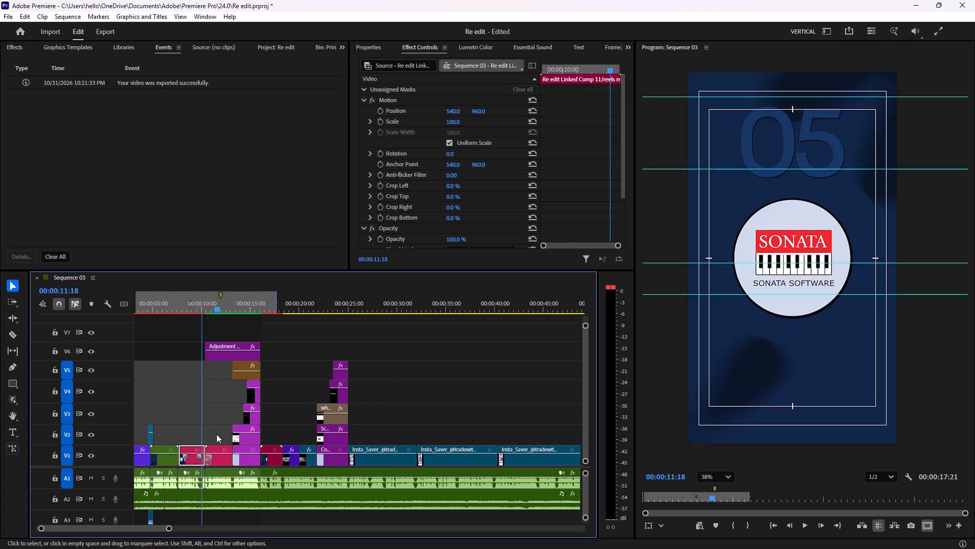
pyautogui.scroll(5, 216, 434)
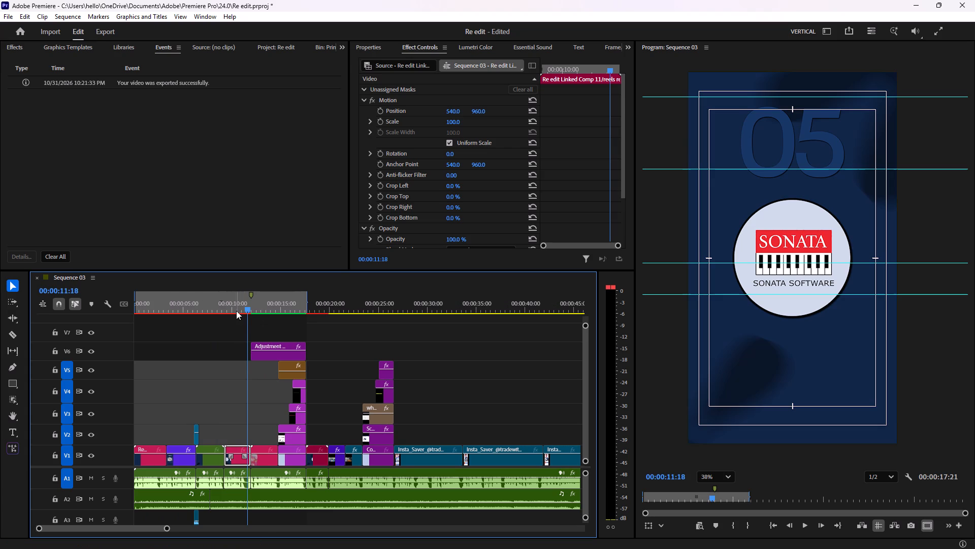
# Review Sequence 03 by scrubbing the Sonata logo clip and the opening clip, and play from 00:00:02:24 into the second clip.
pyautogui.moveTo(249, 310); pyautogui.dragTo(238, 310)
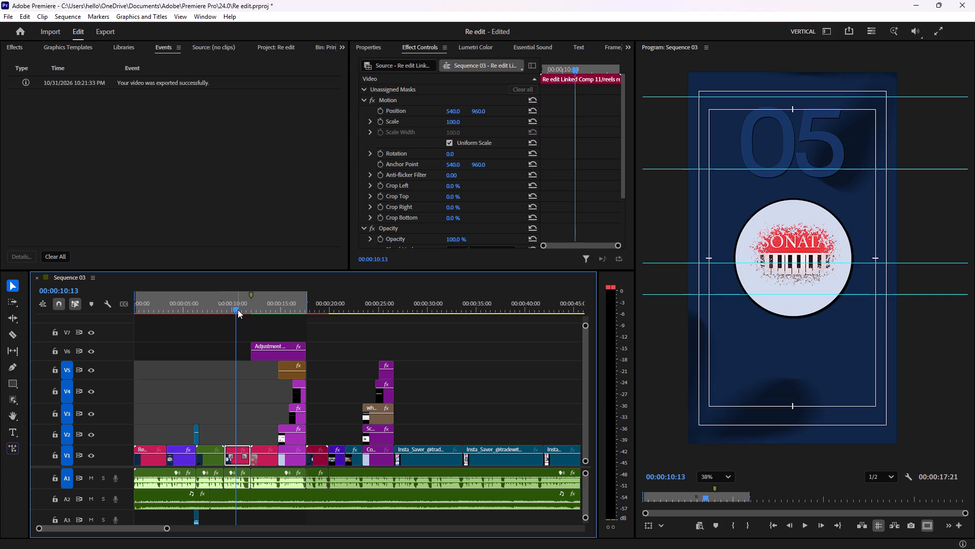
pyautogui.scroll(7, 235, 368)
pyautogui.scroll(-6, 185, 358)
pyautogui.scroll(15, 179, 368)
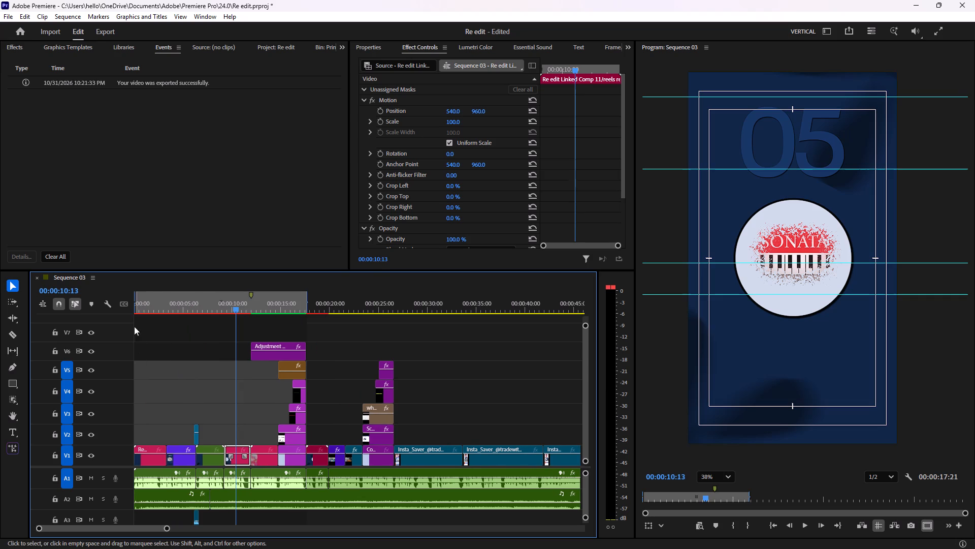
pyautogui.click(144, 307)
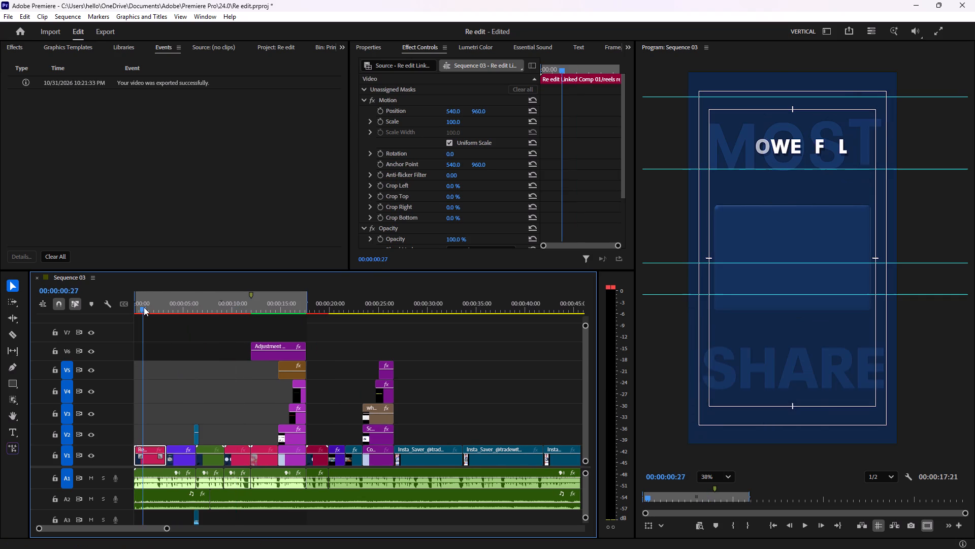
pyautogui.moveTo(144, 307); pyautogui.dragTo(162, 310)
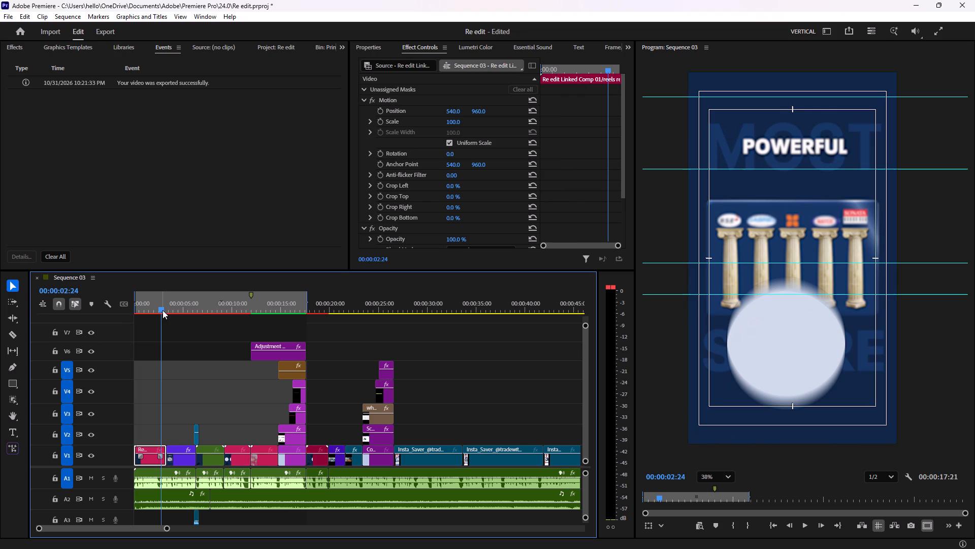
pyautogui.press('space')
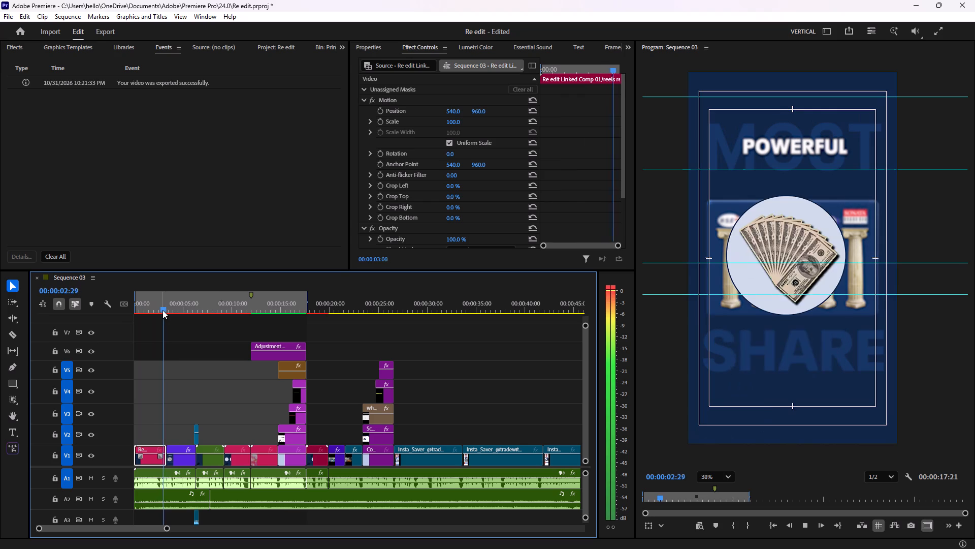
pyautogui.press('space')
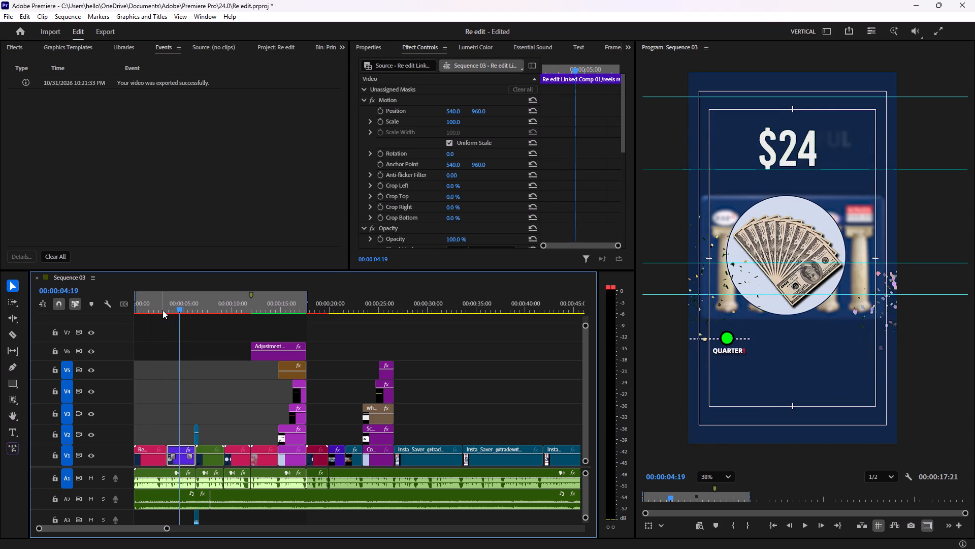
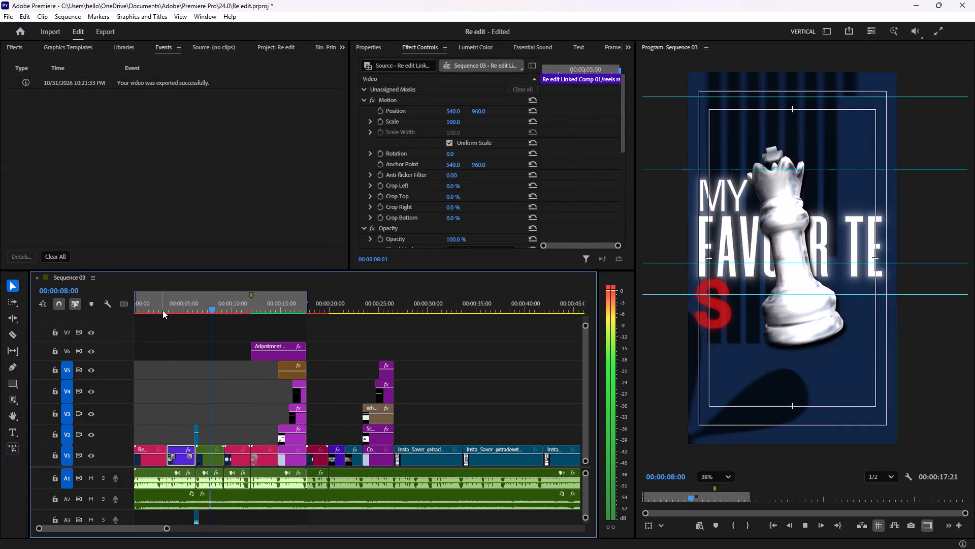
# Stop the sequence playback at 00:00:09:06, at the end of the chess-piece title clip.
pyautogui.press('space')
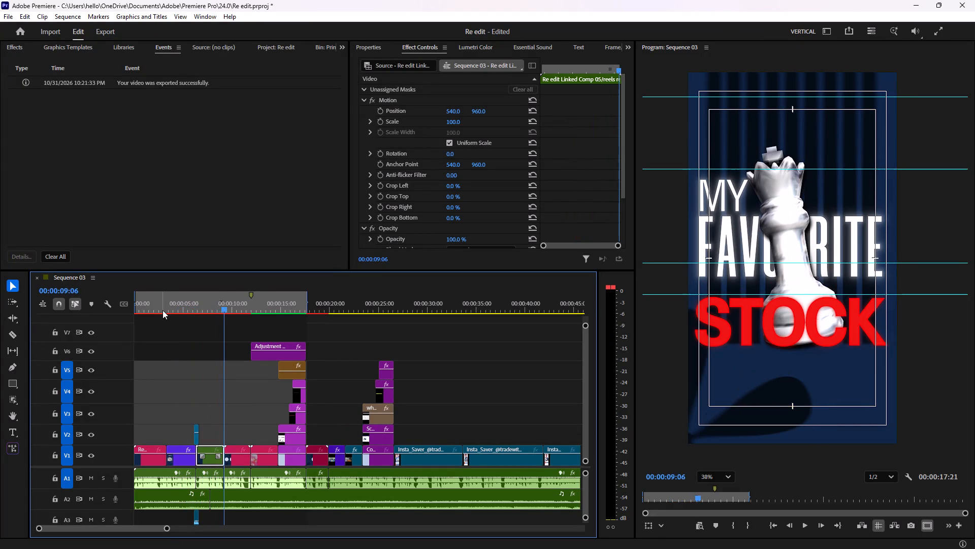
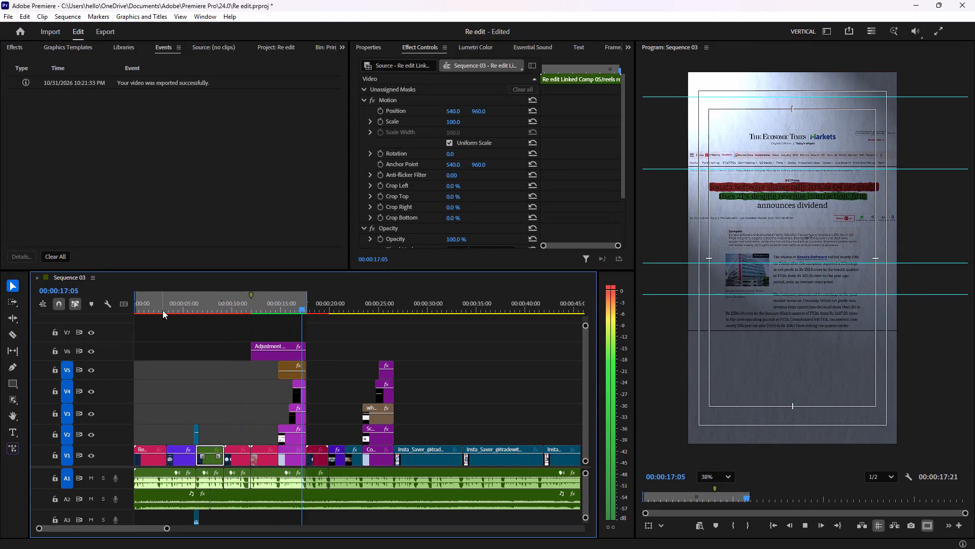
# Stop the sequence playback at 00:00:18:04, on the dark blue clip with the large white circle.
pyautogui.press('space')
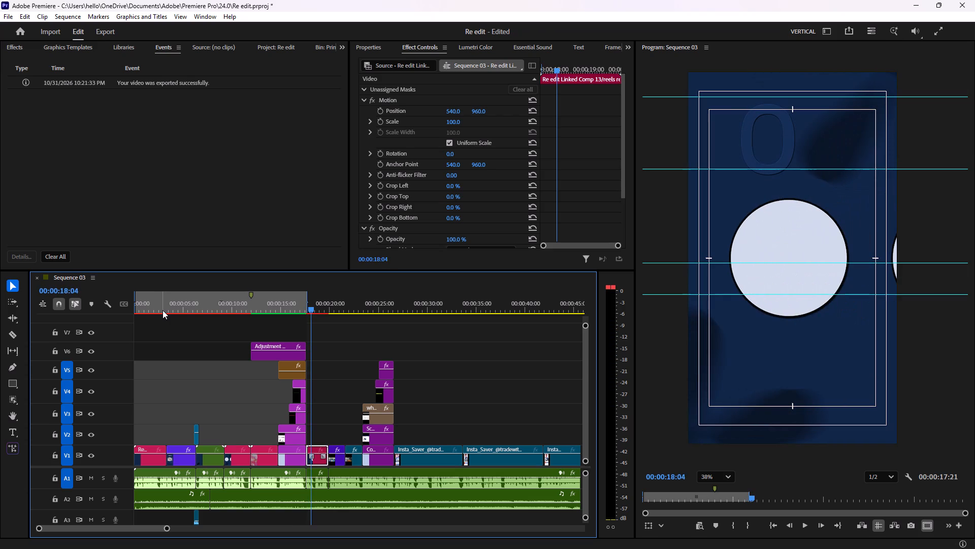
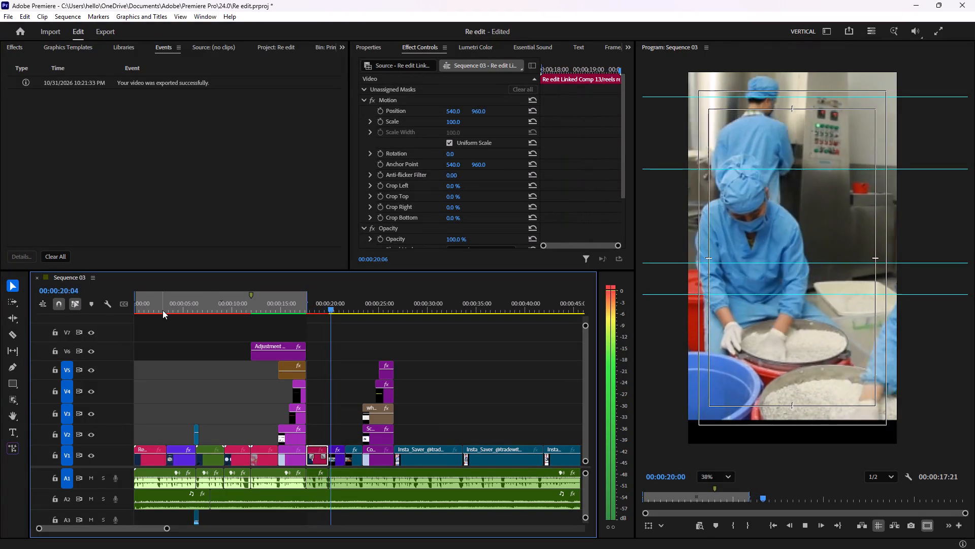
# Stop playback and reframe the blue-gowned workers clip at 00:00:20:10 with vertical position 954 and scale 322, filling the vertical frame.
pyautogui.press('space')
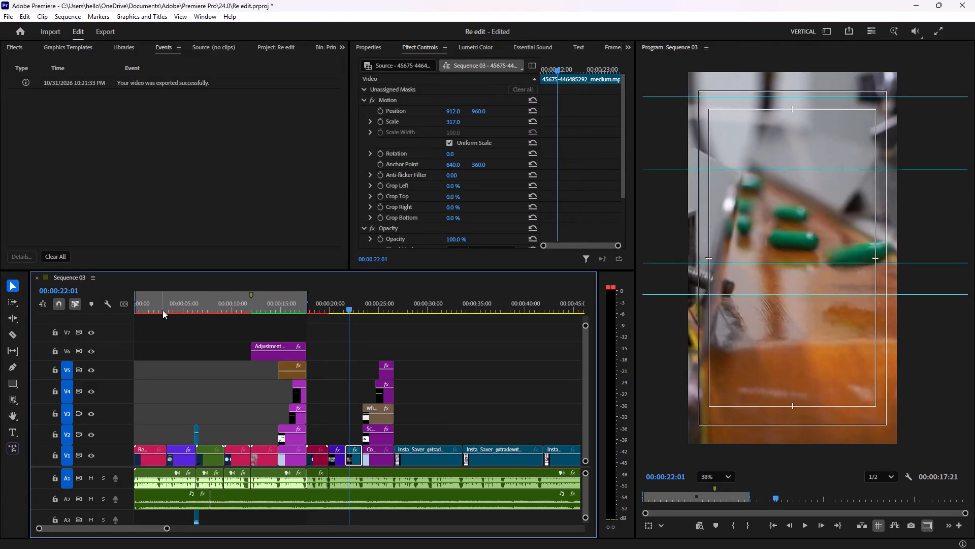
pyautogui.click(334, 309)
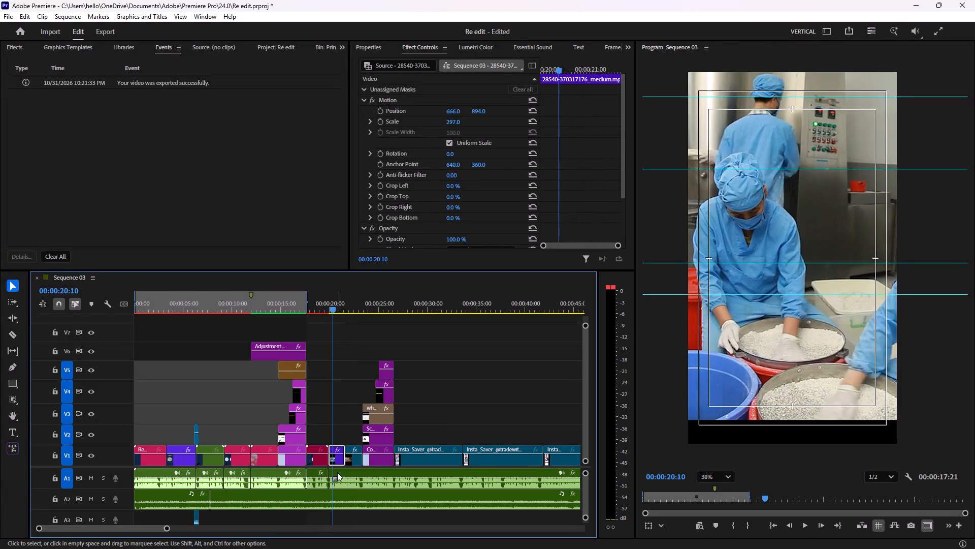
pyautogui.click(340, 457)
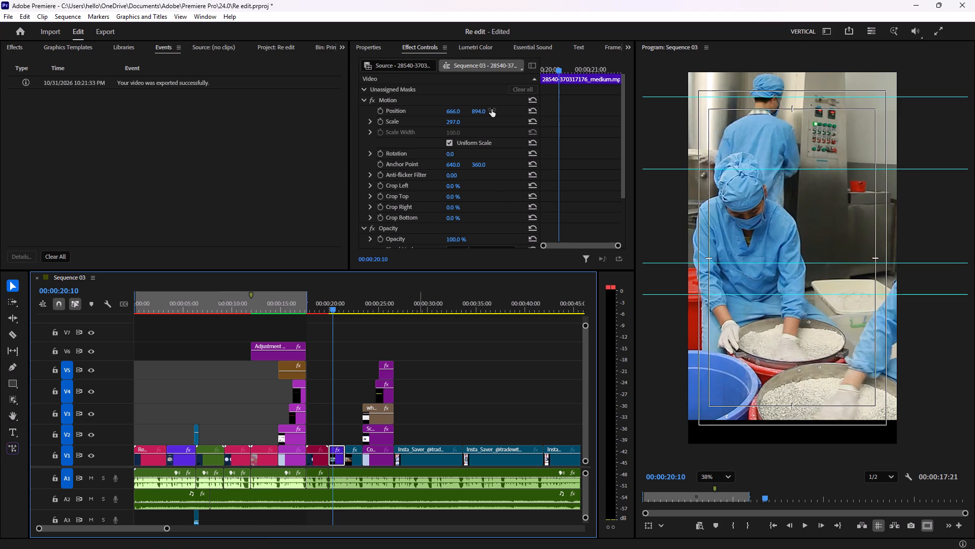
pyautogui.moveTo(481, 113); pyautogui.dragTo(505, 112)
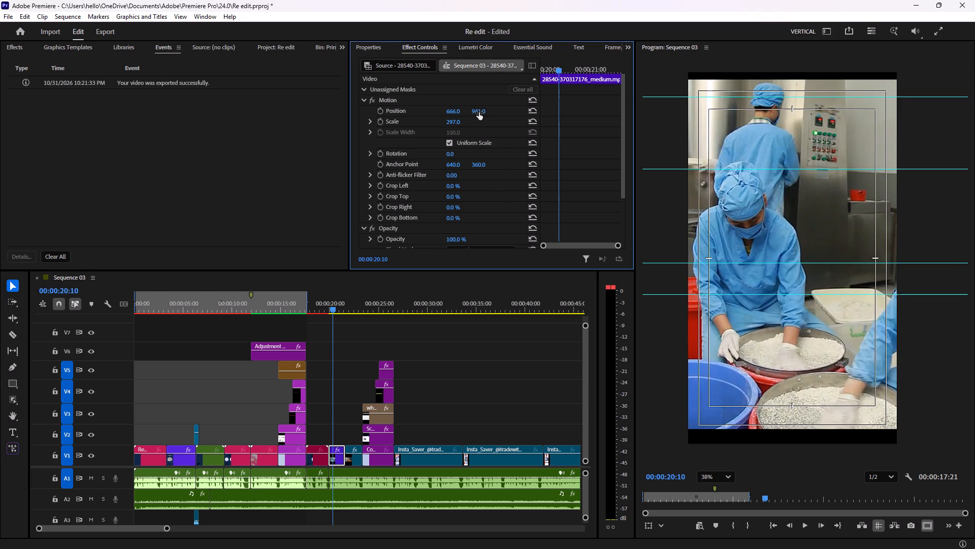
pyautogui.moveTo(479, 112); pyautogui.dragTo(486, 114)
pyautogui.moveTo(451, 121); pyautogui.dragTo(459, 121)
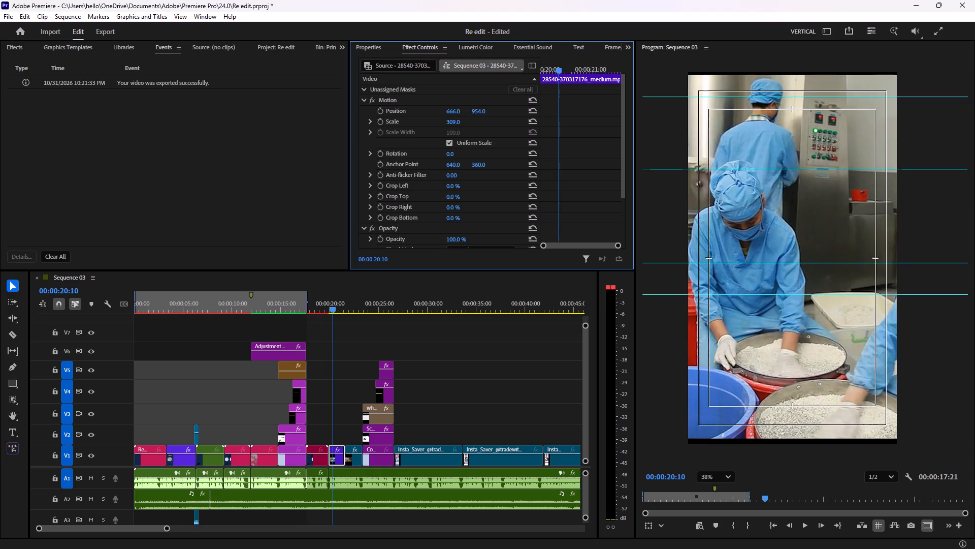
pyautogui.moveTo(459, 121); pyautogui.dragTo(464, 121)
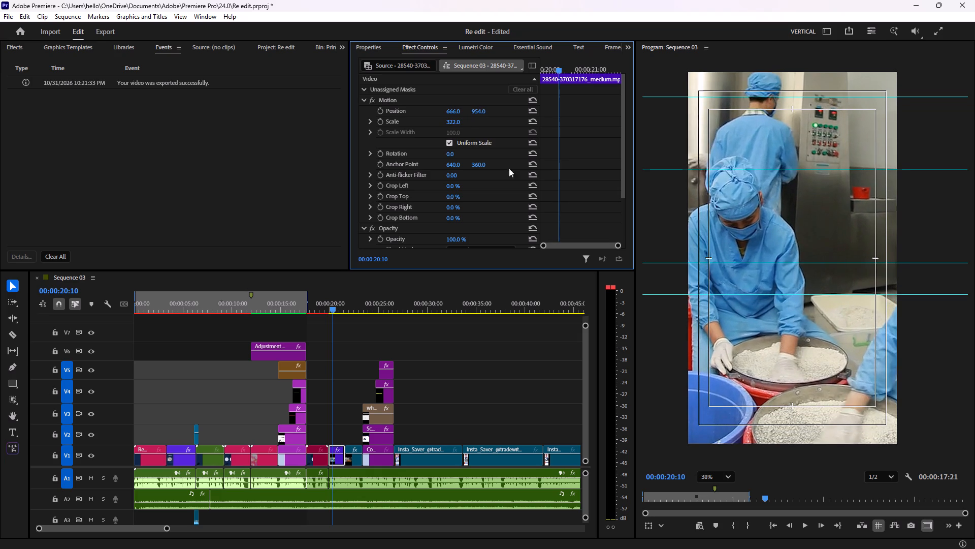
# Review the 04 NATCO logo clip backwards from 00:00:19:22 to 00:00:18:18.
pyautogui.moveTo(332, 309); pyautogui.dragTo(327, 308)
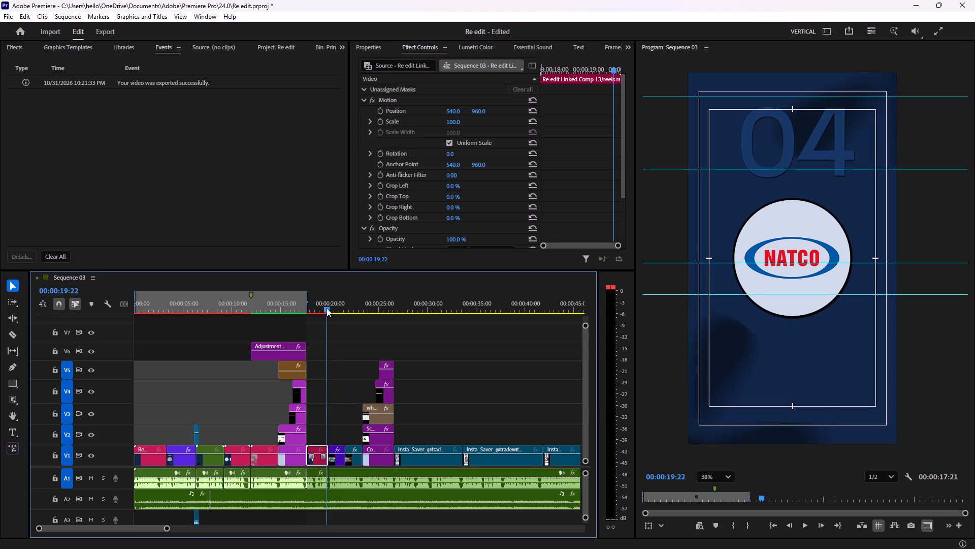
pyautogui.moveTo(327, 308); pyautogui.dragTo(315, 309)
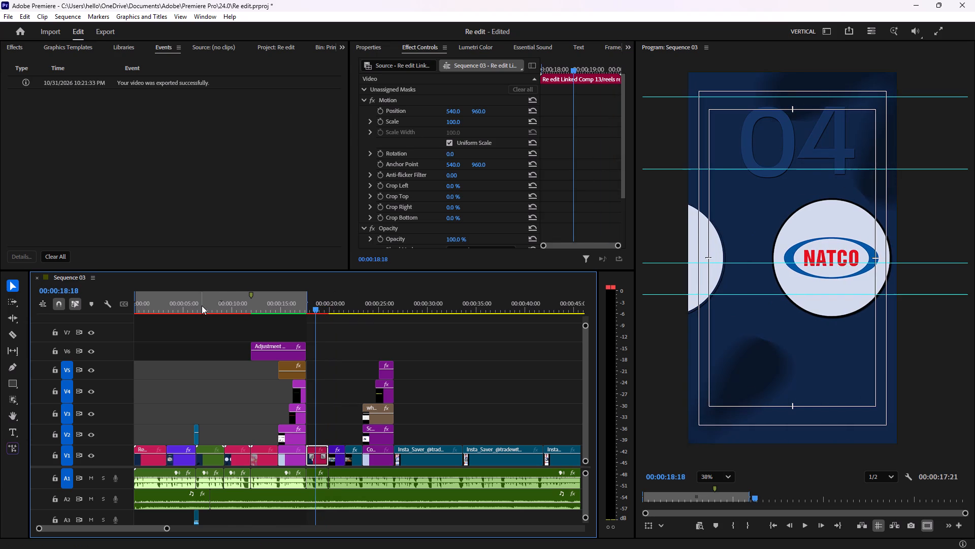
pyautogui.scroll(5, 193, 382)
pyautogui.scroll(-4, 195, 377)
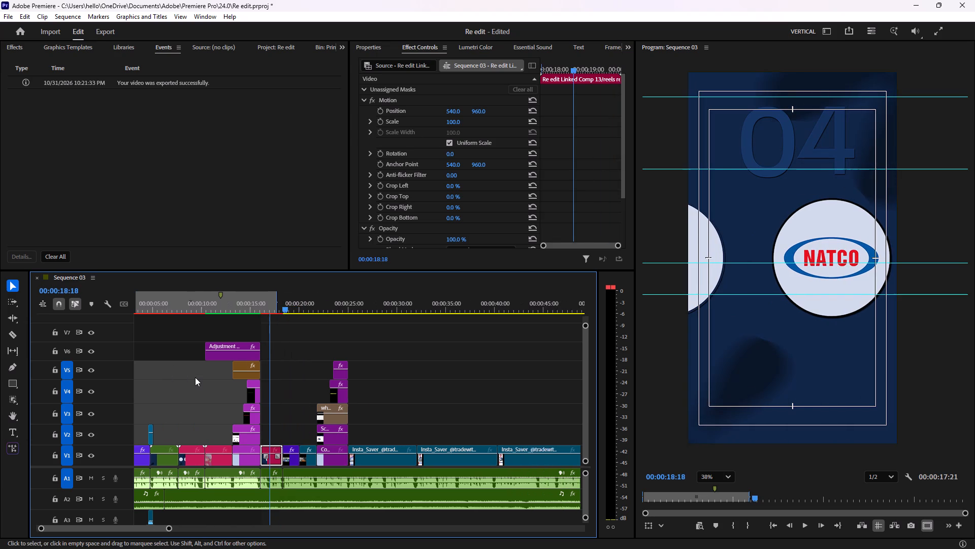
pyautogui.scroll(-3, 195, 377)
pyautogui.scroll(14, 195, 377)
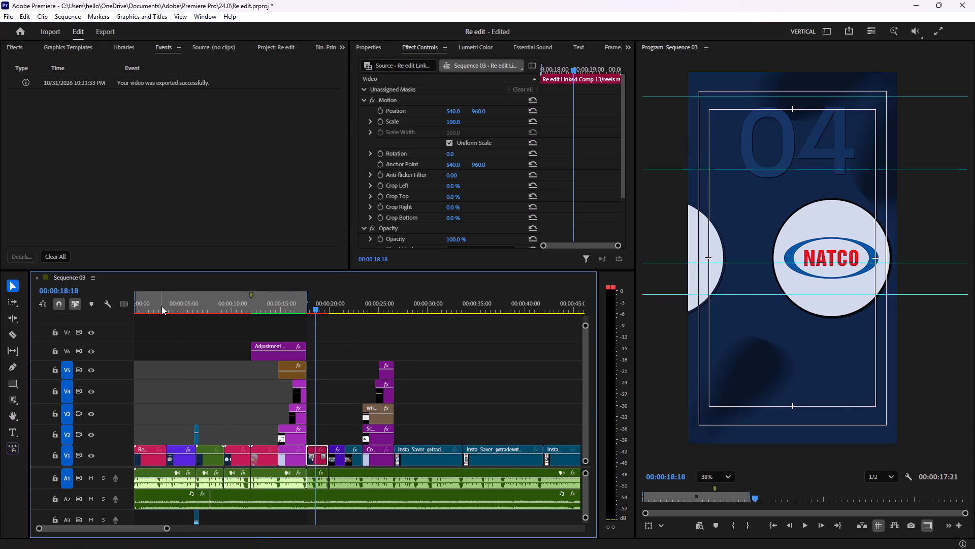
# Spot-check the reel from 00:00:00:00 through the red clip and green-capsule clip to the Natco Pharma article at 00:00:25:25.
pyautogui.click(161, 306)
pyautogui.moveTo(160, 307); pyautogui.dragTo(140, 308)
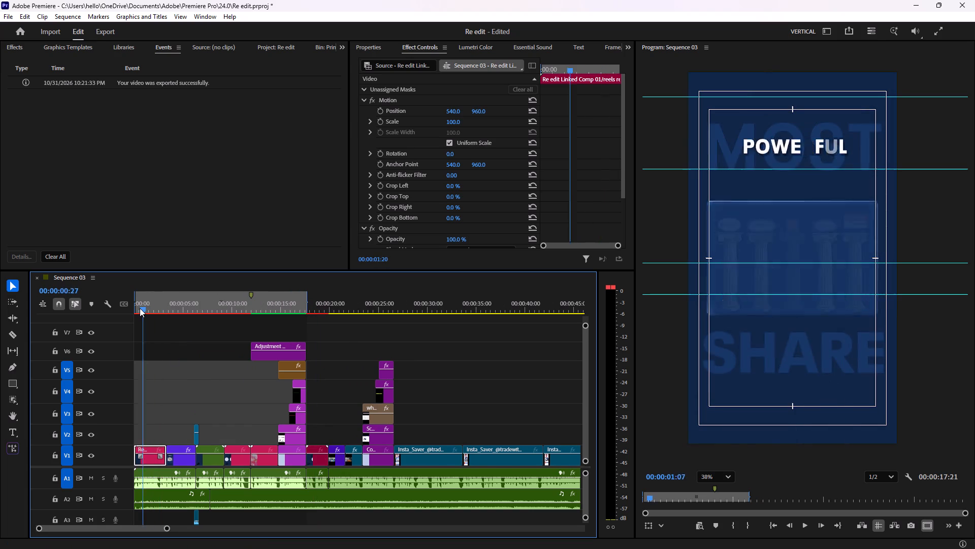
pyautogui.moveTo(140, 308); pyautogui.dragTo(129, 308)
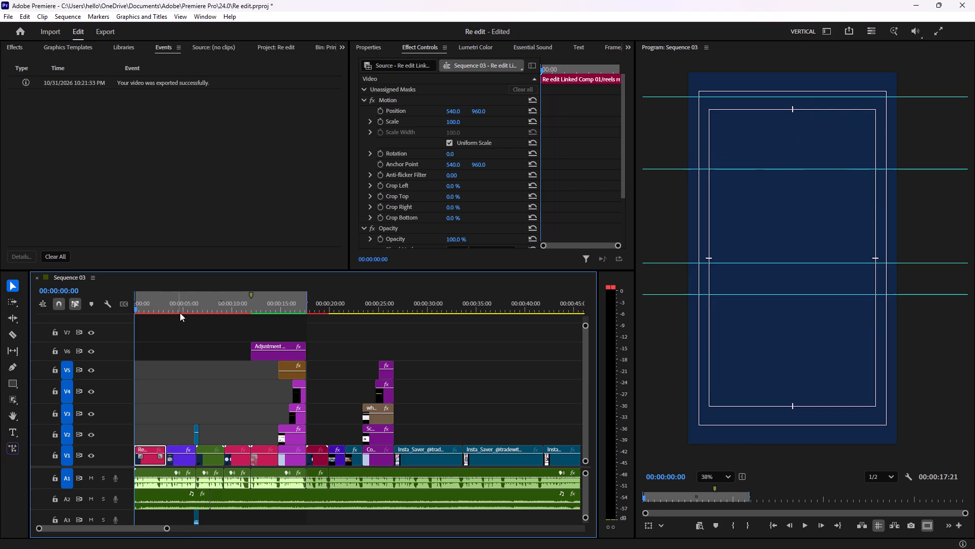
pyautogui.click(257, 308)
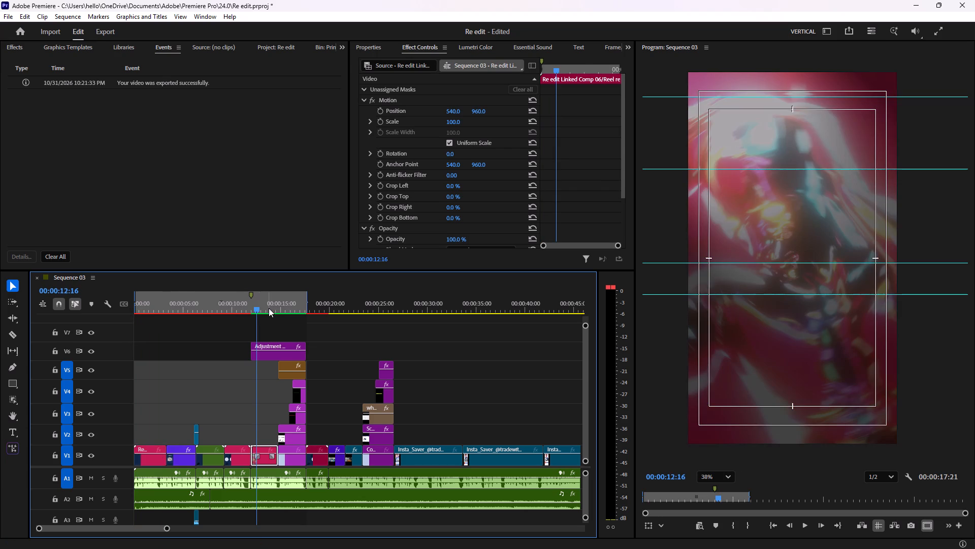
pyautogui.click(280, 308)
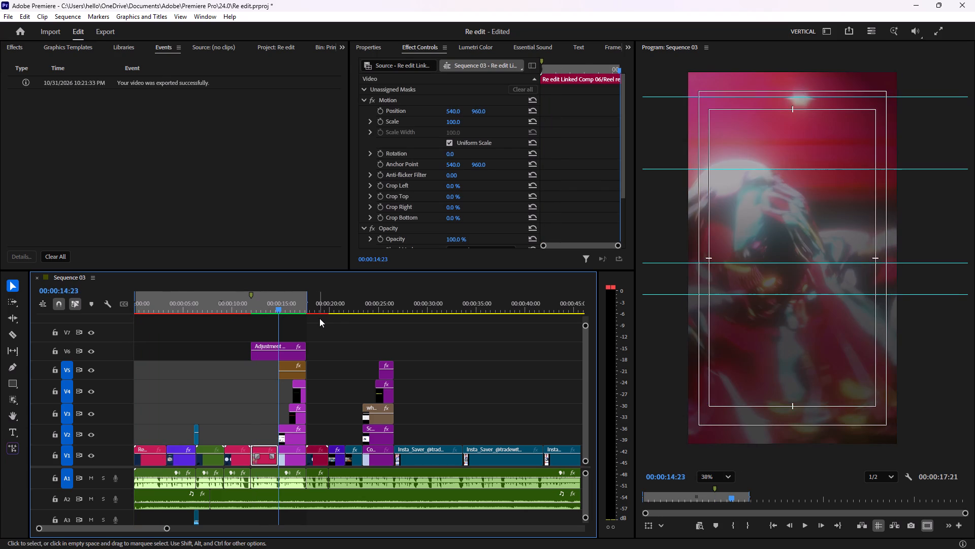
pyautogui.click(331, 312)
pyautogui.click(347, 311)
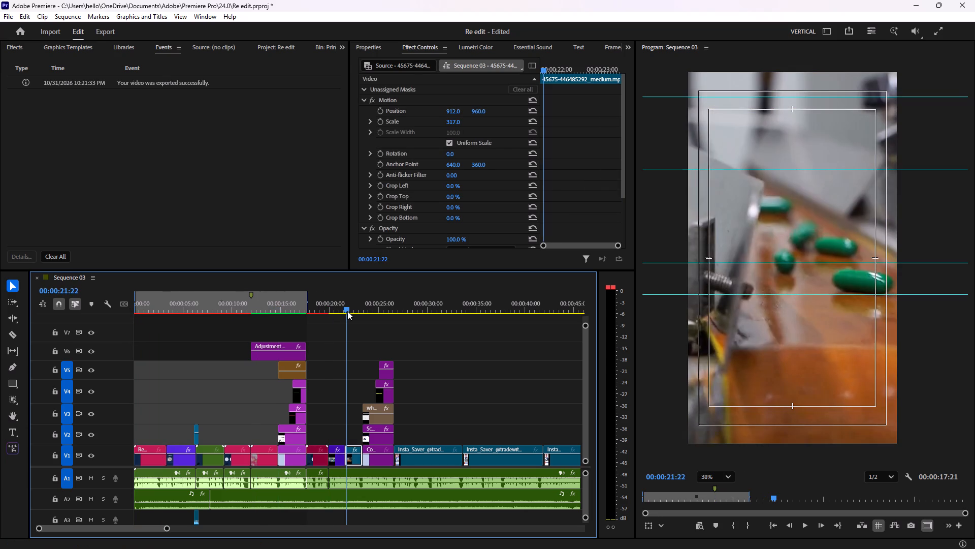
pyautogui.click(374, 312)
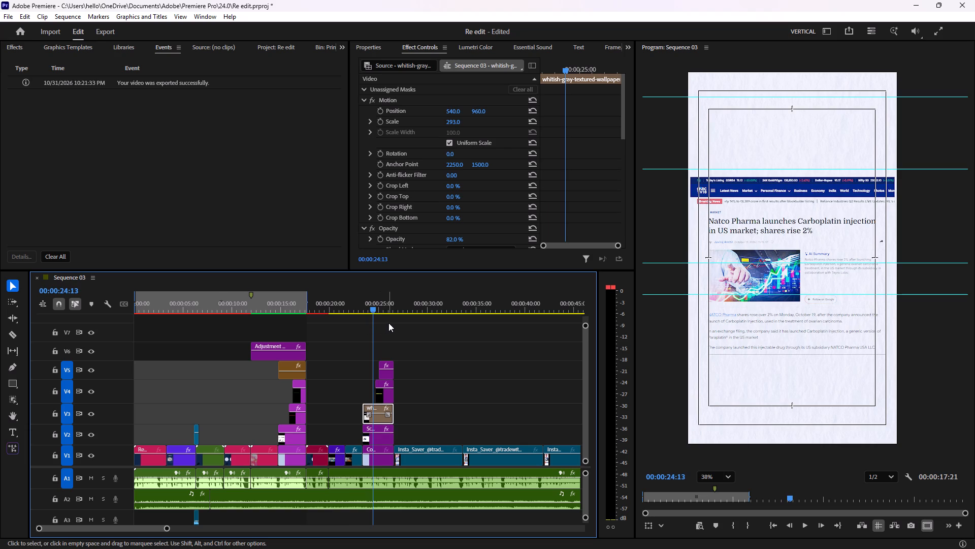
pyautogui.click(387, 308)
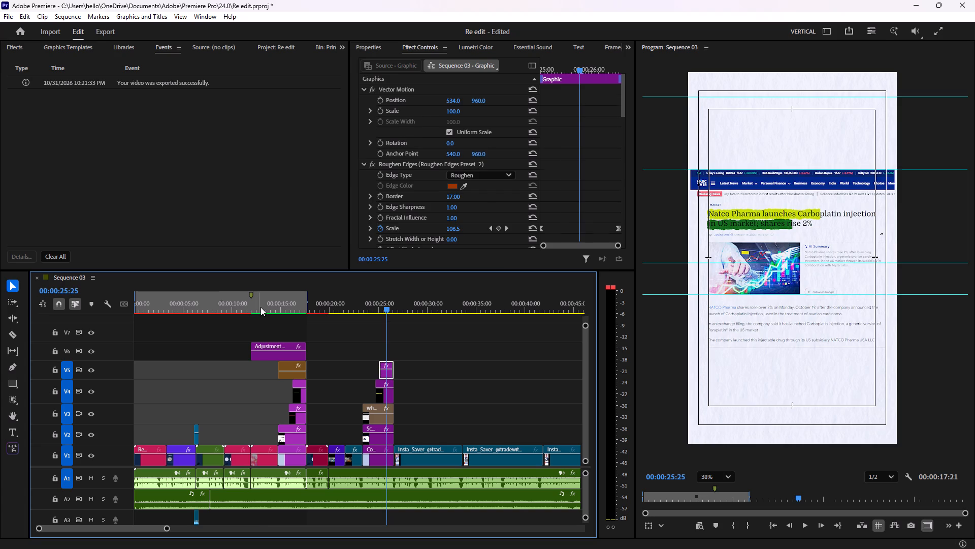
# Compare the highlight animation on the Economic Times article around 00:00:16:24 with the Natco Pharma article up to 00:00:26:06.
pyautogui.click(261, 307)
pyautogui.click(278, 309)
pyautogui.click(293, 301)
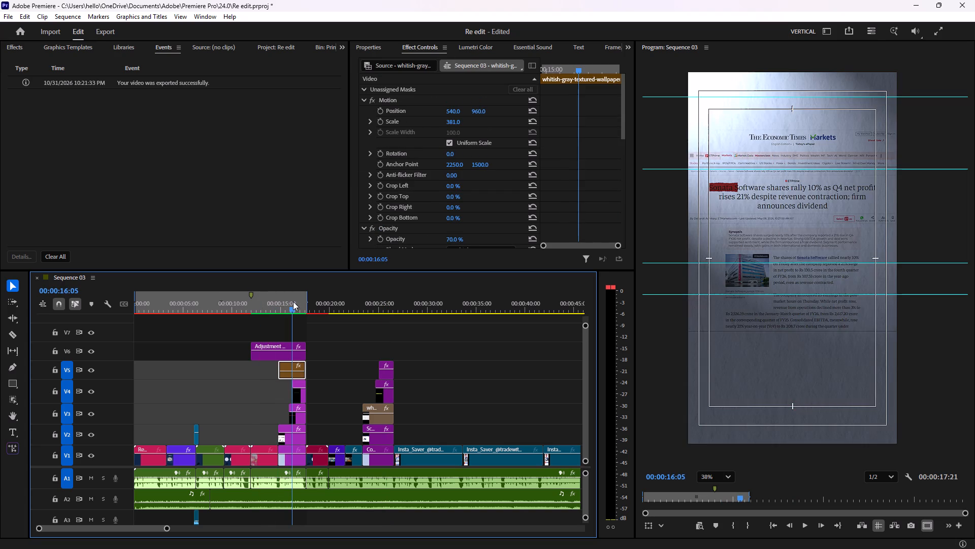
pyautogui.moveTo(293, 307); pyautogui.dragTo(300, 306)
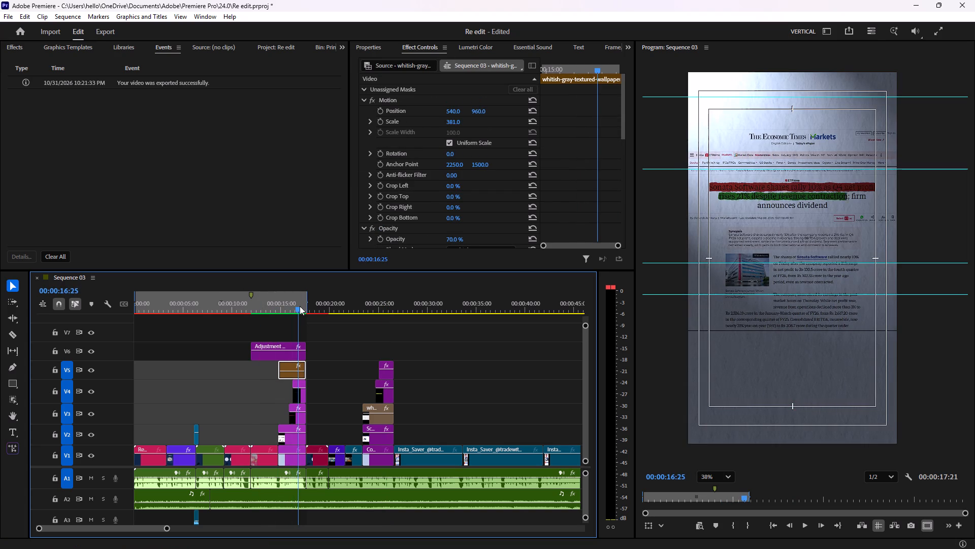
pyautogui.moveTo(300, 306); pyautogui.dragTo(299, 307)
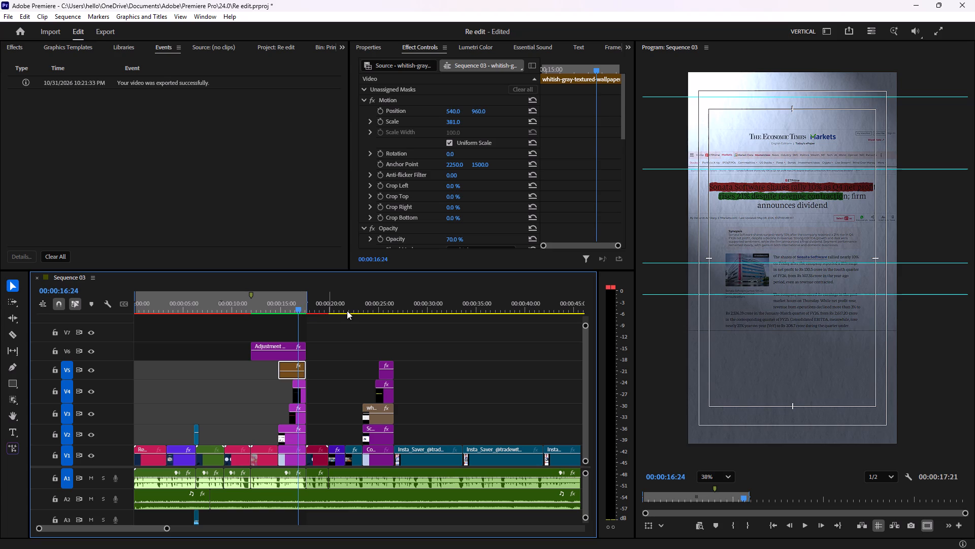
pyautogui.click(344, 307)
pyautogui.click(355, 307)
pyautogui.click(369, 307)
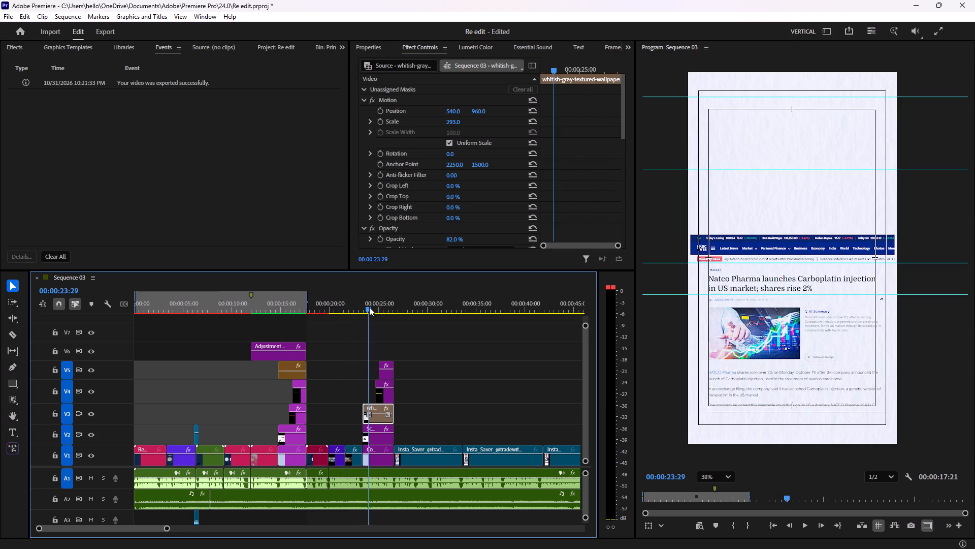
pyautogui.click(376, 309)
pyautogui.moveTo(372, 309); pyautogui.dragTo(388, 309)
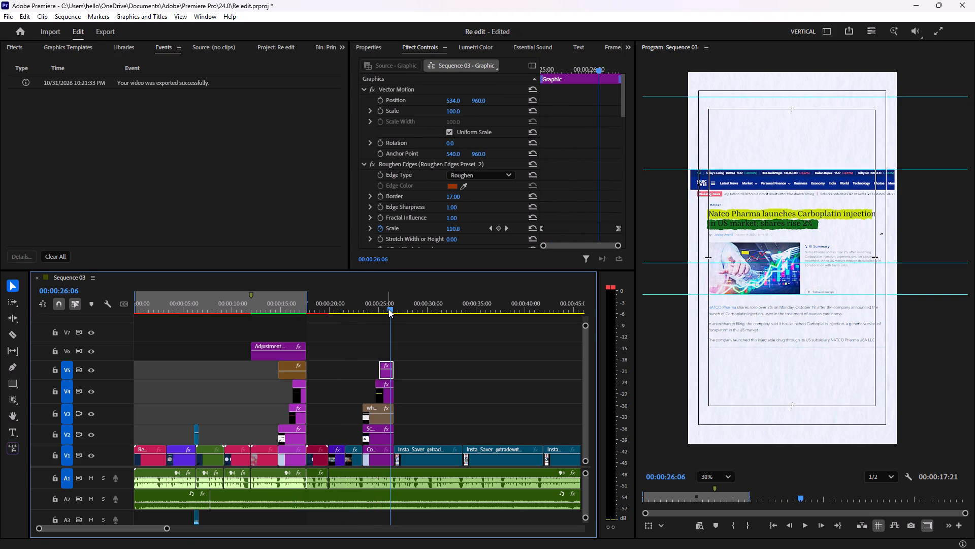
# Examine the highlighted Natco Pharma headline up close in the preview at 00:00:26:06.
pyautogui.scroll(5, 803, 271)
pyautogui.scroll(3, 765, 220)
pyautogui.scroll(-3, 765, 220)
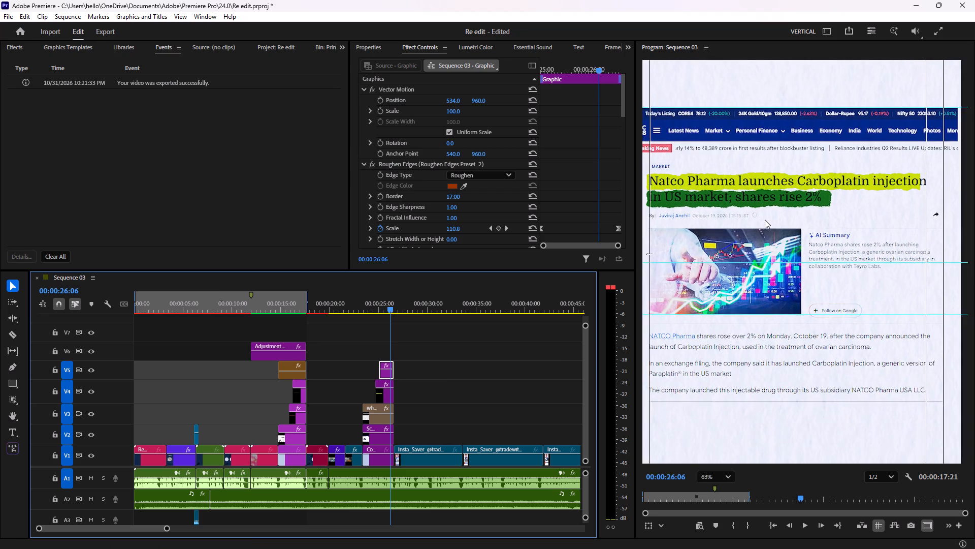
pyautogui.scroll(-3, 765, 220)
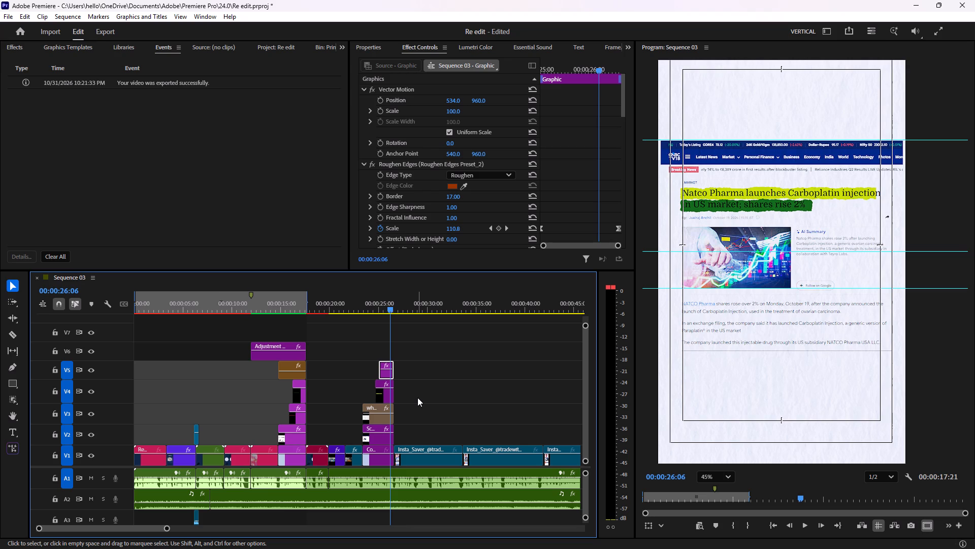
# Examine the timeline's layer stack for the Economic Times article and the clips before and after it.
pyautogui.scroll(5, 315, 382)
pyautogui.keyDown('alt'); pyautogui.scroll(20, 315, 382); pyautogui.keyUp('alt')
pyautogui.keyDown('alt'); pyautogui.scroll(4, 315, 382); pyautogui.keyUp('alt')
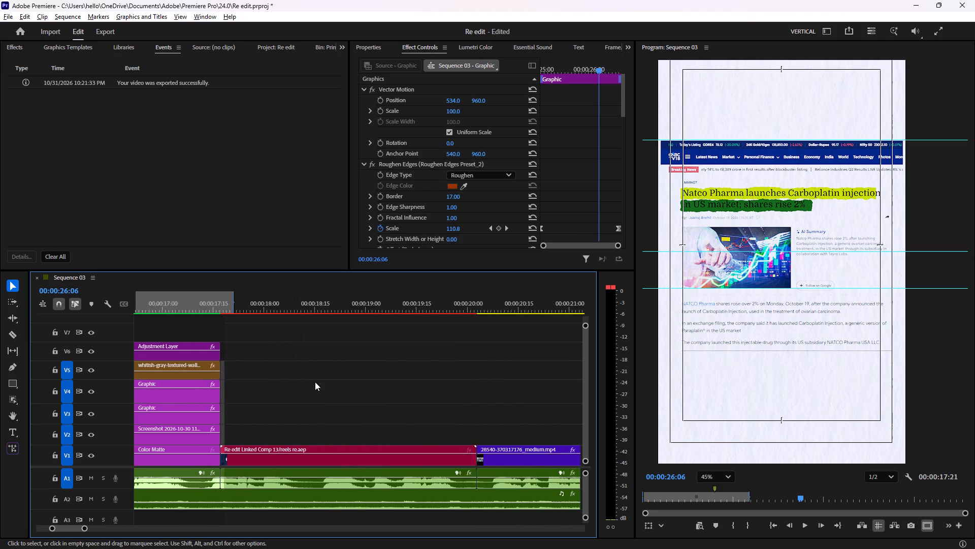
pyautogui.keyDown('alt'); pyautogui.scroll(9, 315, 382); pyautogui.keyUp('alt')
pyautogui.keyDown('alt'); pyautogui.scroll(-17, 315, 384); pyautogui.keyUp('alt')
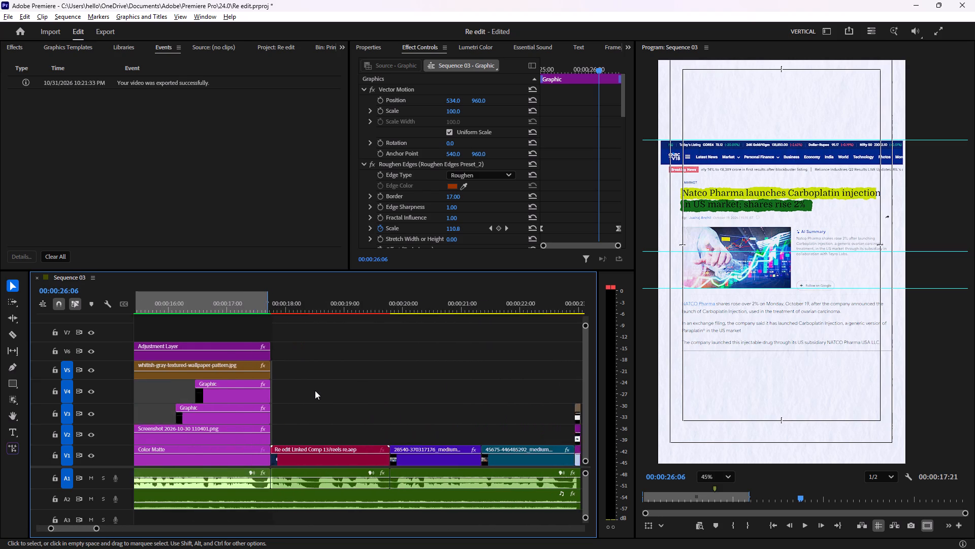
pyautogui.keyDown('alt'); pyautogui.scroll(-16, 315, 390); pyautogui.keyUp('alt')
pyautogui.keyDown('alt'); pyautogui.scroll(19, 312, 400); pyautogui.keyUp('alt')
pyautogui.keyDown('alt'); pyautogui.scroll(2, 312, 400); pyautogui.keyUp('alt')
pyautogui.keyDown('alt'); pyautogui.scroll(-11, 312, 400); pyautogui.keyUp('alt')
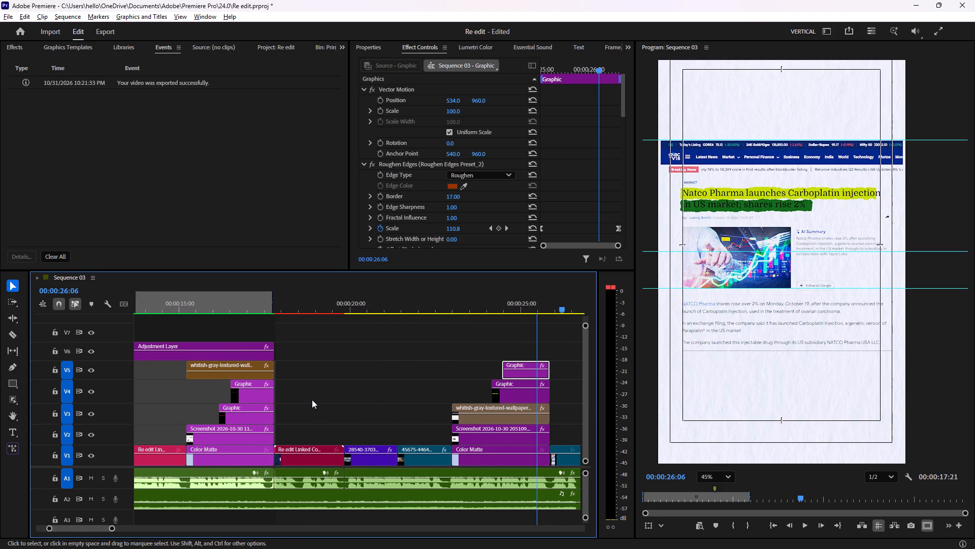
pyautogui.keyDown('alt'); pyautogui.scroll(-10, 312, 400); pyautogui.keyUp('alt')
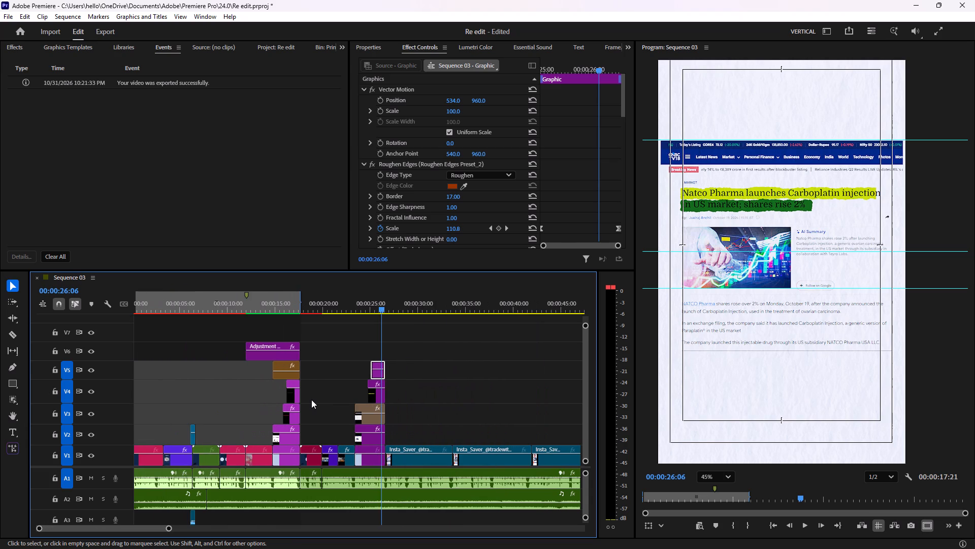
pyautogui.keyDown('alt'); pyautogui.scroll(12, 309, 402); pyautogui.keyUp('alt')
pyautogui.scroll(7, 309, 402)
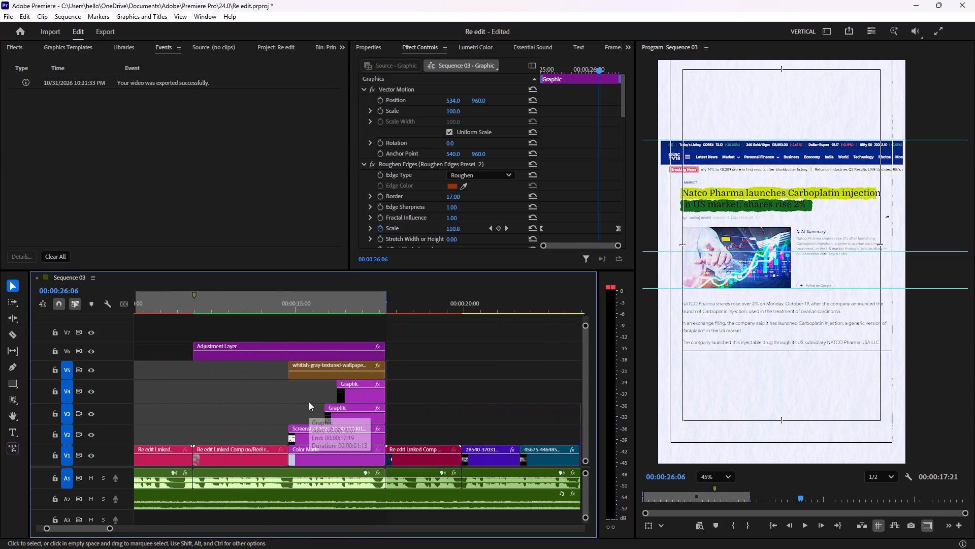
pyautogui.scroll(12, 281, 409)
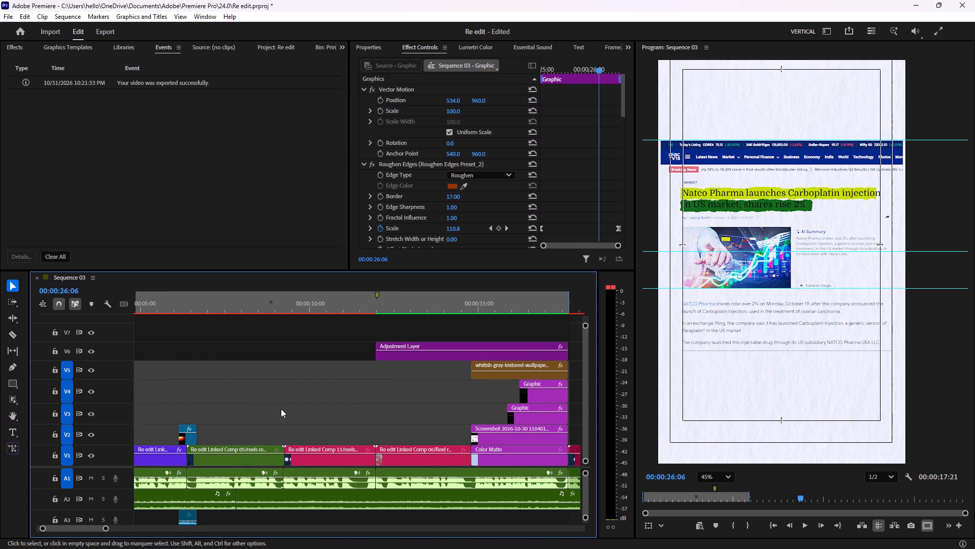
pyautogui.scroll(6, 281, 409)
pyautogui.scroll(-18, 281, 409)
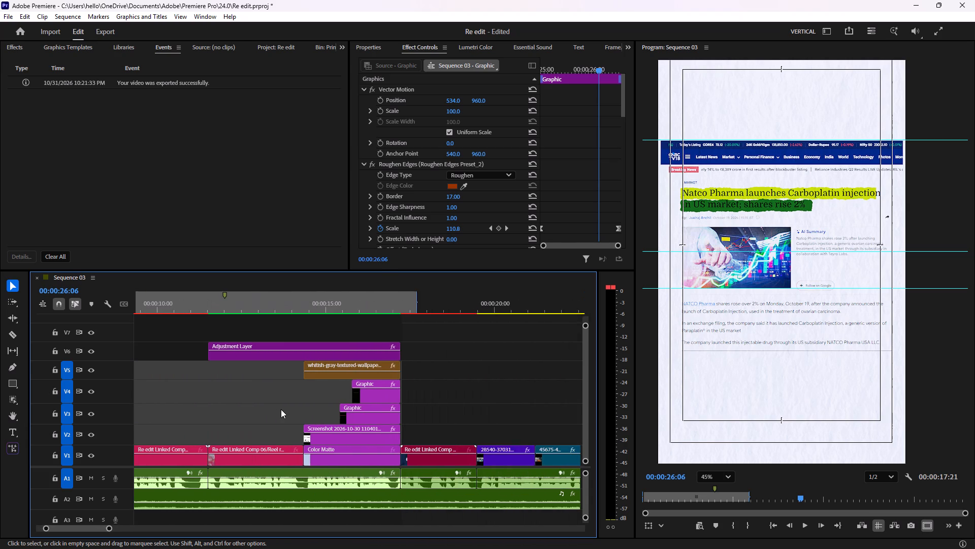
# Scrub through the Natco Pharma article segment from 00:00:23:09 into the Alpex clip that follows it, just past 00:00:26:24.
pyautogui.scroll(-20, 281, 409)
pyautogui.scroll(-7, 281, 409)
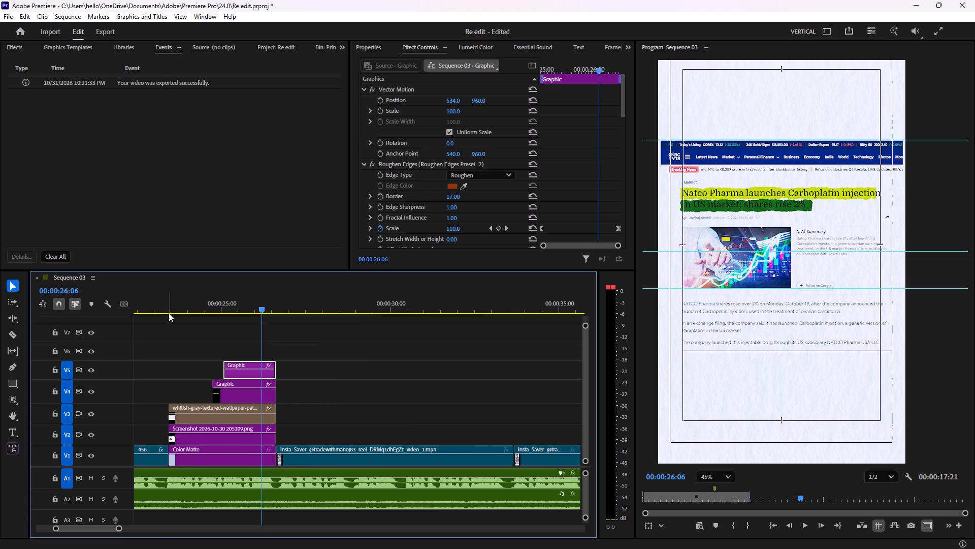
pyautogui.click(165, 313)
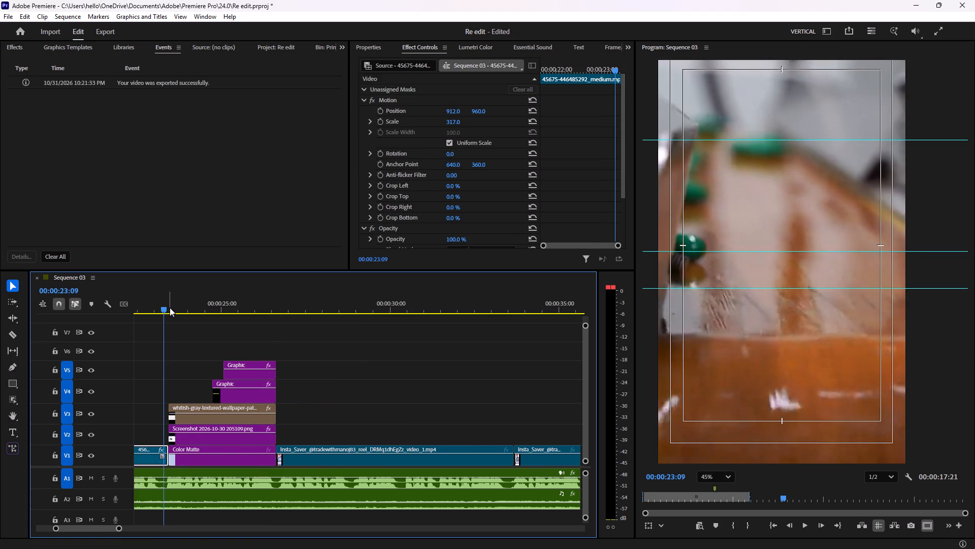
pyautogui.click(170, 308)
pyautogui.click(191, 309)
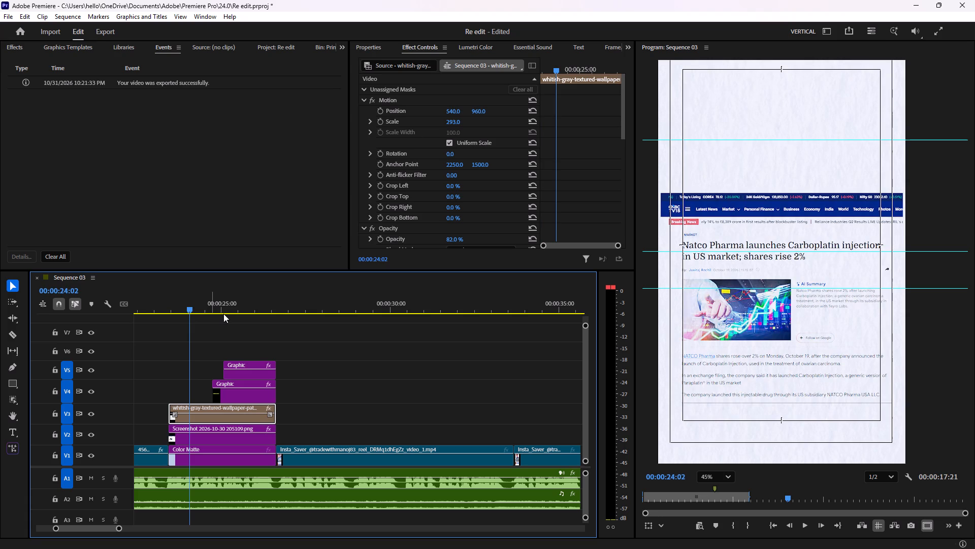
pyautogui.click(223, 314)
pyautogui.click(223, 310)
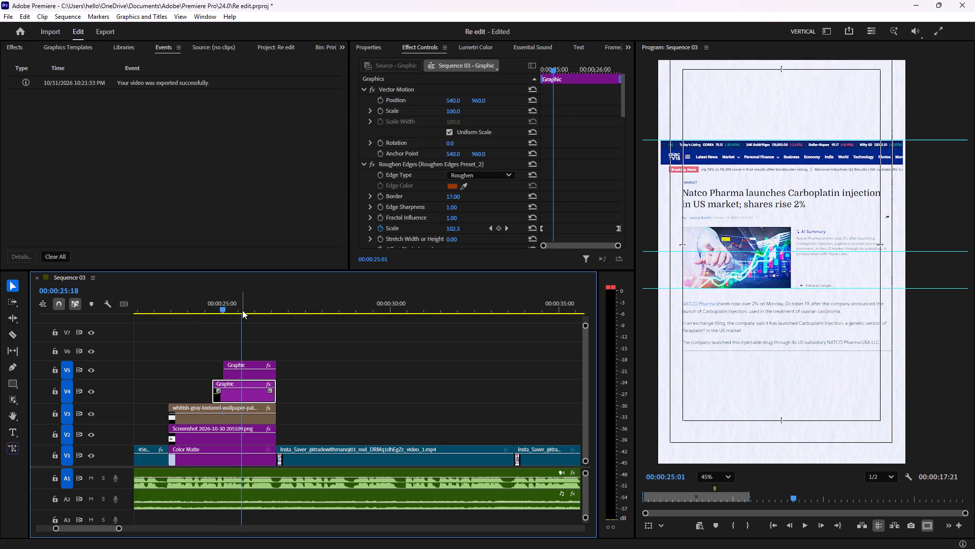
pyautogui.click(242, 310)
pyautogui.click(254, 311)
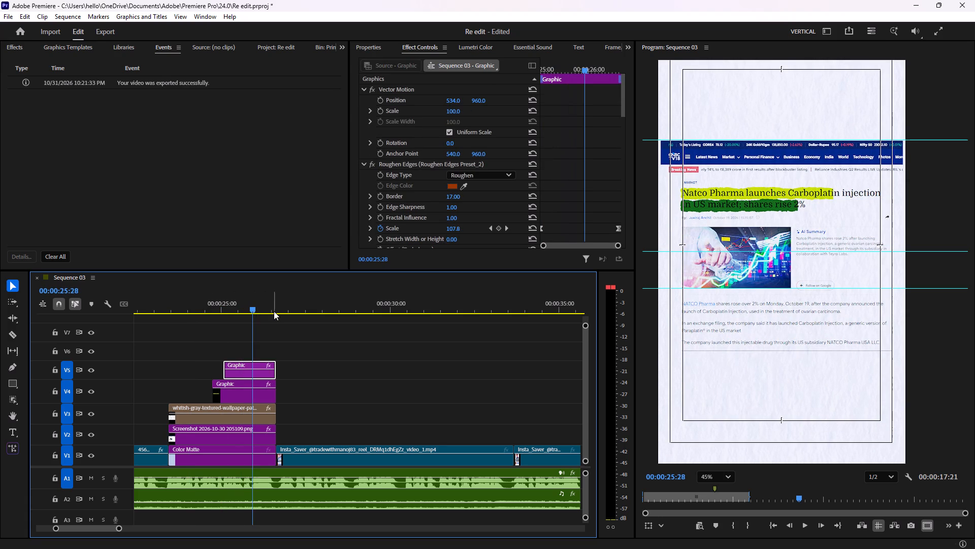
pyautogui.click(270, 311)
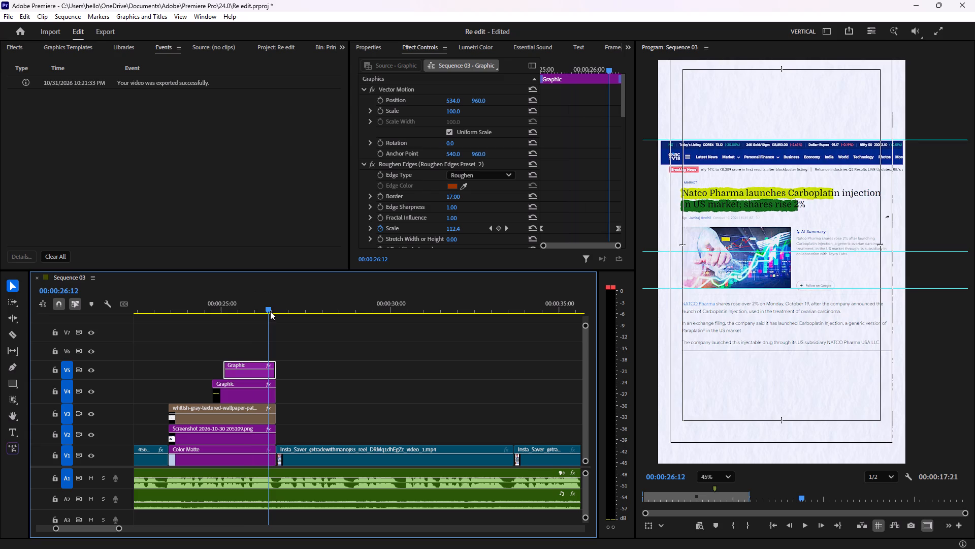
pyautogui.click(283, 311)
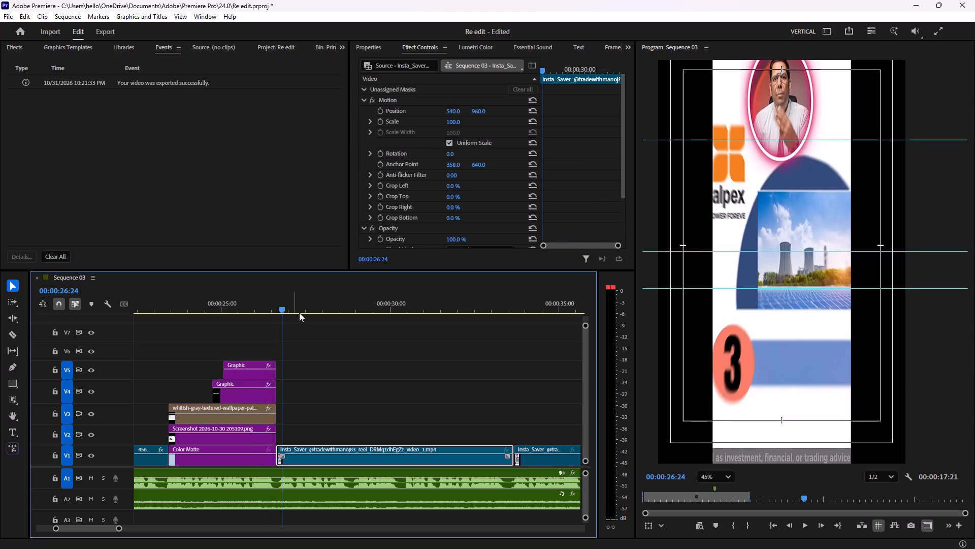
pyautogui.click(299, 313)
# Recheck the Natco headline's highlight animation from 00:00:25:14 to 00:00:26:17, continuing into the Alpex clip at 00:00:27:14.
pyautogui.click(238, 313)
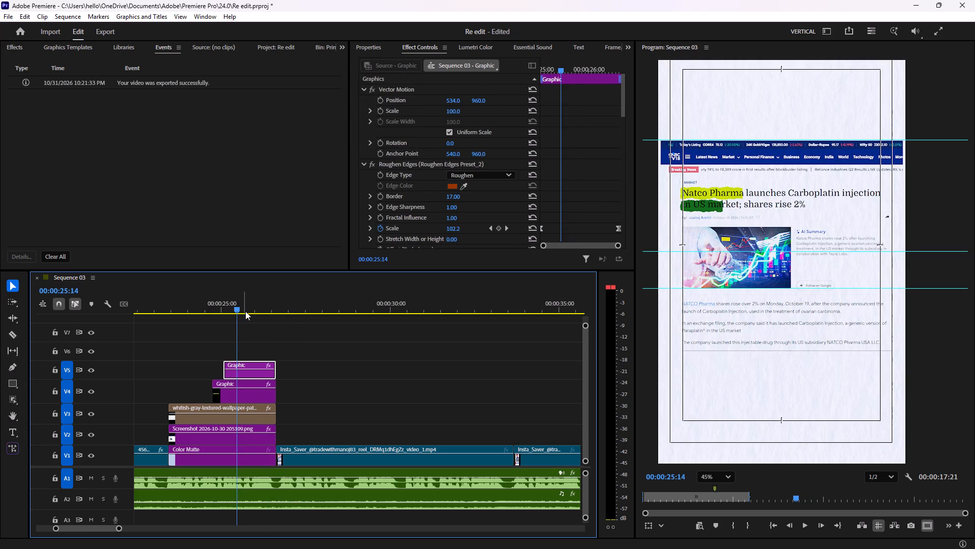
pyautogui.click(248, 311)
pyautogui.click(255, 311)
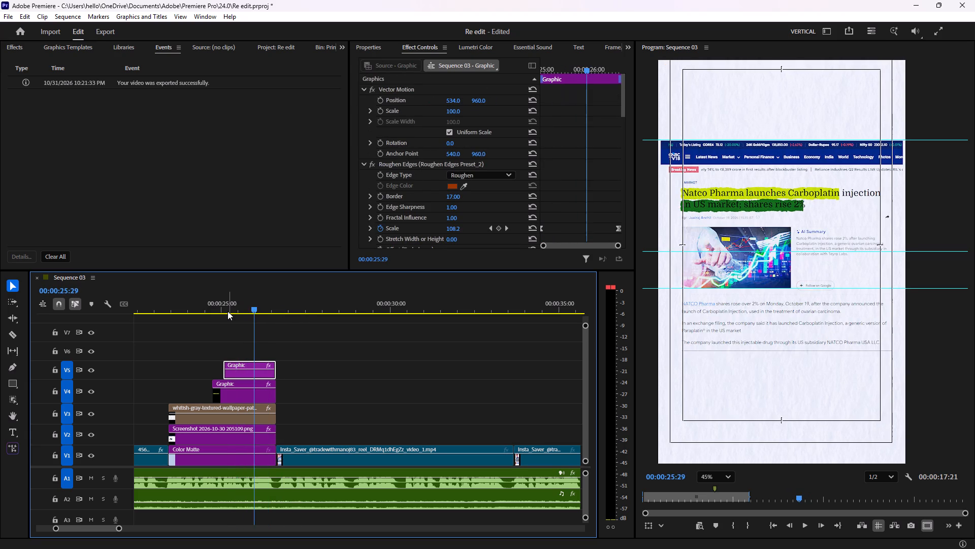
pyautogui.click(227, 311)
pyautogui.click(250, 311)
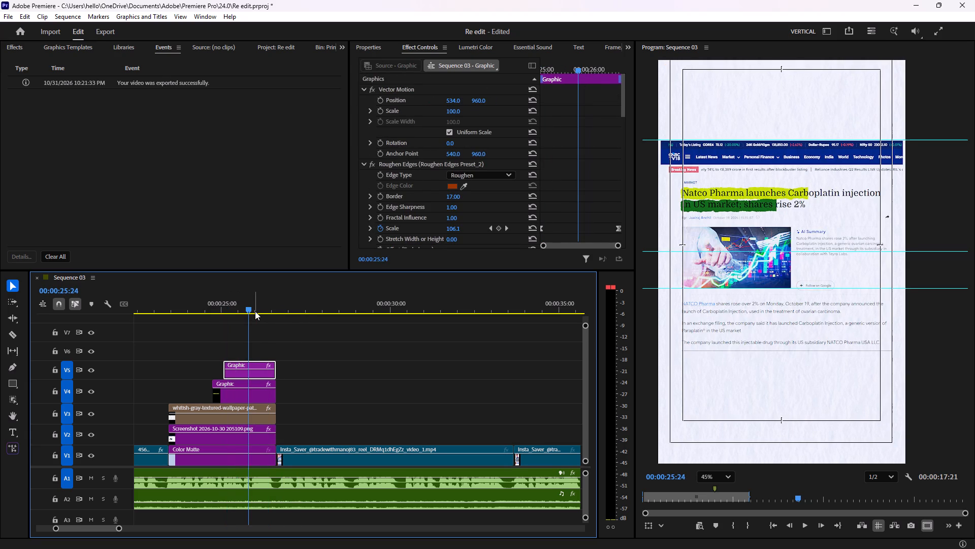
pyautogui.click(260, 310)
pyautogui.click(271, 310)
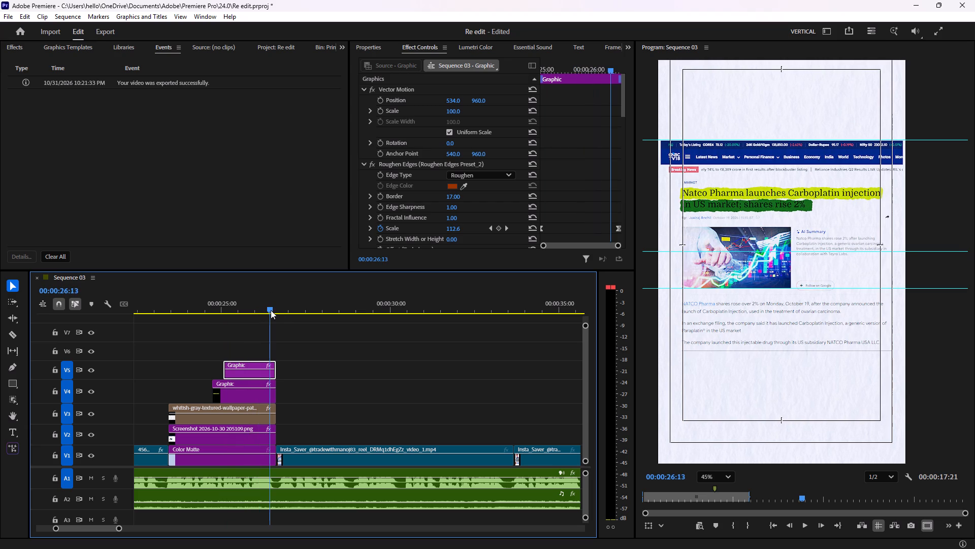
pyautogui.click(275, 311)
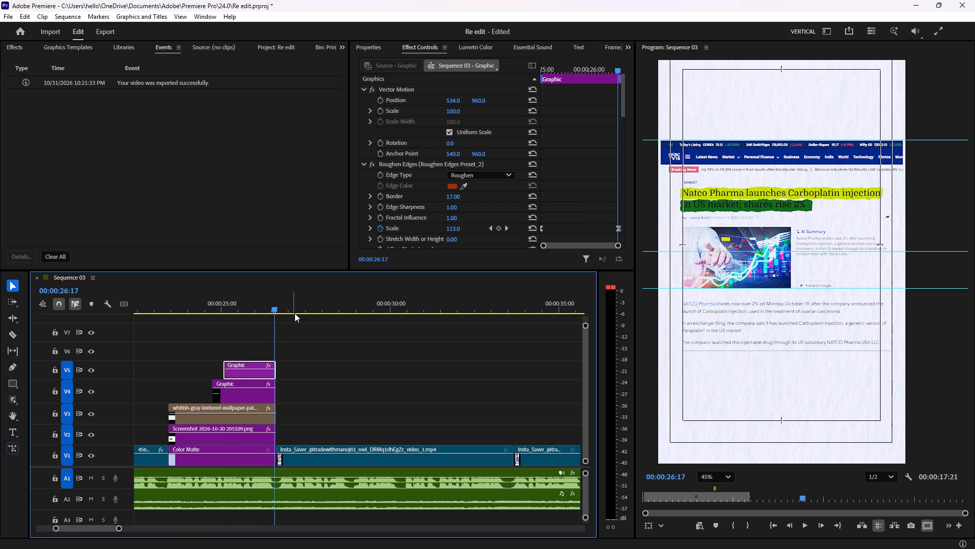
pyautogui.click(295, 313)
pyautogui.click(312, 316)
pyautogui.click(305, 310)
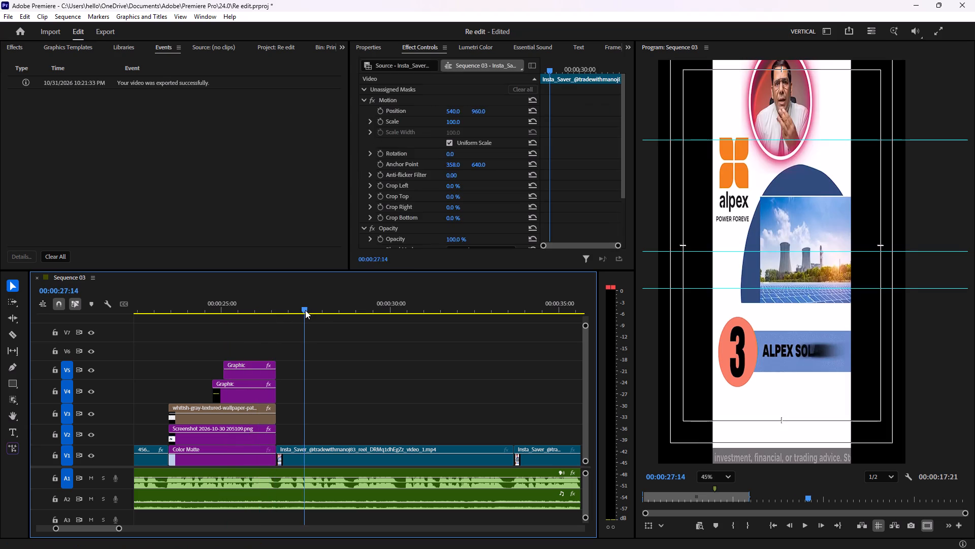
# Inspect the cut from the highlighted Natco article to the Alpex clip by moving back and forth between 00:00:25:05 and 00:00:26:21.
pyautogui.click(264, 310)
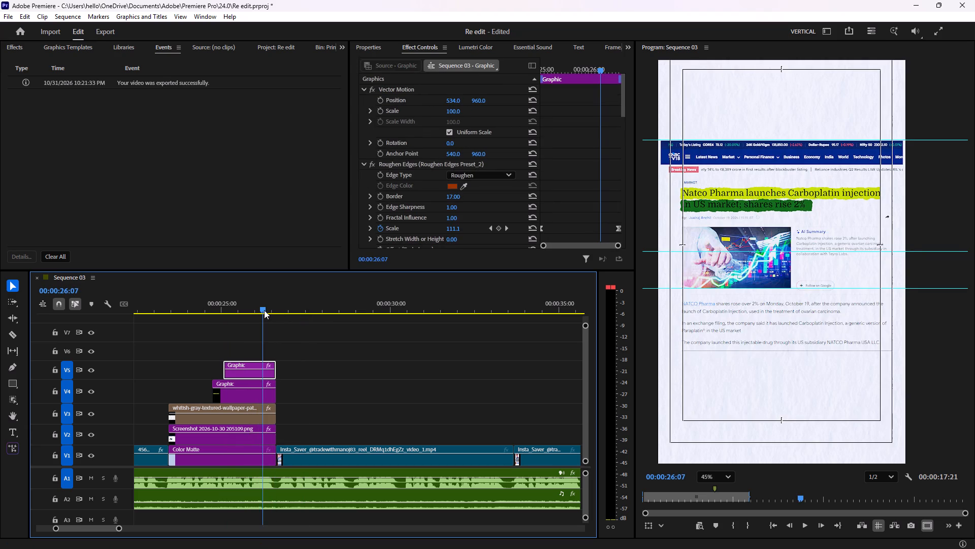
pyautogui.click(279, 312)
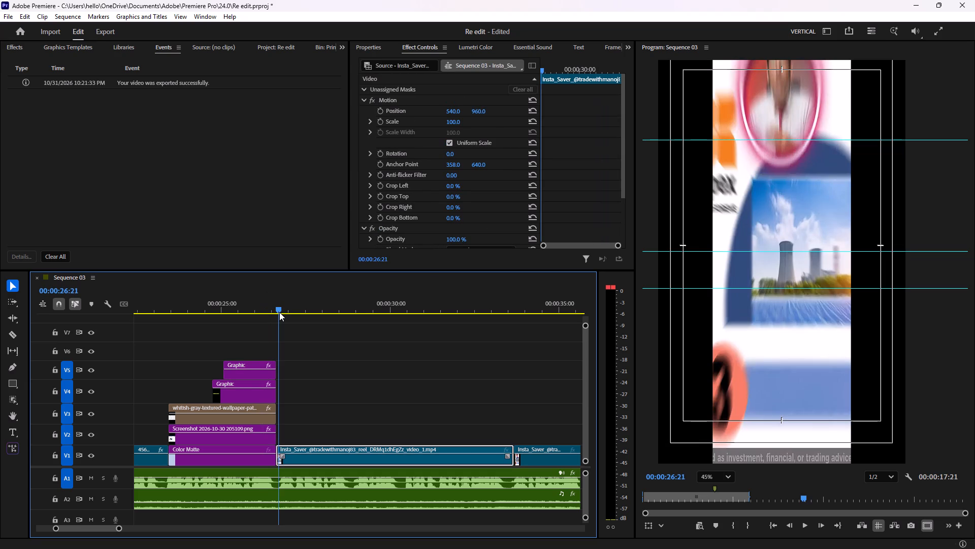
pyautogui.click(254, 313)
pyautogui.click(271, 305)
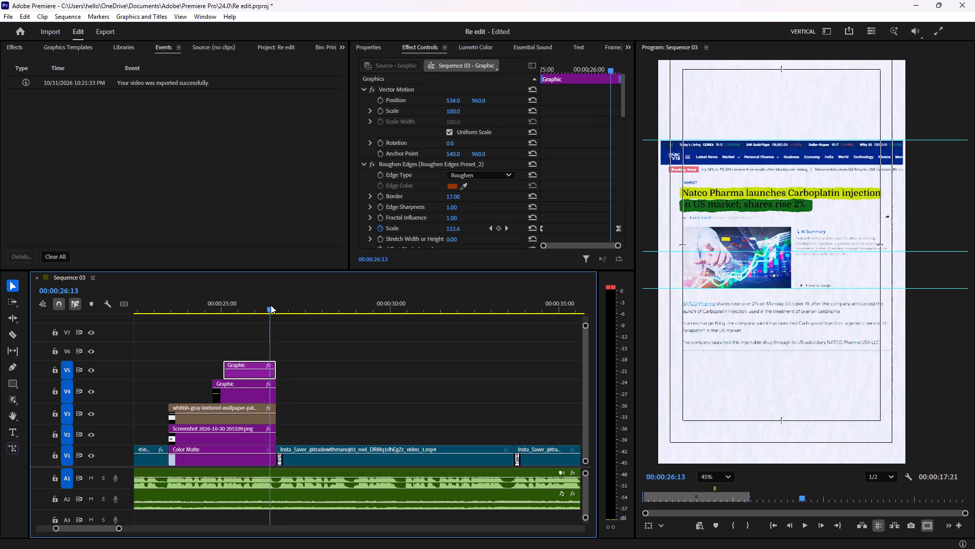
pyautogui.click(283, 309)
pyautogui.click(227, 308)
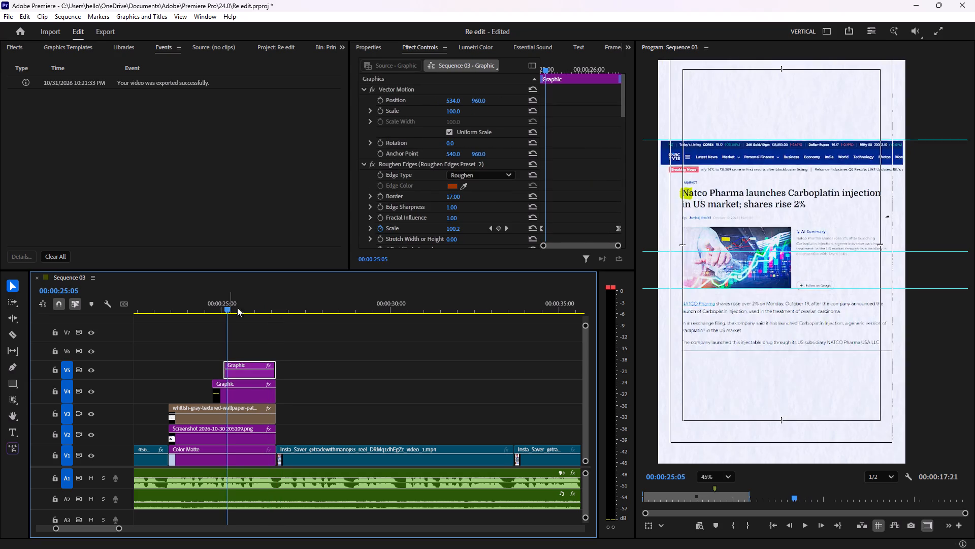
pyautogui.click(249, 309)
pyautogui.click(261, 309)
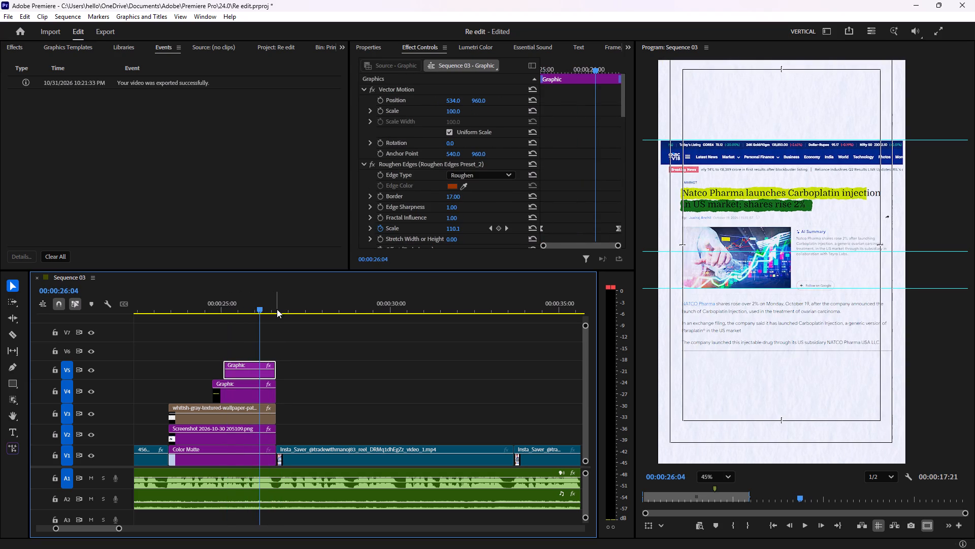
pyautogui.click(278, 309)
pyautogui.click(251, 309)
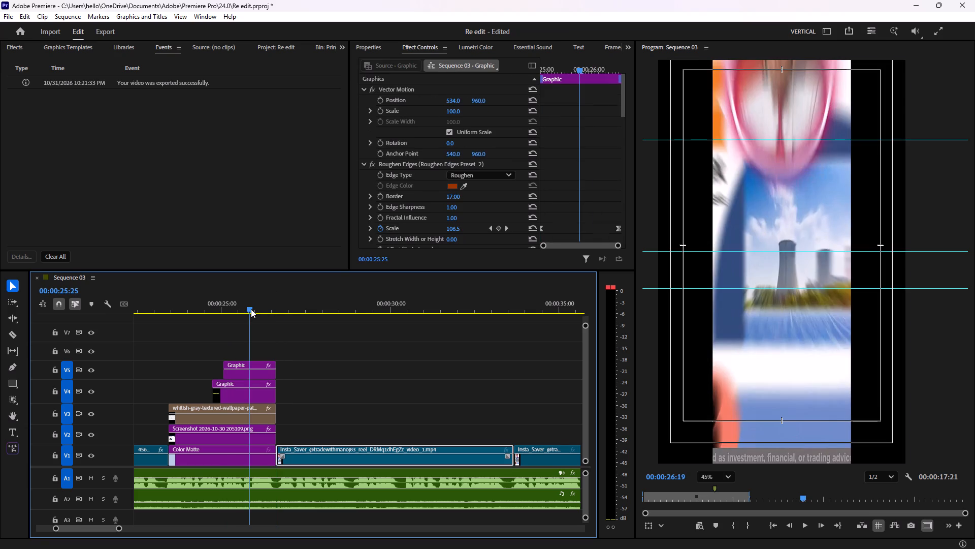
# Examine the timeline from the Natco article's layers back to the Adjustment Layer and Economic Times segments for comparison.
pyautogui.scroll(-4, 326, 377)
pyautogui.scroll(7, 275, 372)
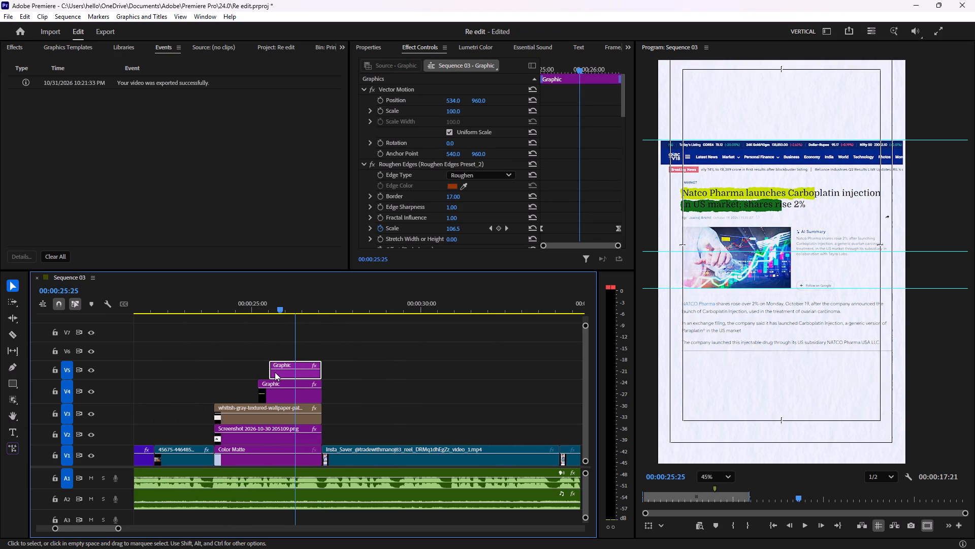
pyautogui.scroll(5, 275, 372)
pyautogui.scroll(14, 227, 354)
pyautogui.scroll(7, 227, 354)
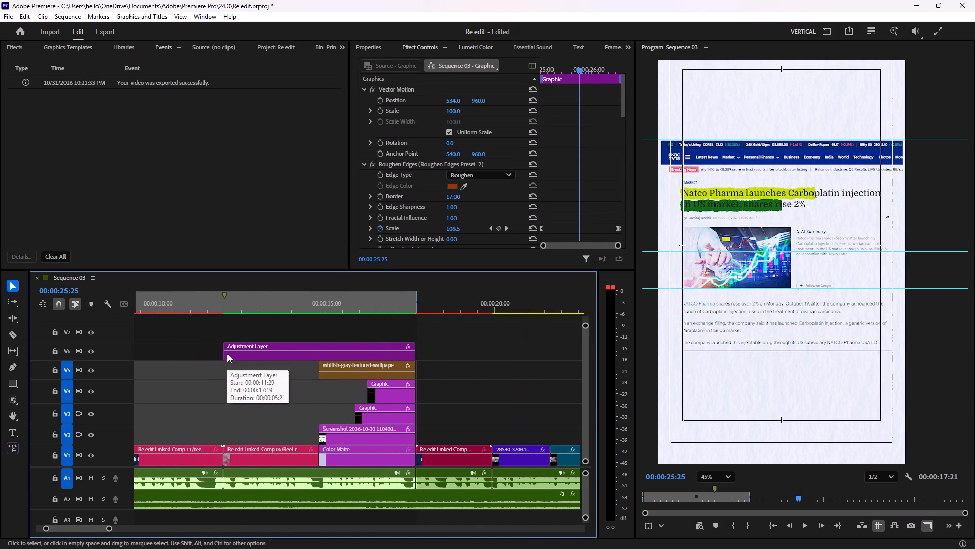
pyautogui.scroll(13, 226, 373)
pyautogui.scroll(-5, 226, 373)
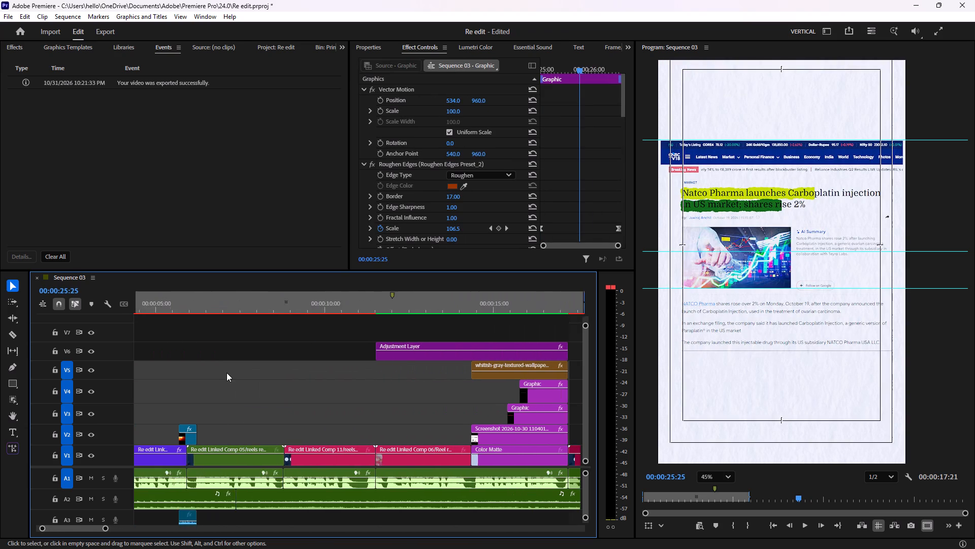
pyautogui.scroll(-18, 226, 373)
pyautogui.scroll(-13, 226, 373)
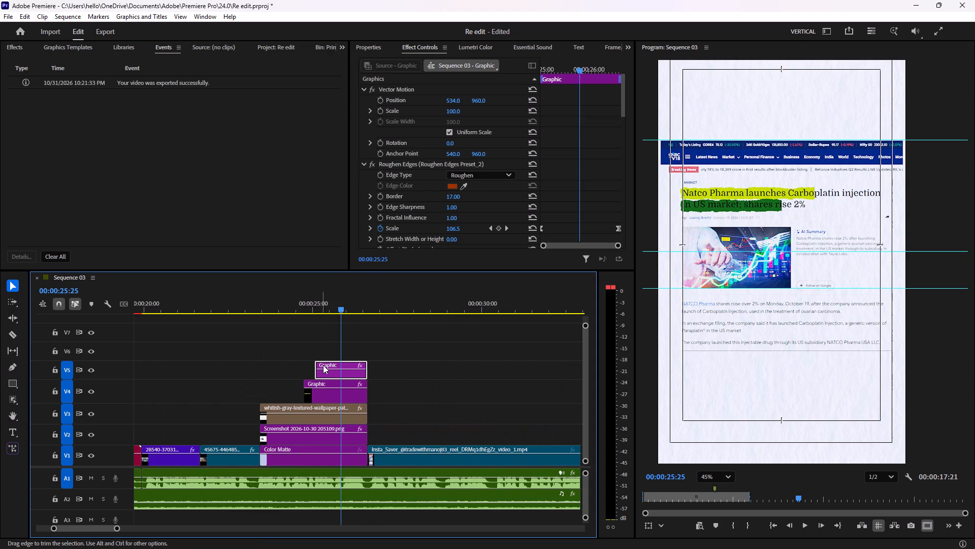
# Review the end of the Natco article and play the Alpex Solar clip after it, stopping at 00:00:28:29.
pyautogui.click(350, 310)
pyautogui.click(353, 310)
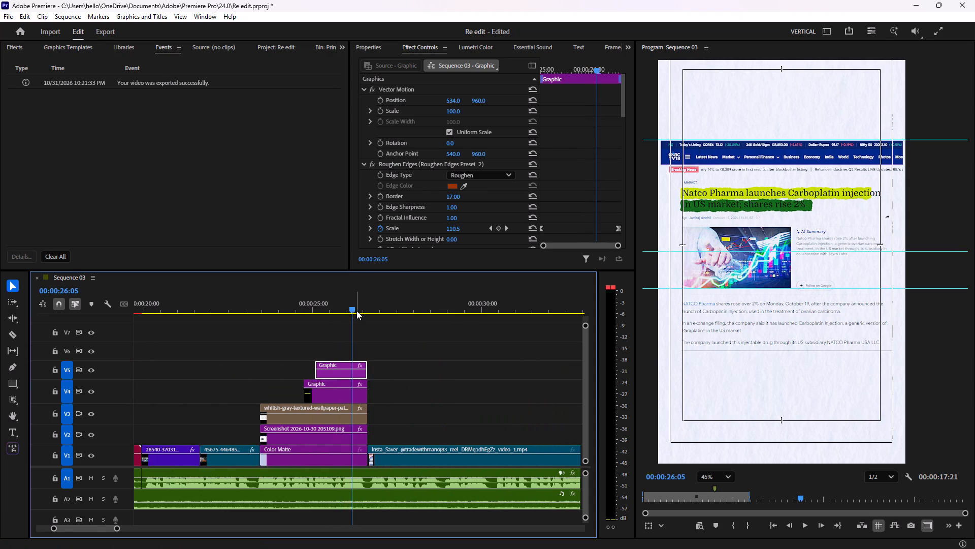
pyautogui.click(371, 313)
pyautogui.press('space')
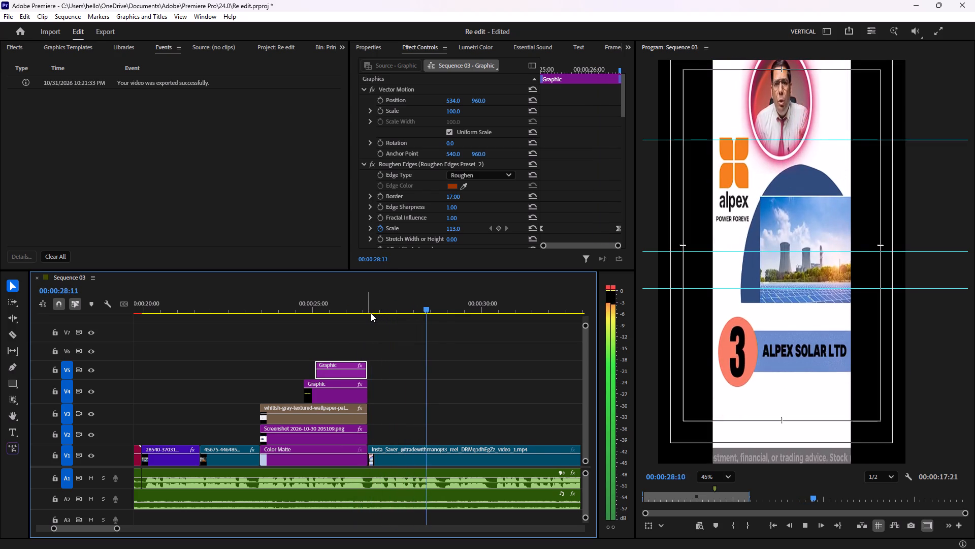
pyautogui.press('space')
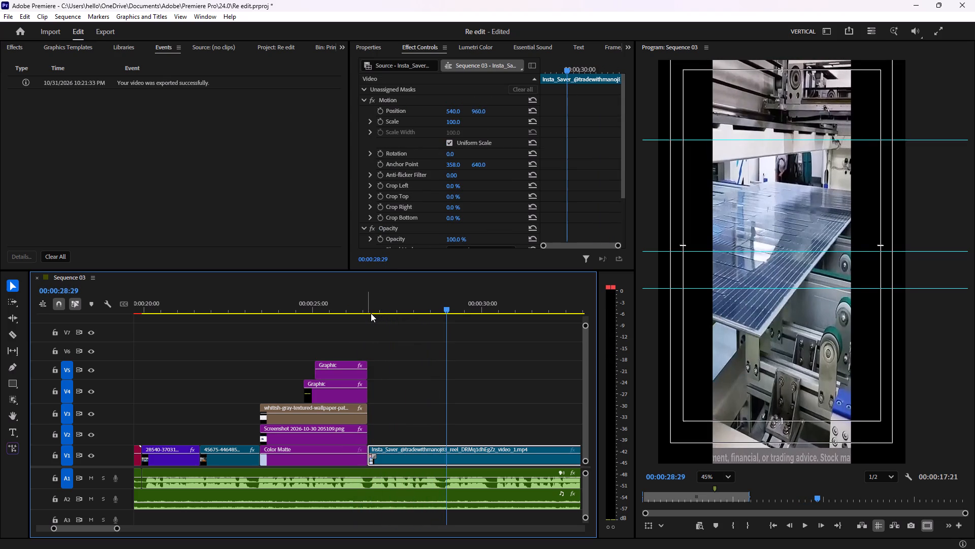
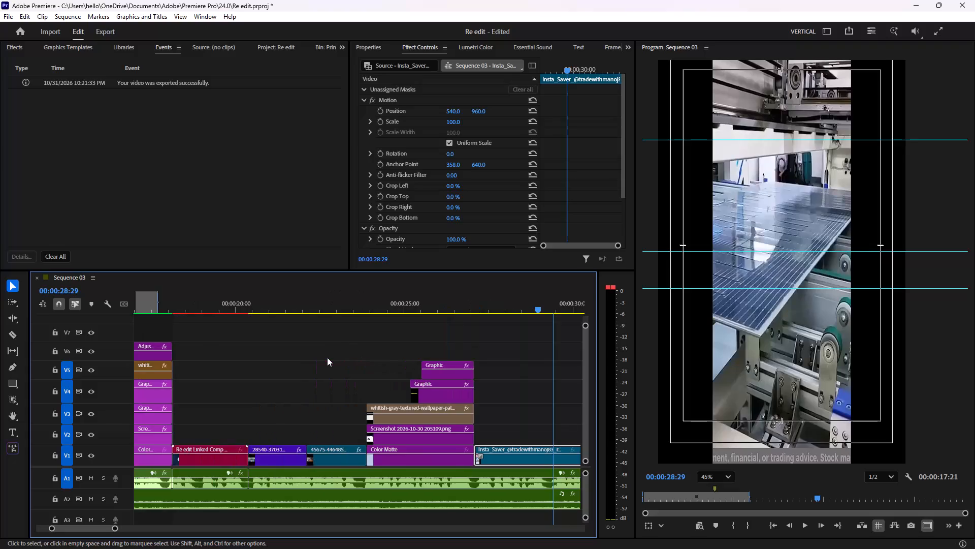
# Check the cut from the highlighted Natco article to the Alpex clip, comparing frames between 00:00:26:13 and 00:00:27:06.
pyautogui.scroll(15, 327, 357)
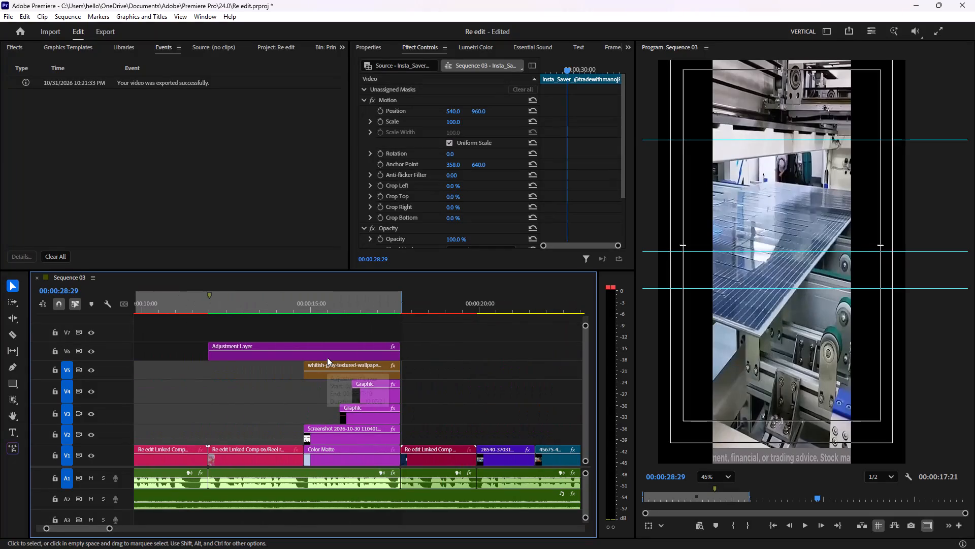
pyautogui.scroll(-7, 479, 406)
pyautogui.scroll(-7, 384, 399)
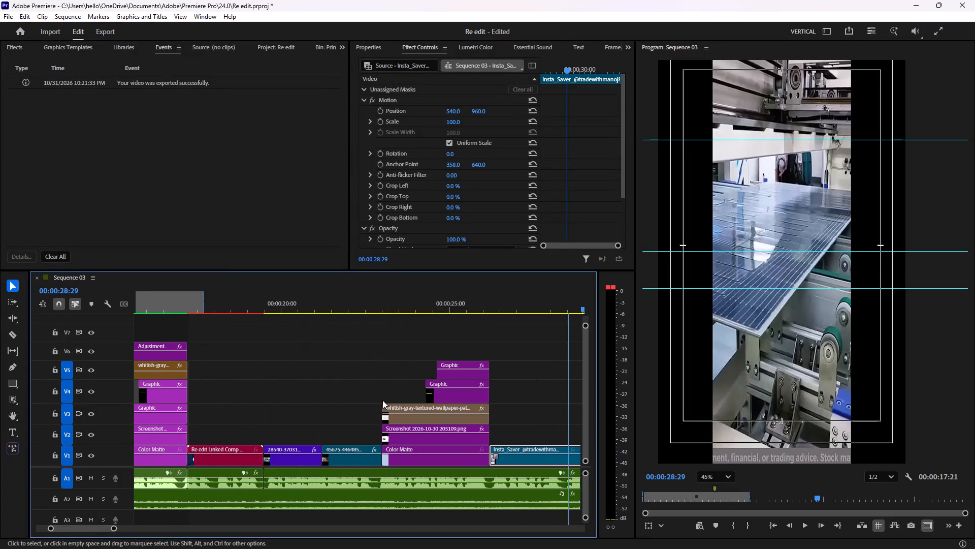
pyautogui.scroll(-9, 380, 400)
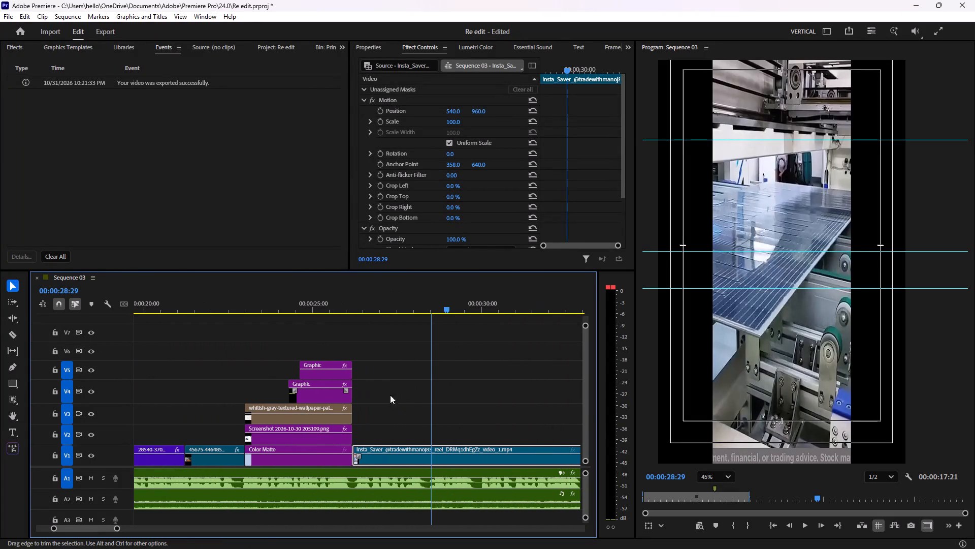
pyautogui.click(347, 310)
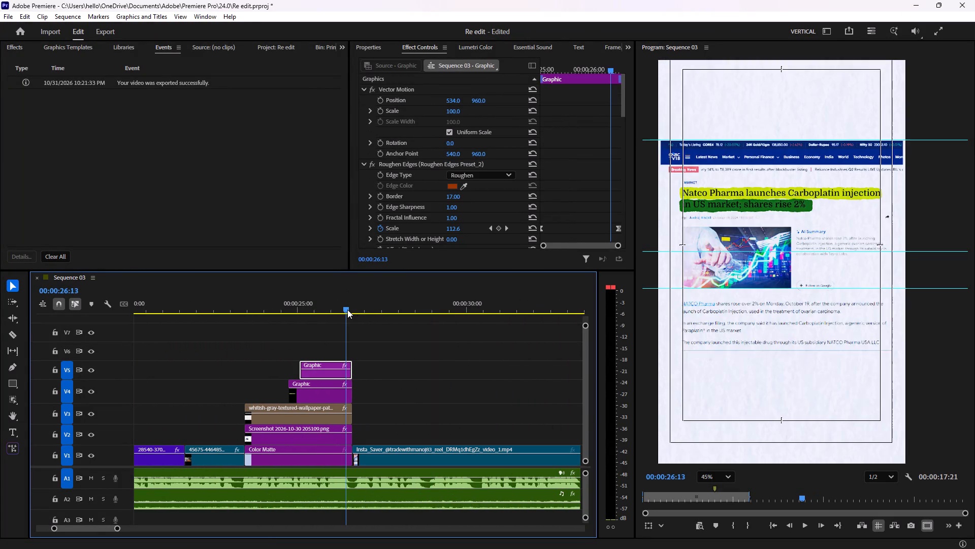
pyautogui.click(373, 310)
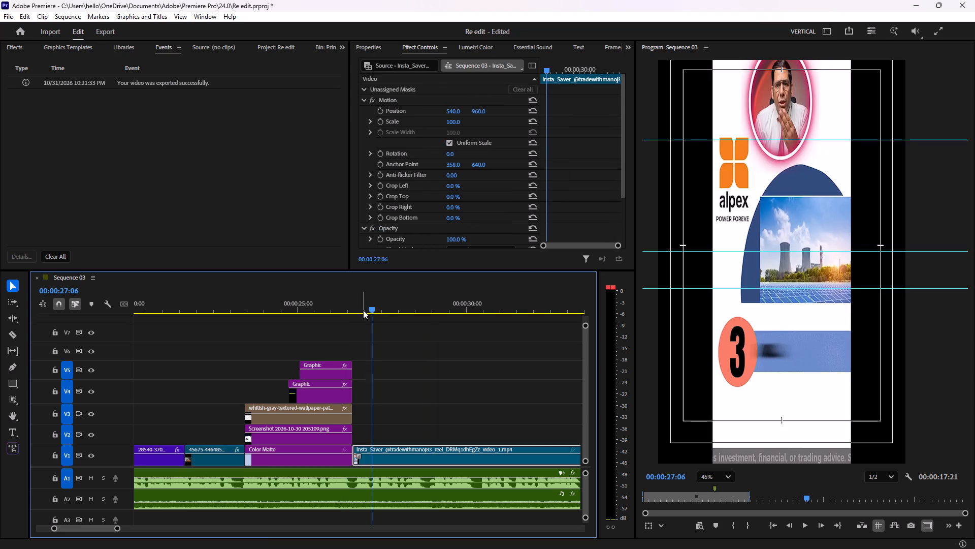
pyautogui.click(355, 310)
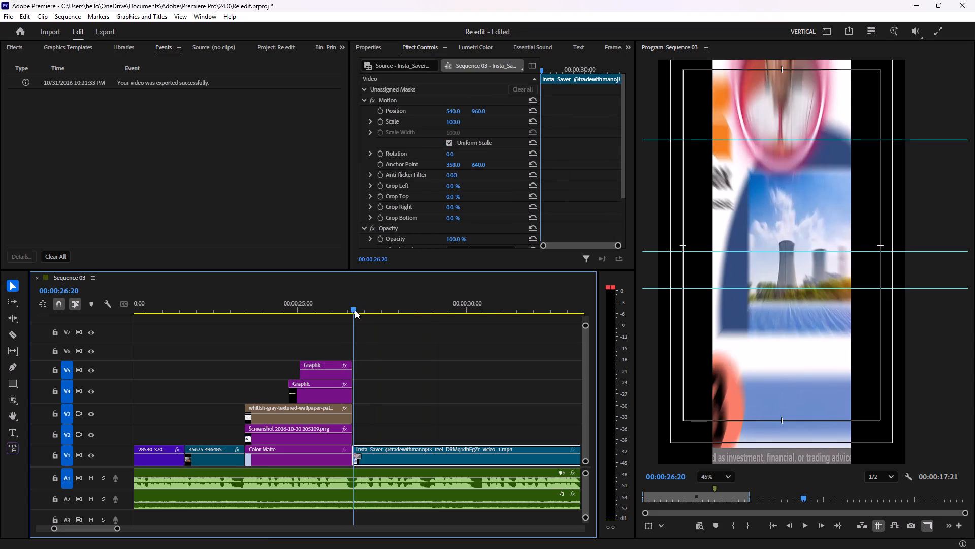
# Play the Alpex Solar clip in short stretches from 00:00:26:20, stopping at 00:00:30:11.
pyautogui.press('space')
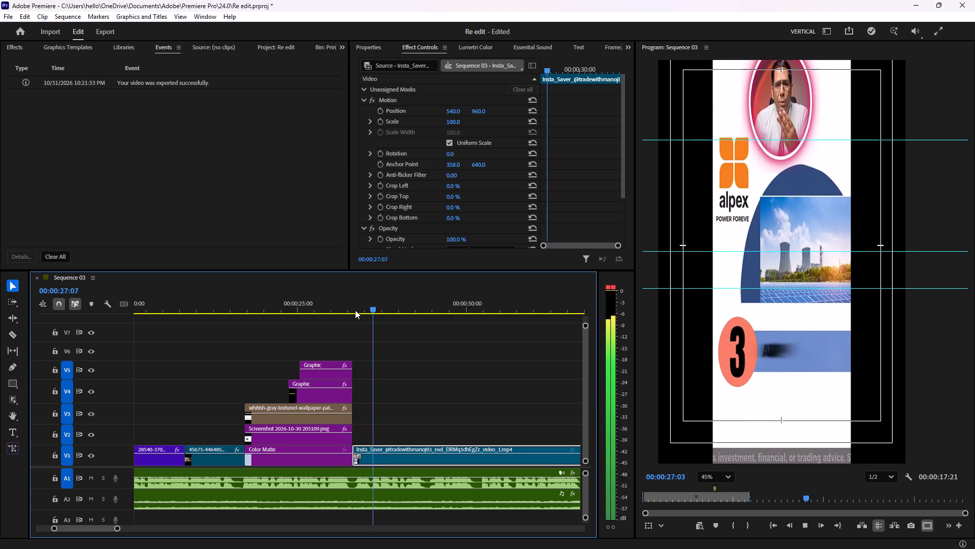
pyautogui.press('space')
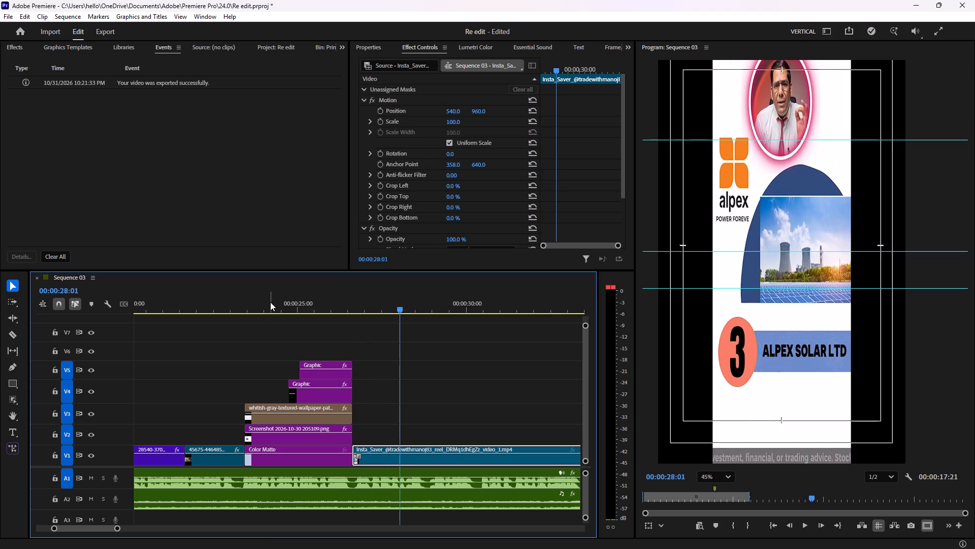
pyautogui.press('space')
pyautogui.press('space')
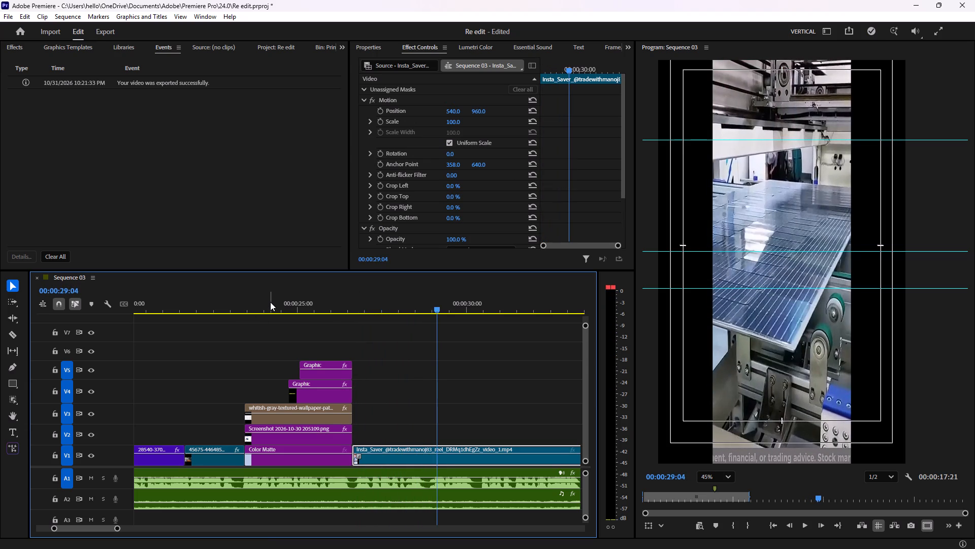
pyautogui.press('space')
pyautogui.press('space')
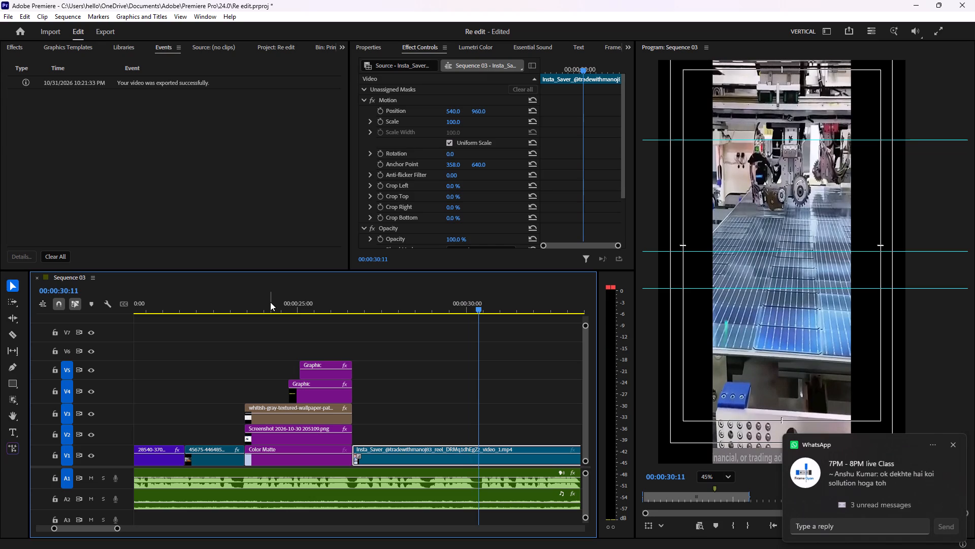
# Examine the timeline's earlier segments, from the opening linked comps through the Adjustment Layer and layered article section to the clips following it.
pyautogui.scroll(8, 214, 368)
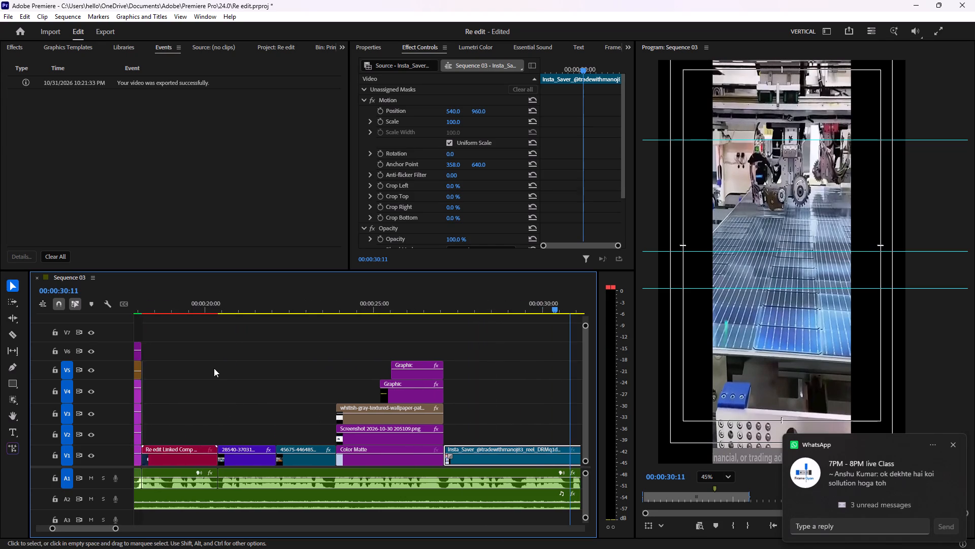
pyautogui.scroll(16, 214, 368)
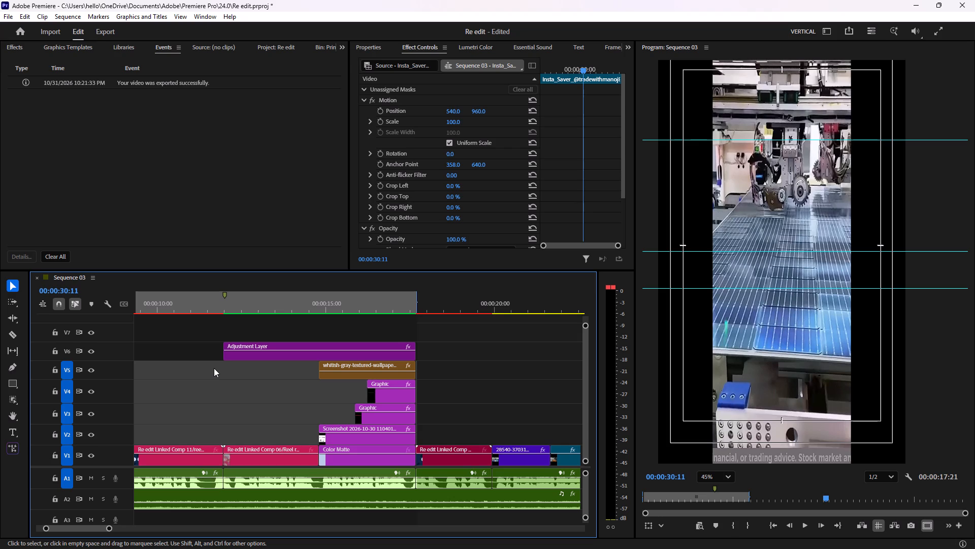
pyautogui.scroll(2, 252, 384)
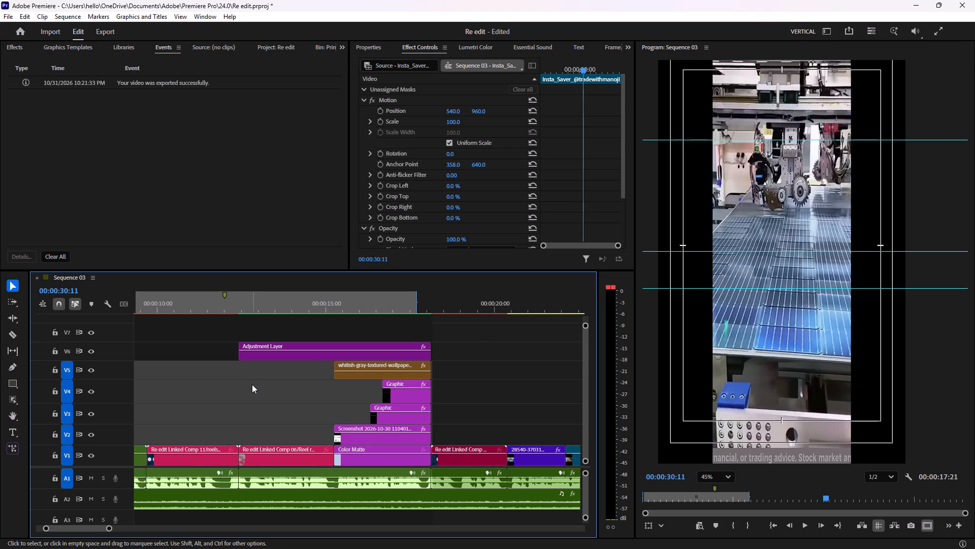
pyautogui.scroll(16, 252, 384)
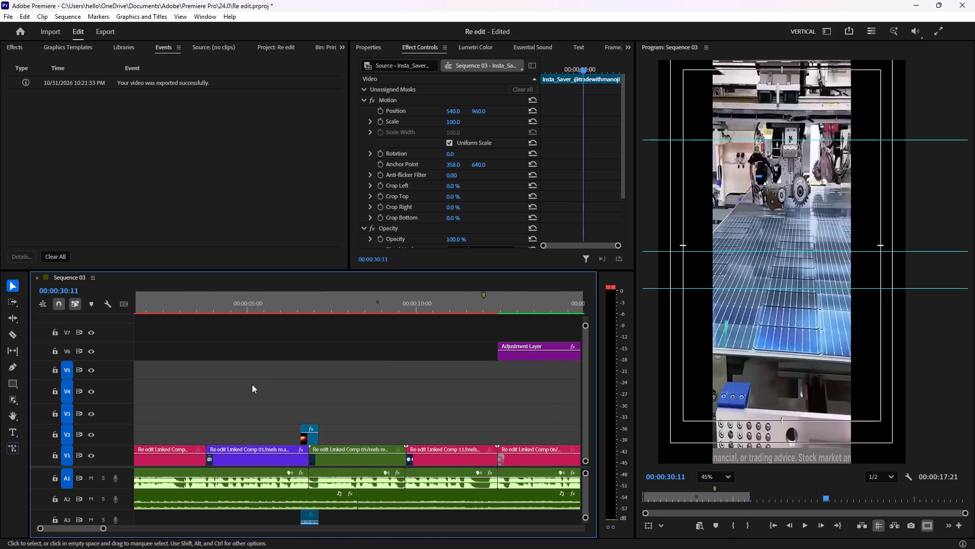
pyautogui.scroll(6, 252, 384)
pyautogui.scroll(-6, 252, 384)
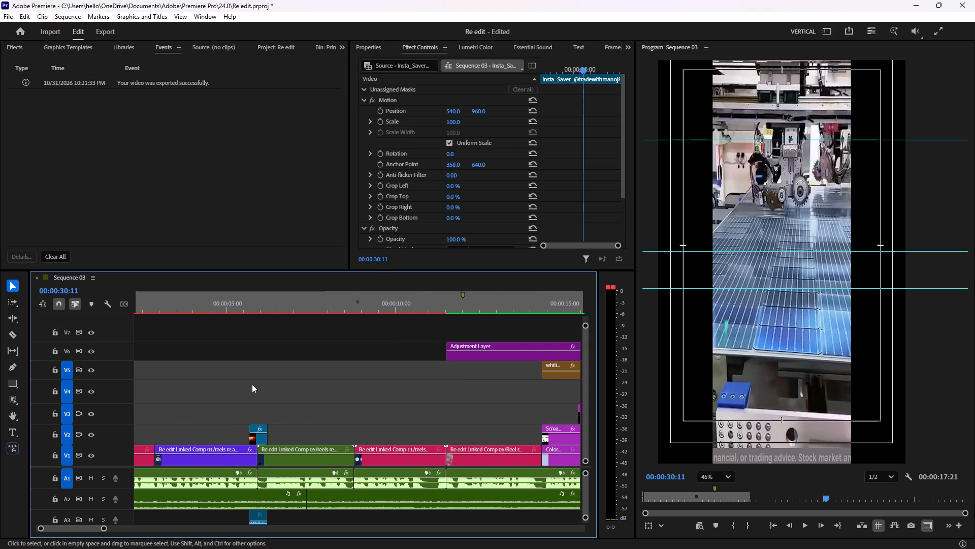
pyautogui.scroll(-12, 252, 384)
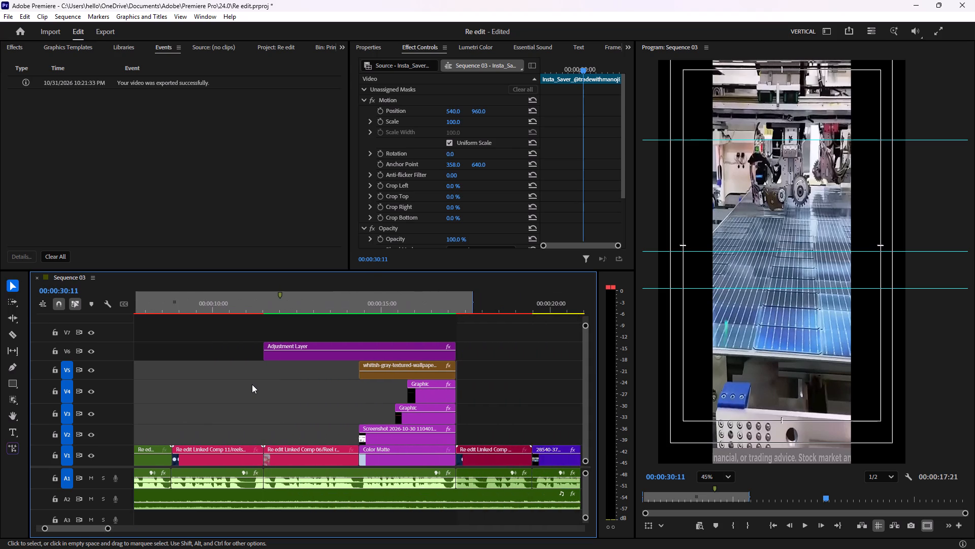
pyautogui.scroll(-6, 252, 384)
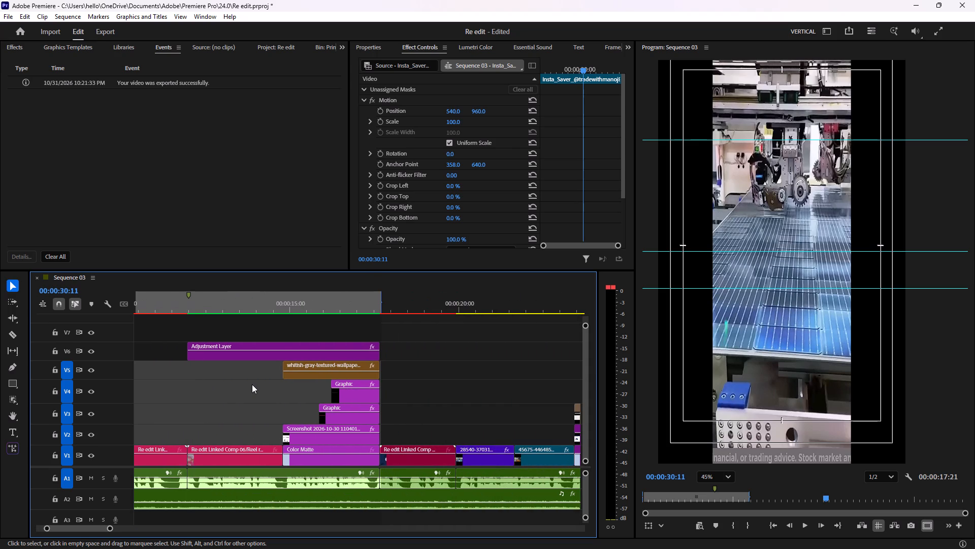
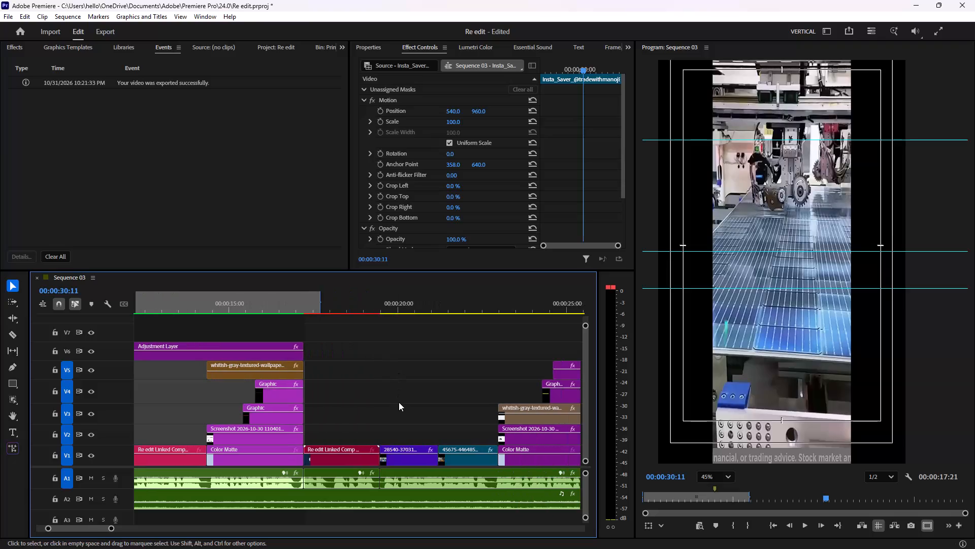
# Review the Natco article section from 00:00:23:14 to 00:00:26:10, including the headline highlight and the whitish-gray texture clip's opacity and blend settings.
pyautogui.scroll(-7, 375, 380)
pyautogui.click(394, 309)
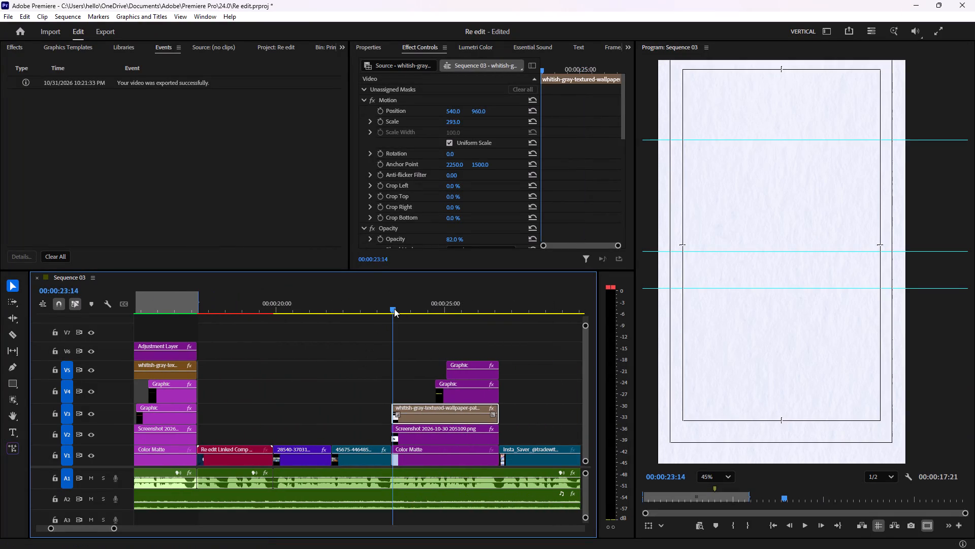
pyautogui.moveTo(394, 309); pyautogui.dragTo(492, 316)
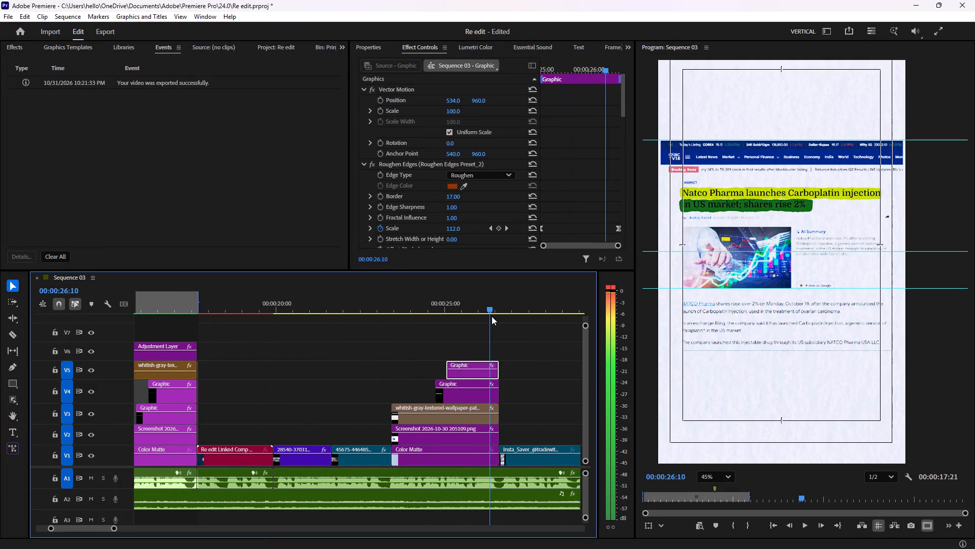
pyautogui.moveTo(492, 316); pyautogui.dragTo(470, 318)
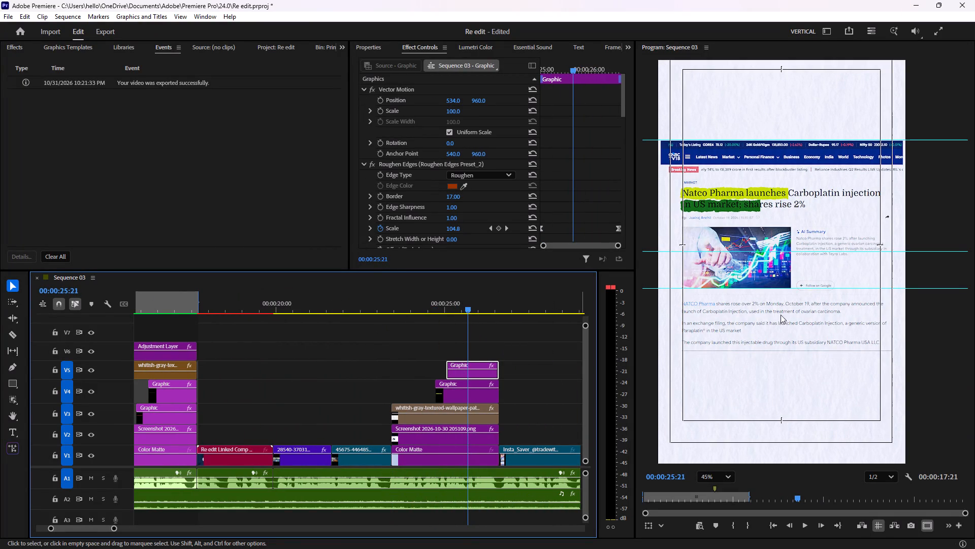
pyautogui.scroll(5, 752, 222)
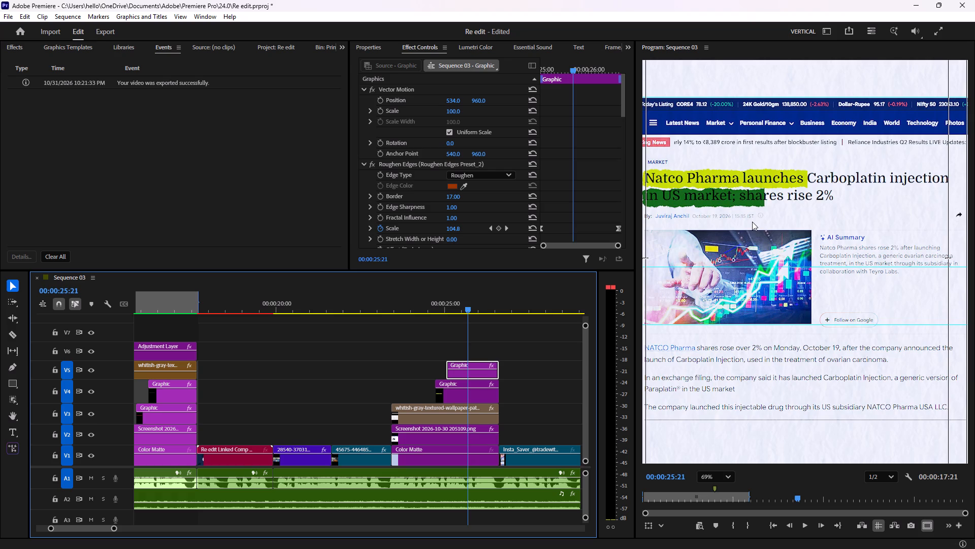
pyautogui.scroll(-3, 752, 222)
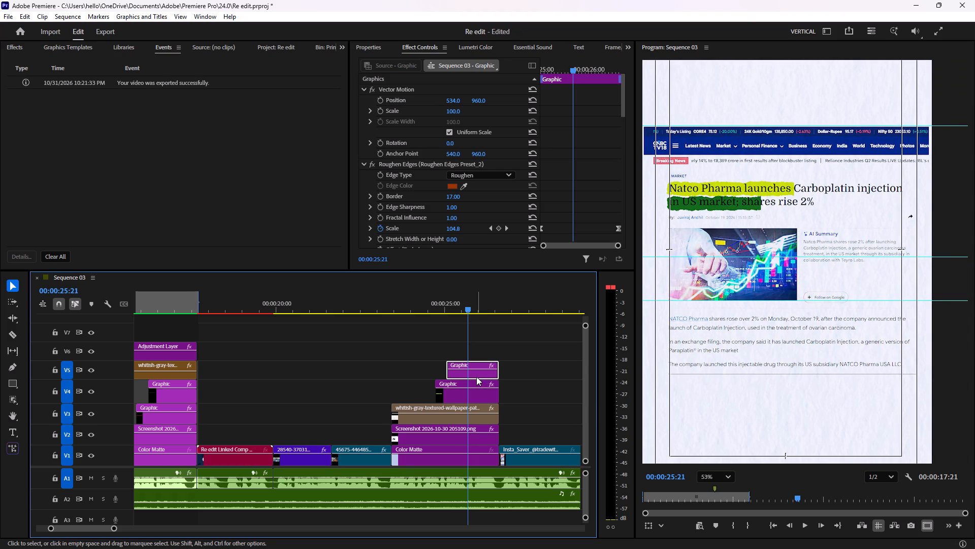
pyautogui.click(459, 413)
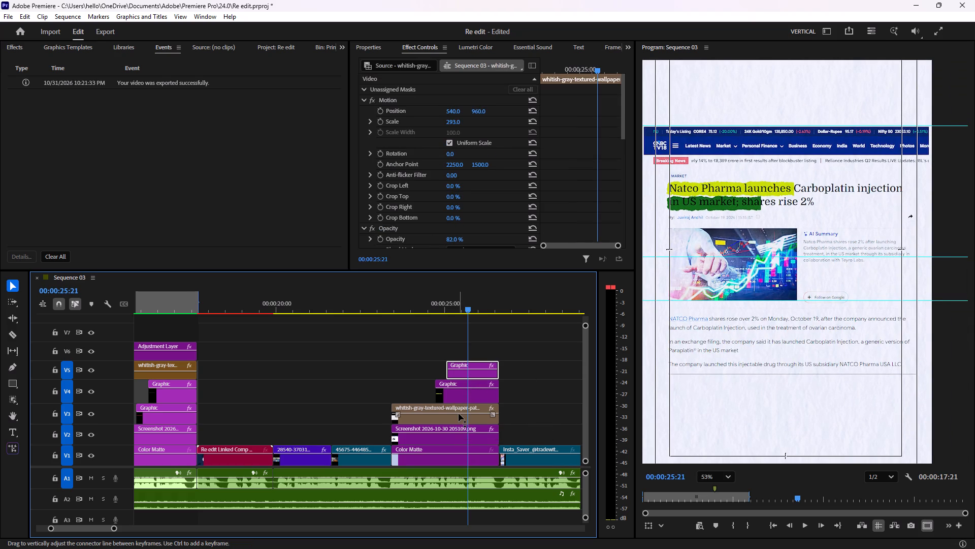
pyautogui.scroll(-3, 431, 159)
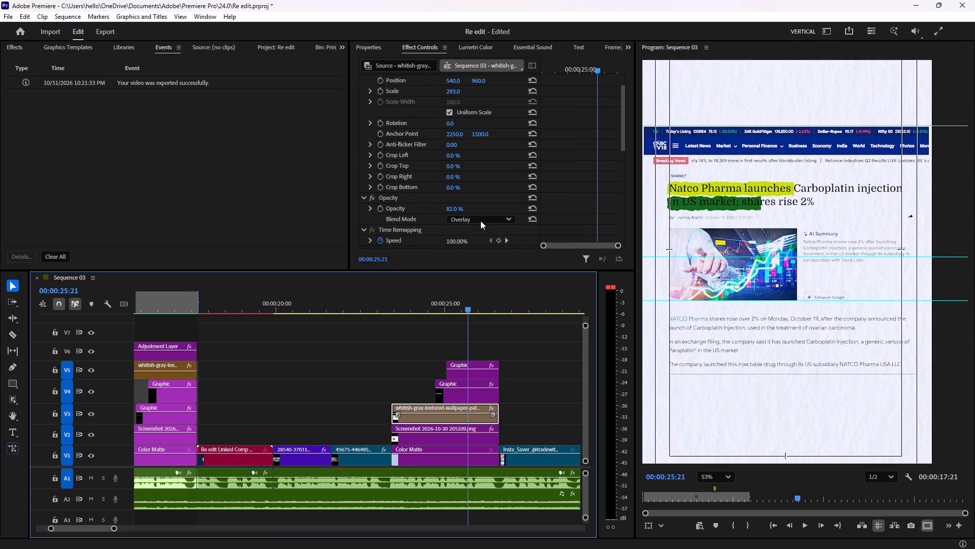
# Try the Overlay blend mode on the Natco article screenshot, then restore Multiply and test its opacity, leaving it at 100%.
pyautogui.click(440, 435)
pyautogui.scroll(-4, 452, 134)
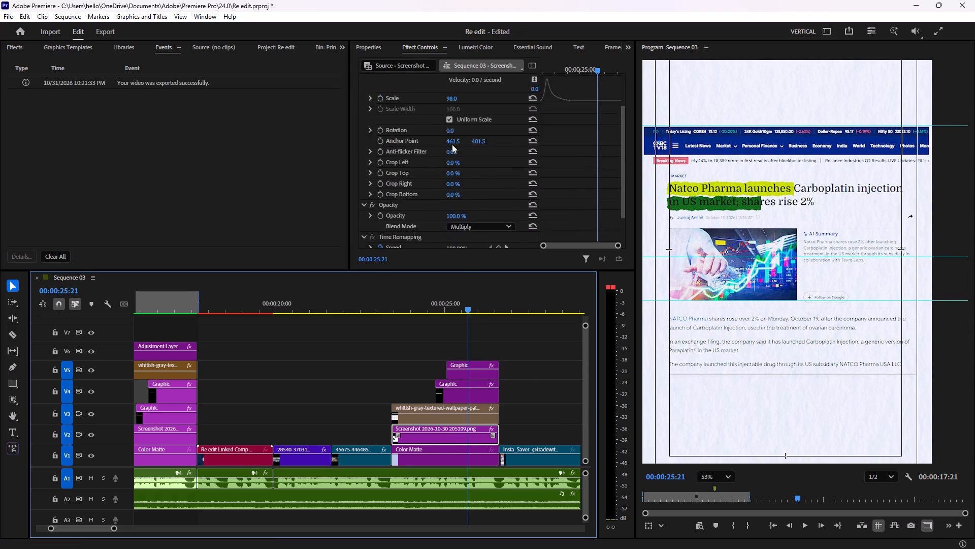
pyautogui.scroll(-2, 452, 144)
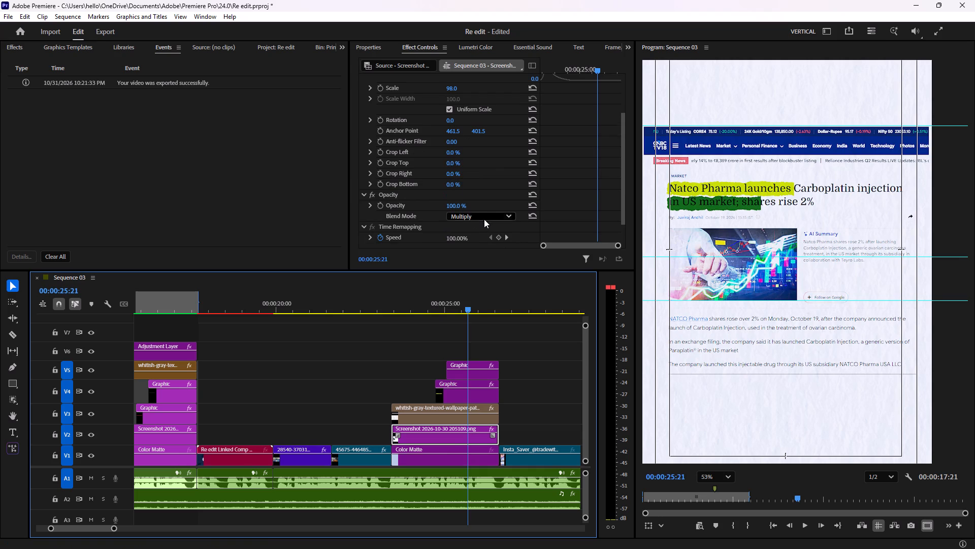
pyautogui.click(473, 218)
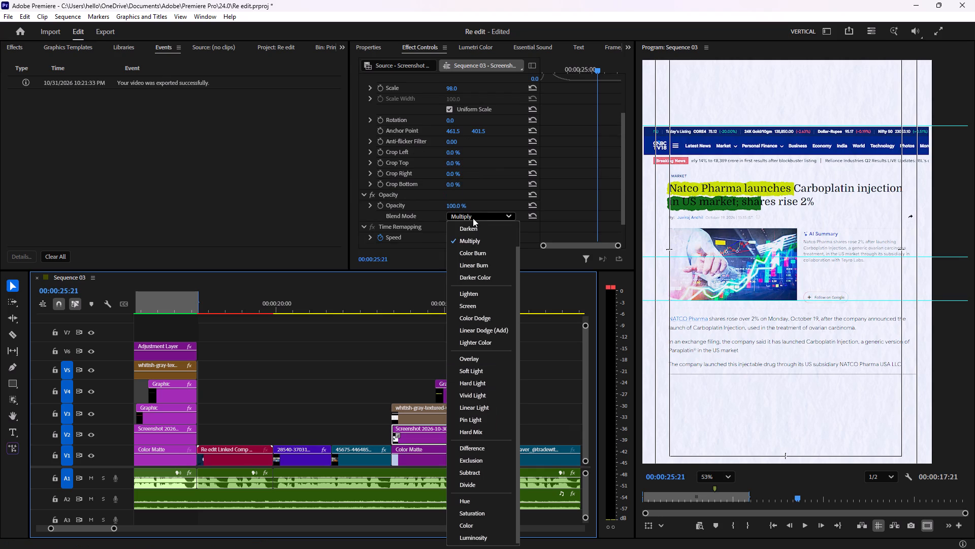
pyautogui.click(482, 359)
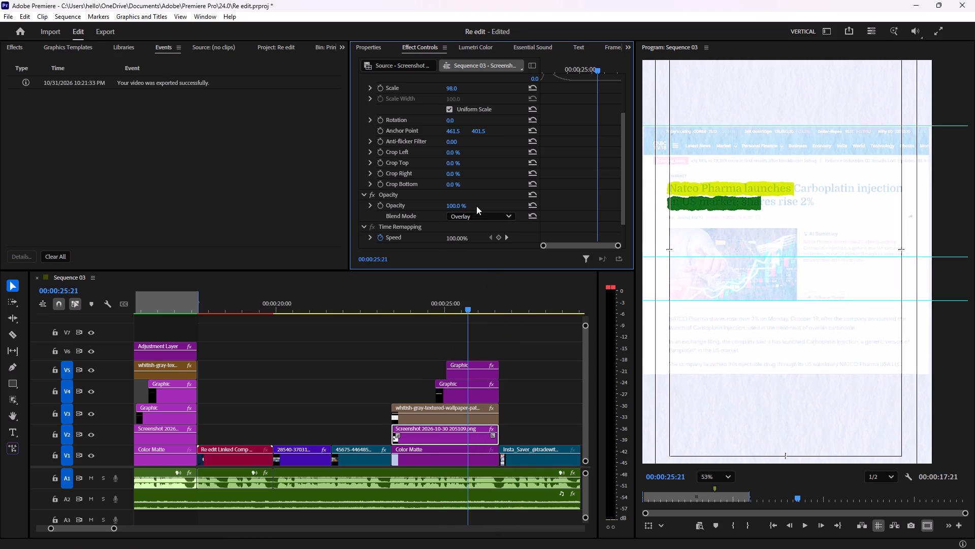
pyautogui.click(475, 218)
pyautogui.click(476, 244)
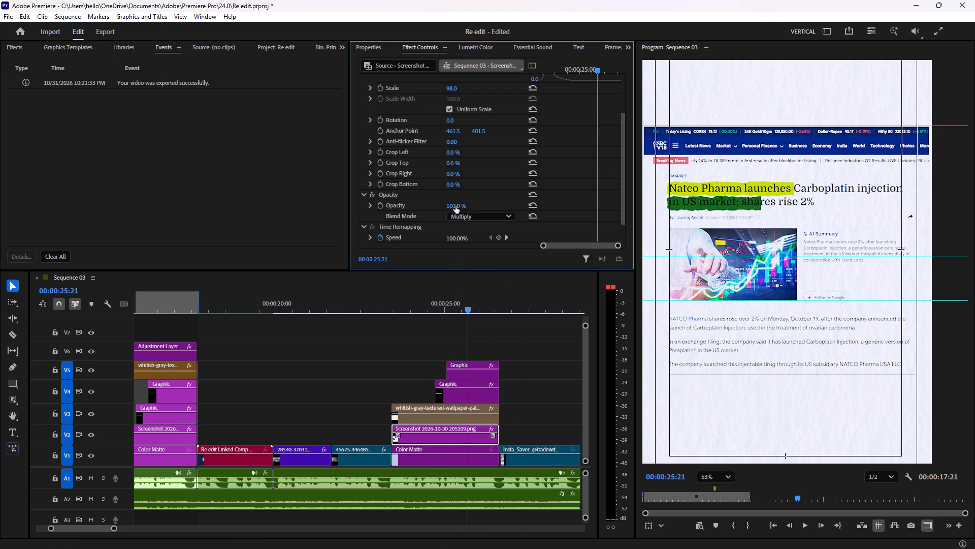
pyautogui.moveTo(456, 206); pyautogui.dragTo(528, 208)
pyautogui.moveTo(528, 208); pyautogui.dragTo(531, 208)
# Lower the opacity of the whitish-gray texture clip over the Natco article to 59%.
pyautogui.click(428, 412)
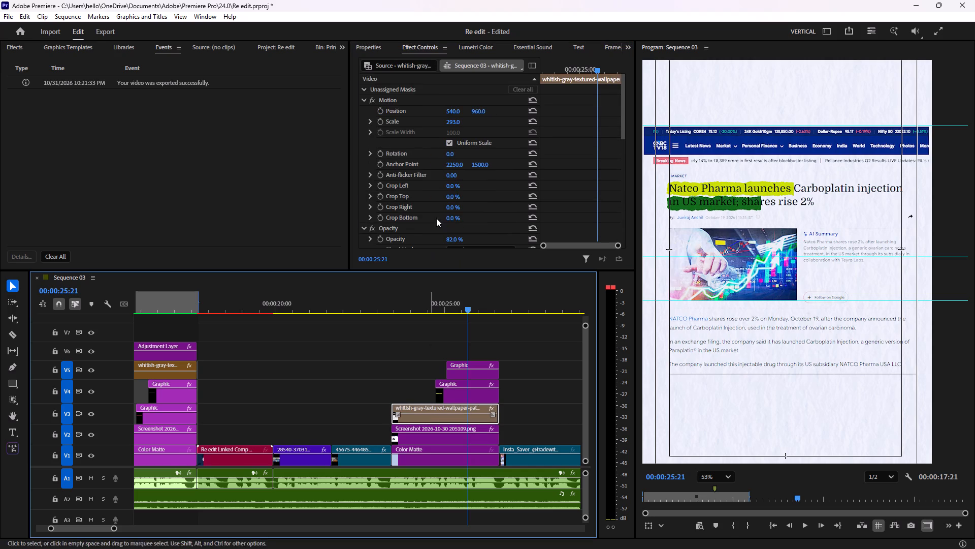
pyautogui.scroll(-3, 436, 218)
pyautogui.moveTo(451, 209); pyautogui.dragTo(451, 209)
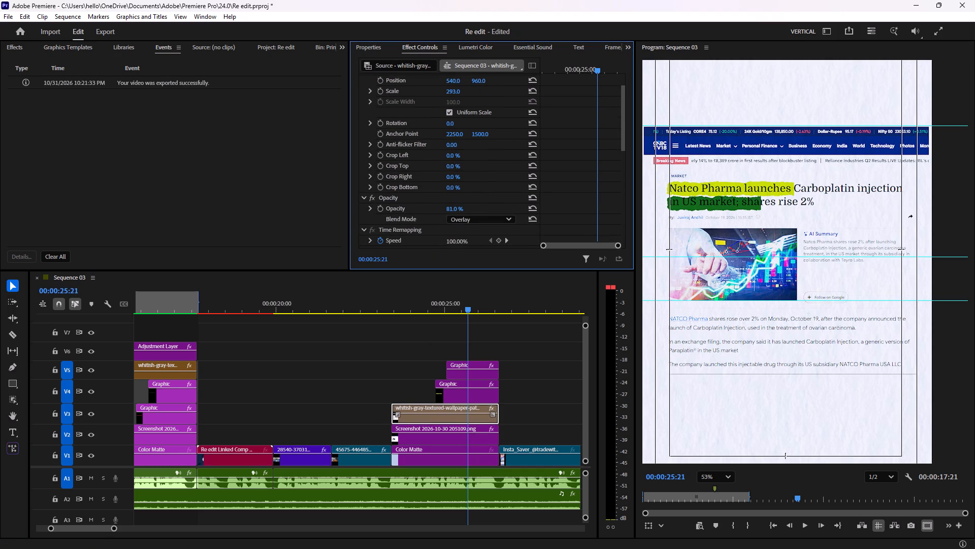
pyautogui.moveTo(451, 209); pyautogui.dragTo(440, 209)
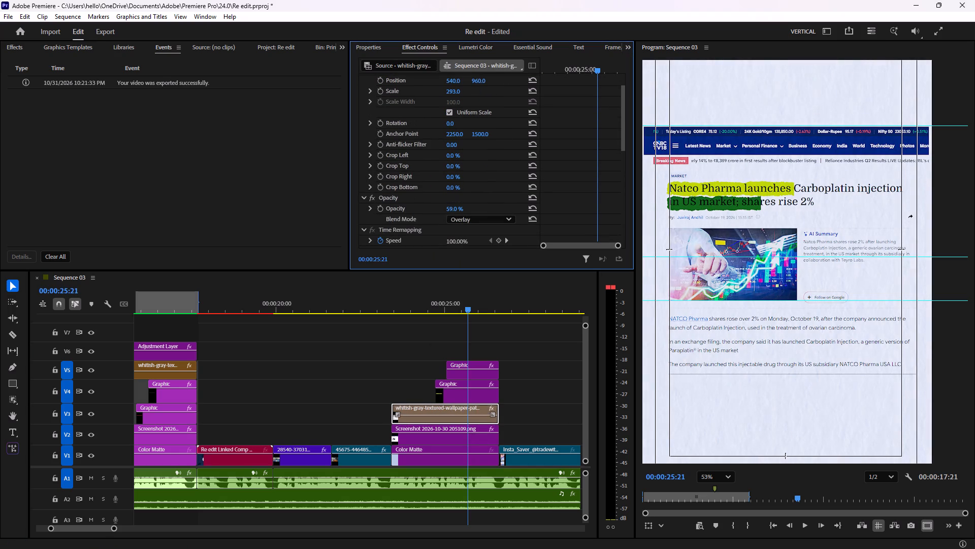
pyautogui.moveTo(440, 209); pyautogui.dragTo(435, 209)
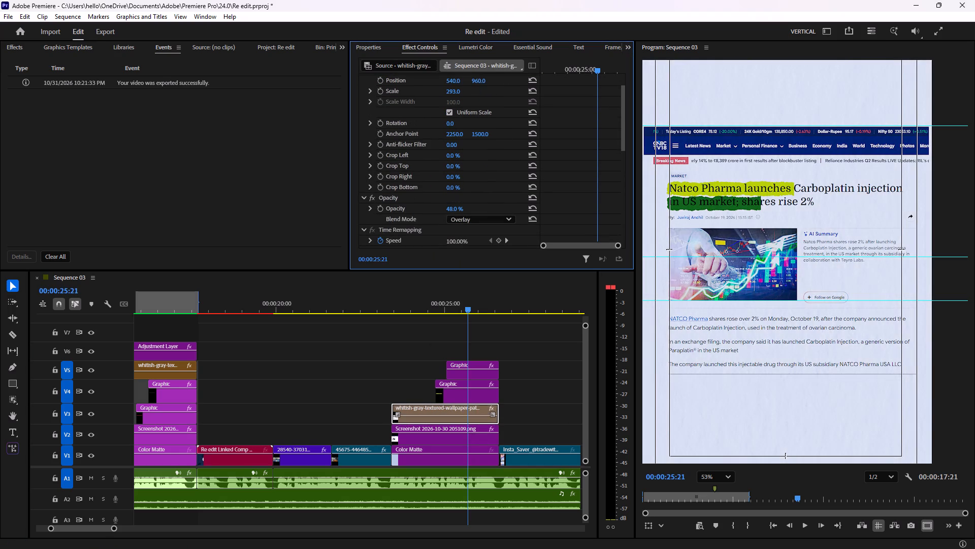
pyautogui.moveTo(435, 209); pyautogui.dragTo(433, 210)
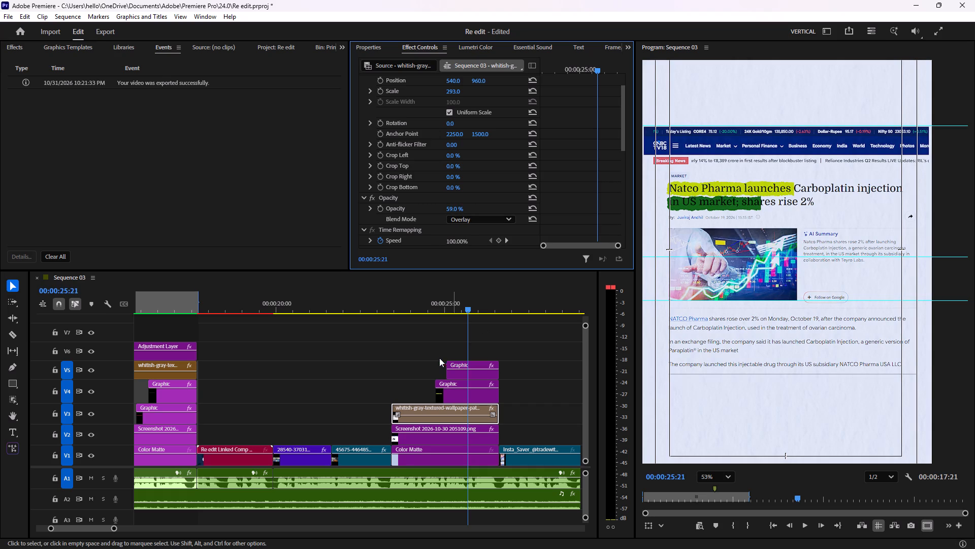
# Check the adjusted texture across the Natco article section, comparing frames between 00:00:23:09 and 00:00:26:07.
pyautogui.click(388, 304)
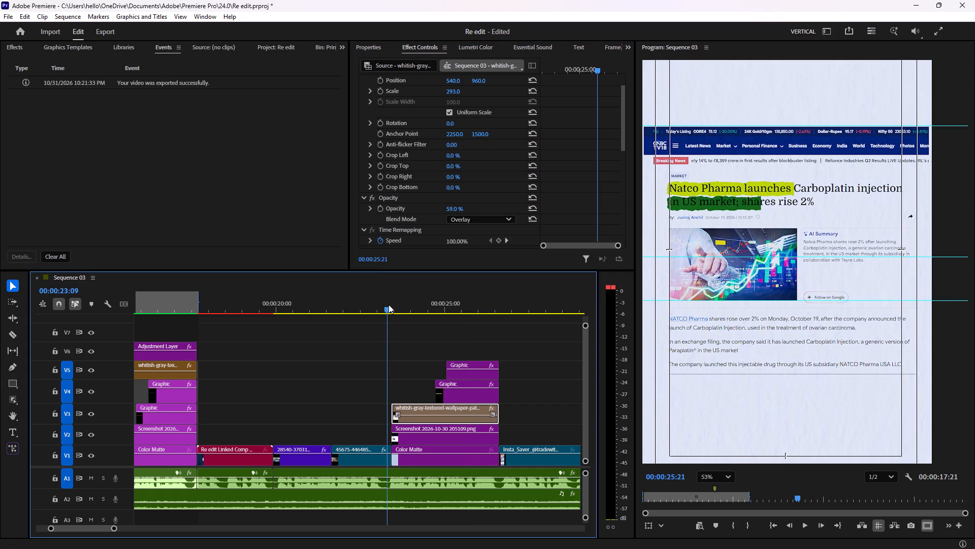
pyautogui.click(420, 309)
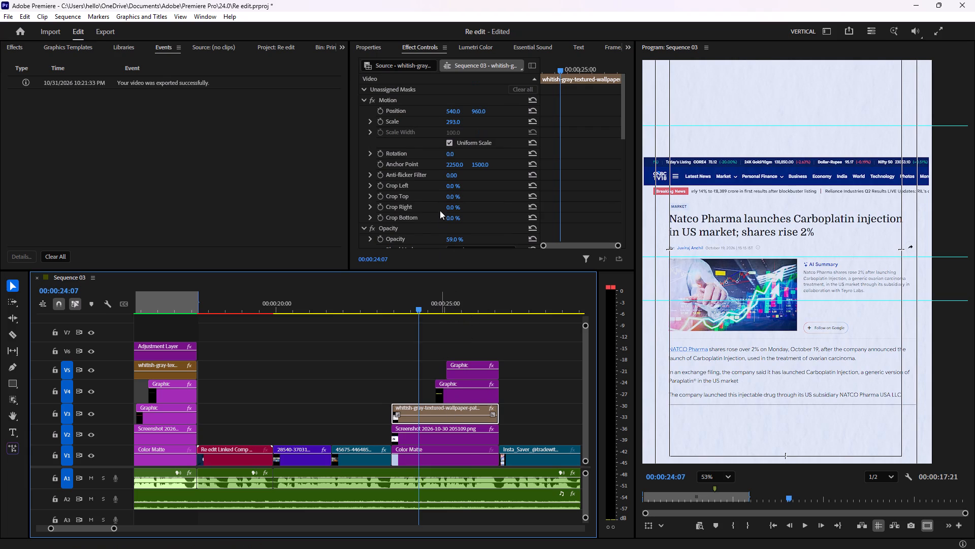
pyautogui.scroll(-1, 440, 210)
pyautogui.scroll(-4, 463, 318)
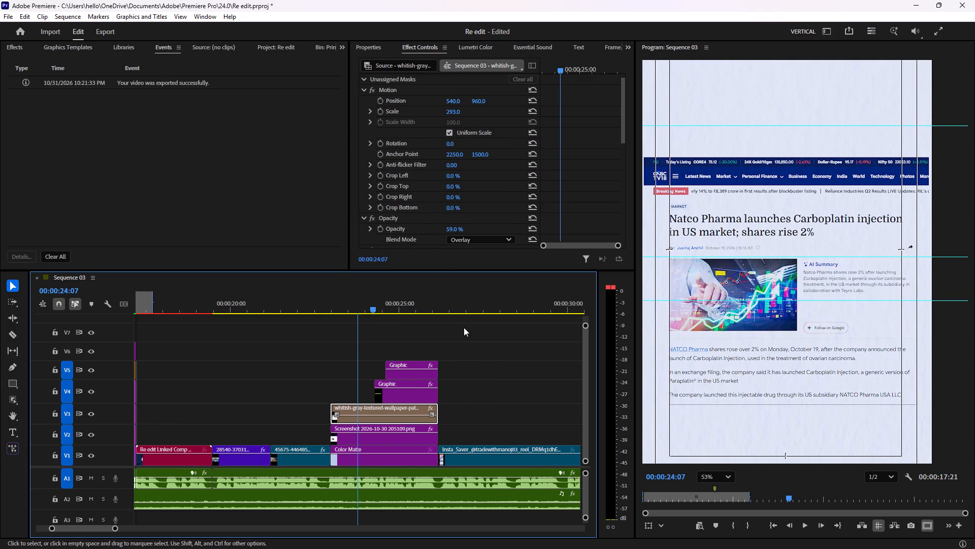
pyautogui.click(393, 308)
pyautogui.click(369, 308)
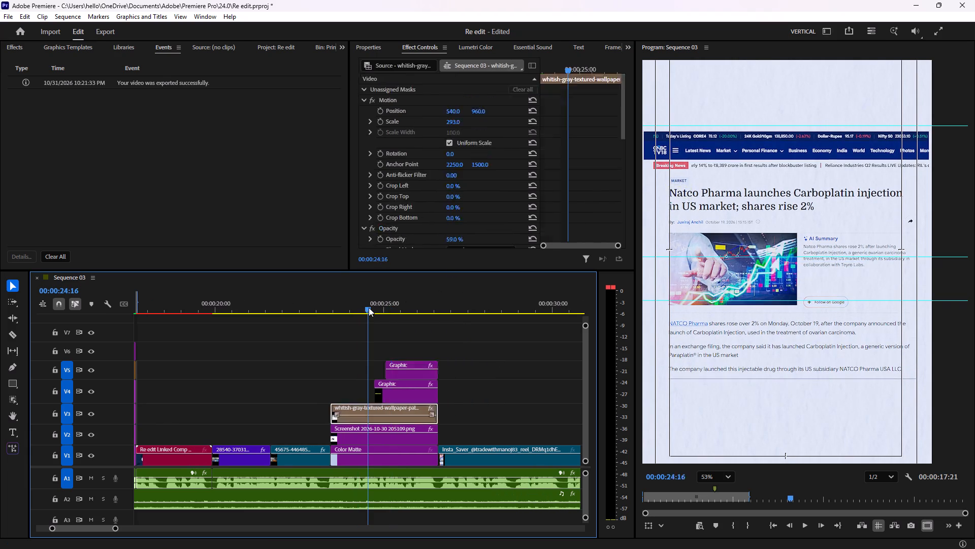
pyautogui.click(395, 304)
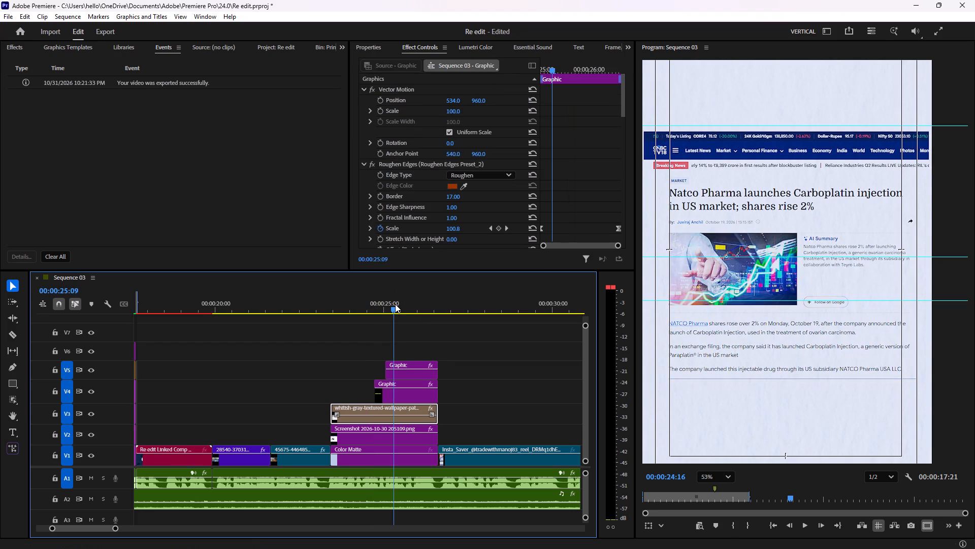
pyautogui.click(410, 307)
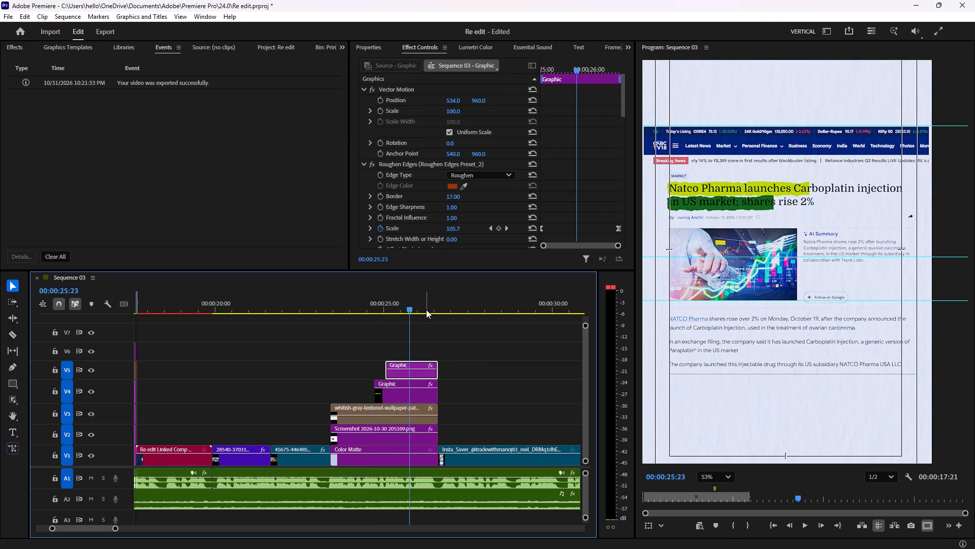
pyautogui.click(426, 310)
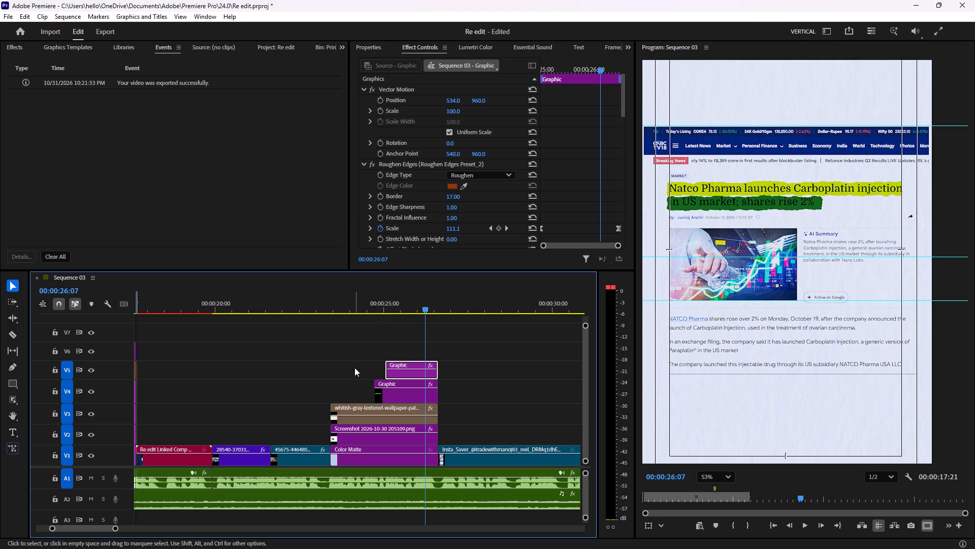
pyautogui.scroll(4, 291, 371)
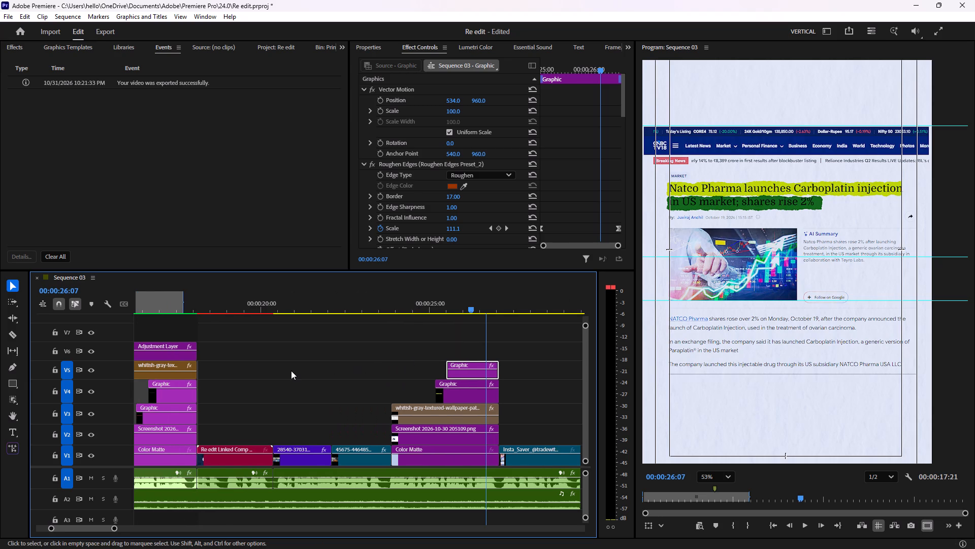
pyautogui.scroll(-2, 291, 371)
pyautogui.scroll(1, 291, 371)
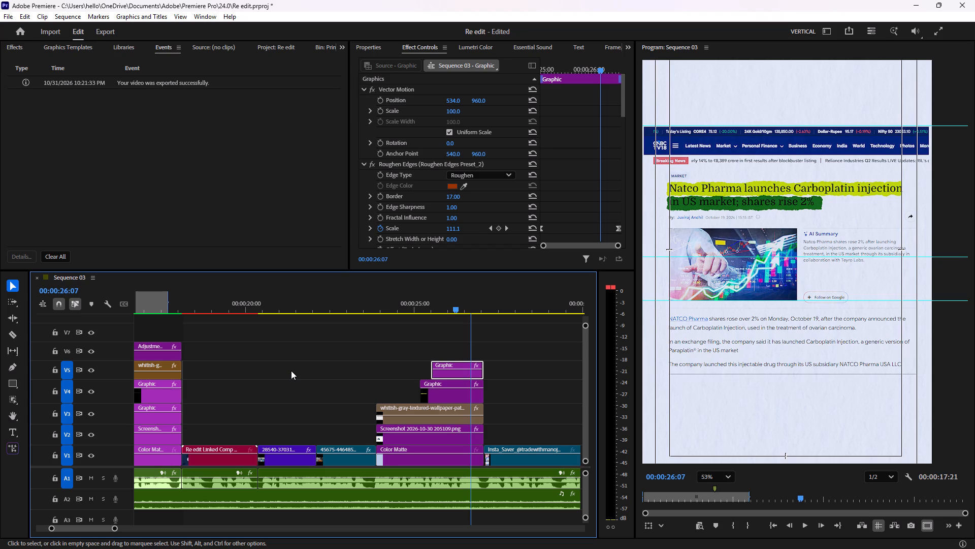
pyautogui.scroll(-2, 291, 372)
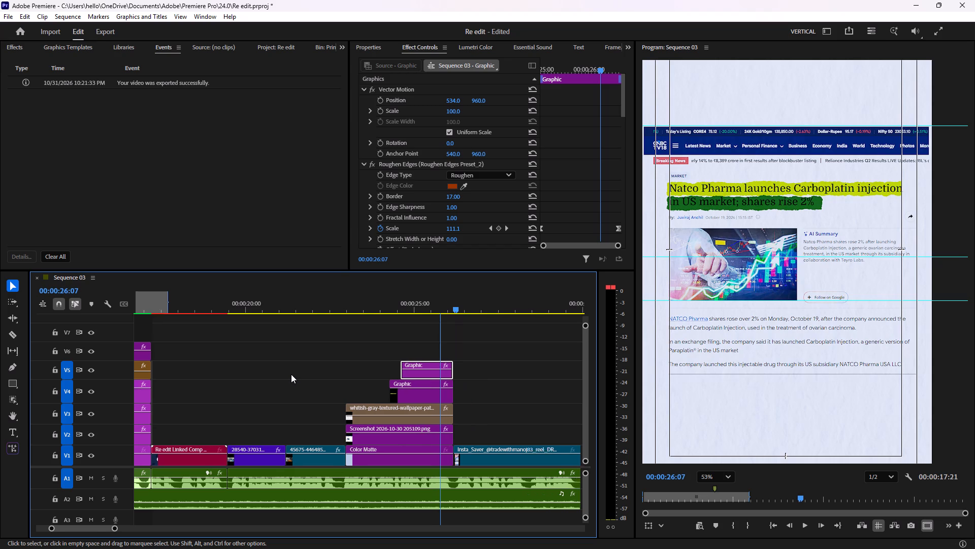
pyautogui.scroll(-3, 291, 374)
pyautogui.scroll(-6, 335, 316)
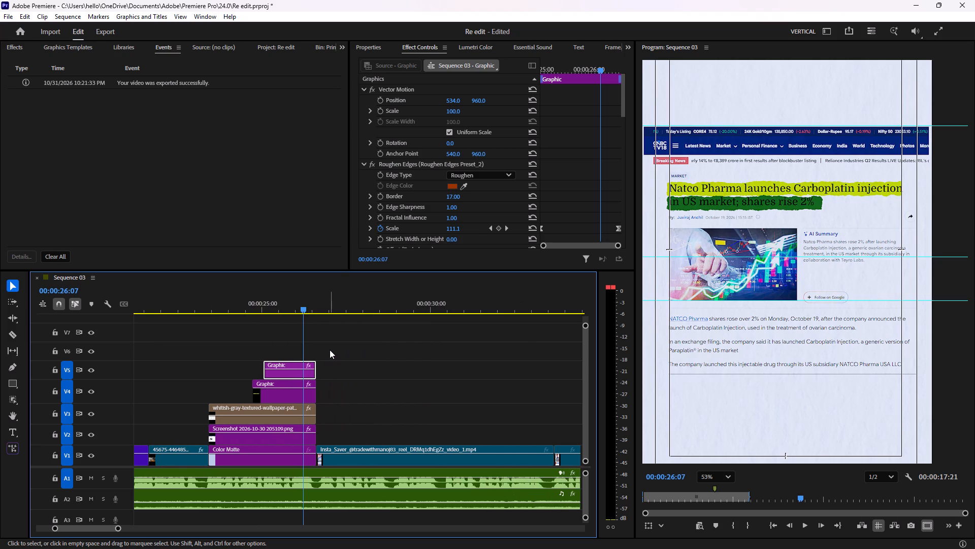
# Check the Natco article section at full-frame view, from its opening through the headline highlight to the following clip at 00:00:26:24.
pyautogui.click(212, 309)
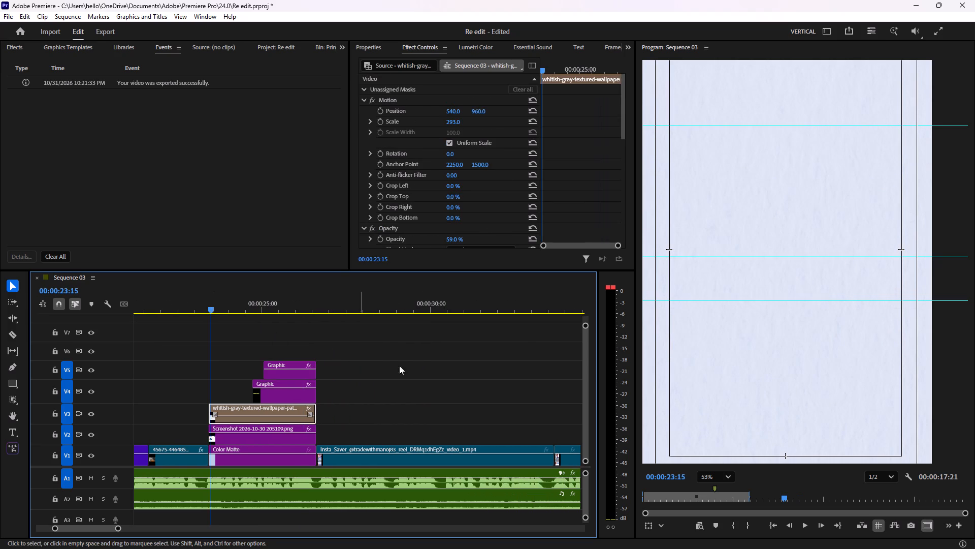
pyautogui.click(722, 478)
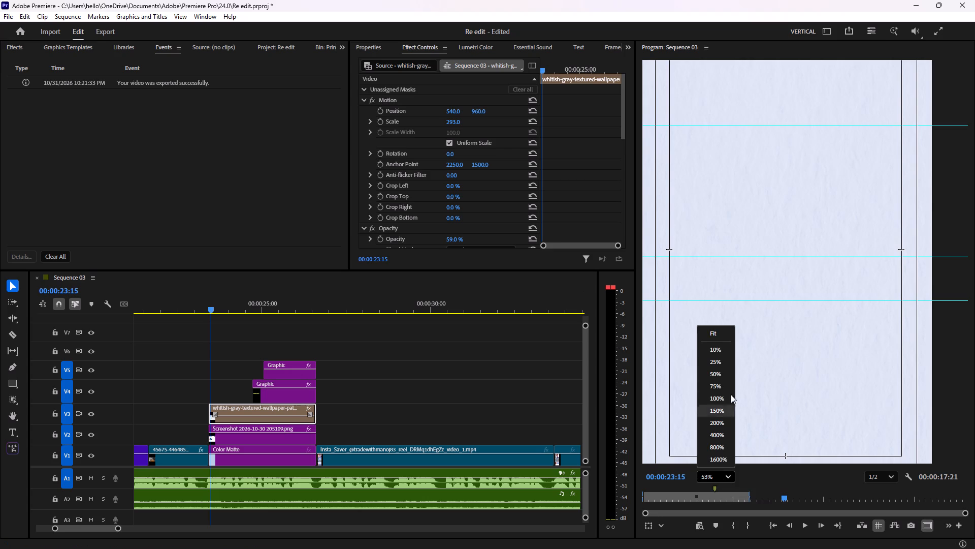
pyautogui.click(731, 333)
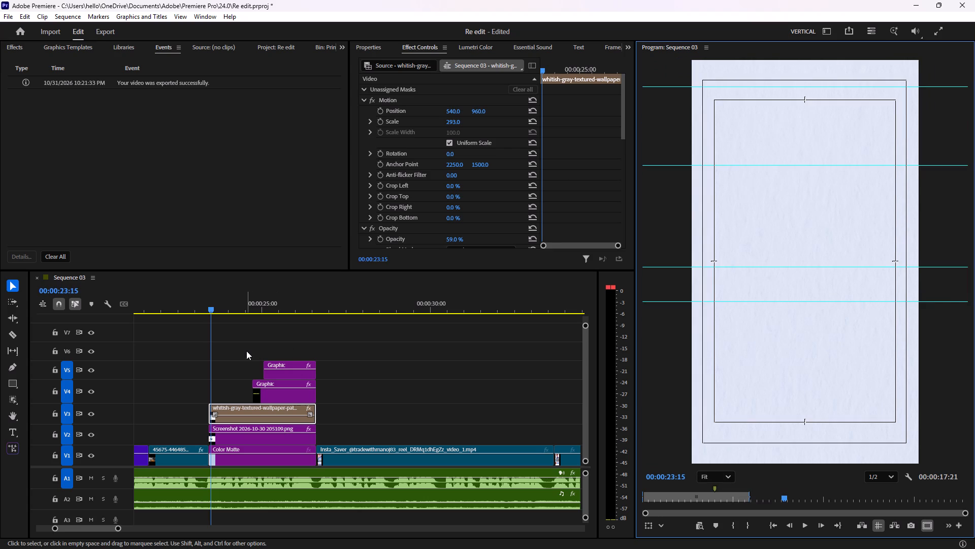
pyautogui.click(199, 309)
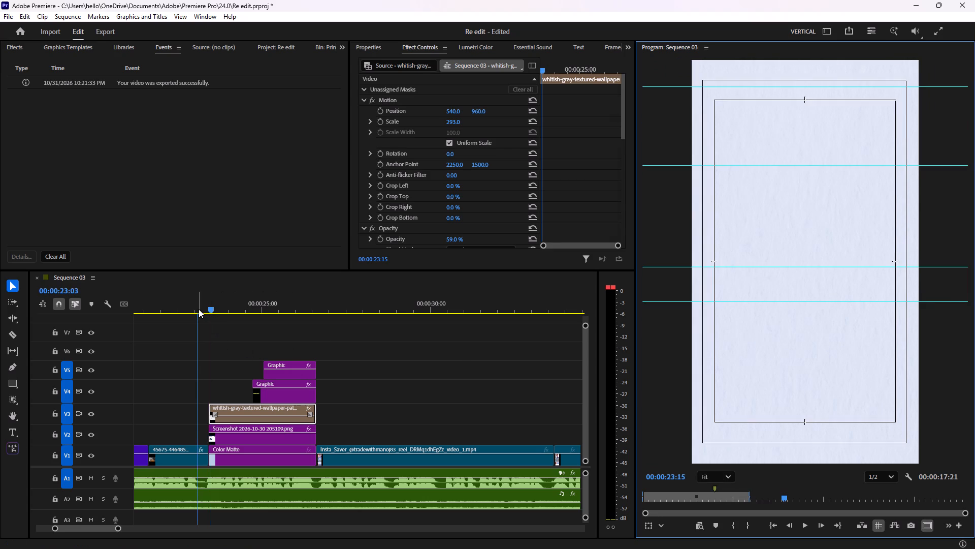
pyautogui.click(224, 309)
pyautogui.click(244, 310)
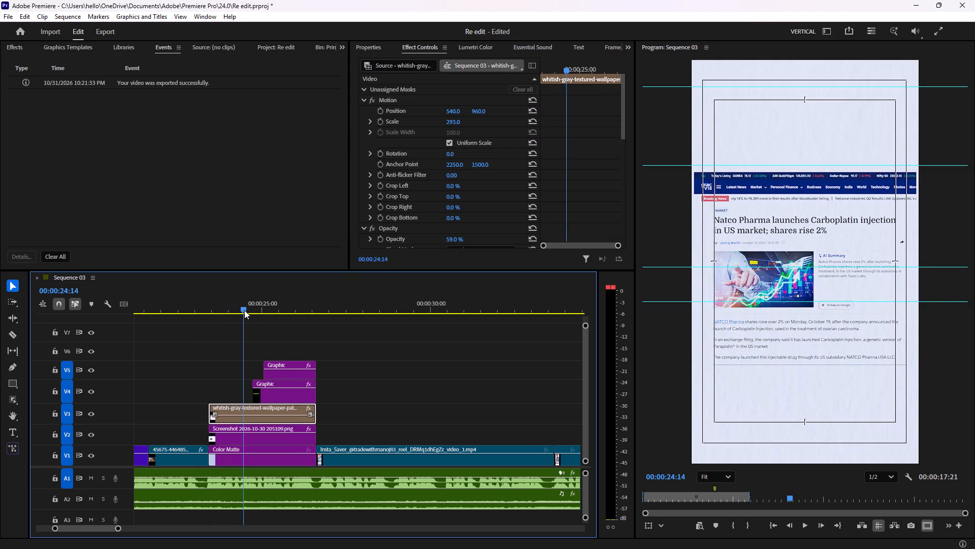
pyautogui.click(256, 311)
pyautogui.click(267, 312)
pyautogui.click(280, 315)
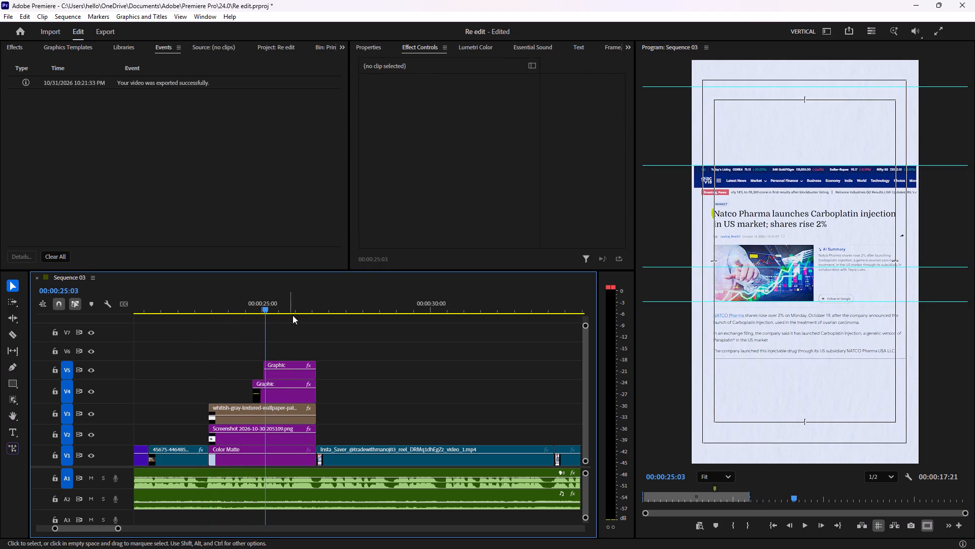
pyautogui.click(280, 311)
pyautogui.click(308, 313)
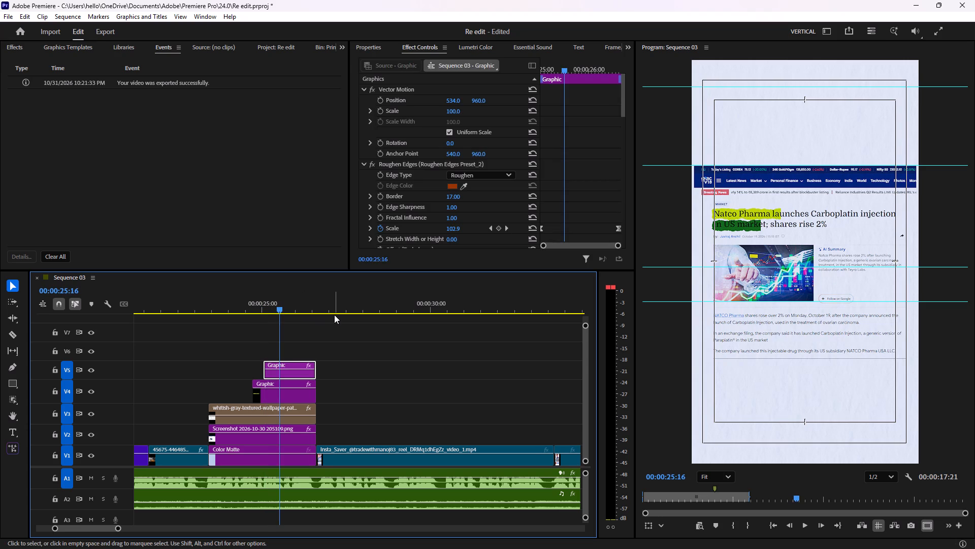
pyautogui.click(334, 315)
pyautogui.click(304, 310)
pyautogui.click(323, 310)
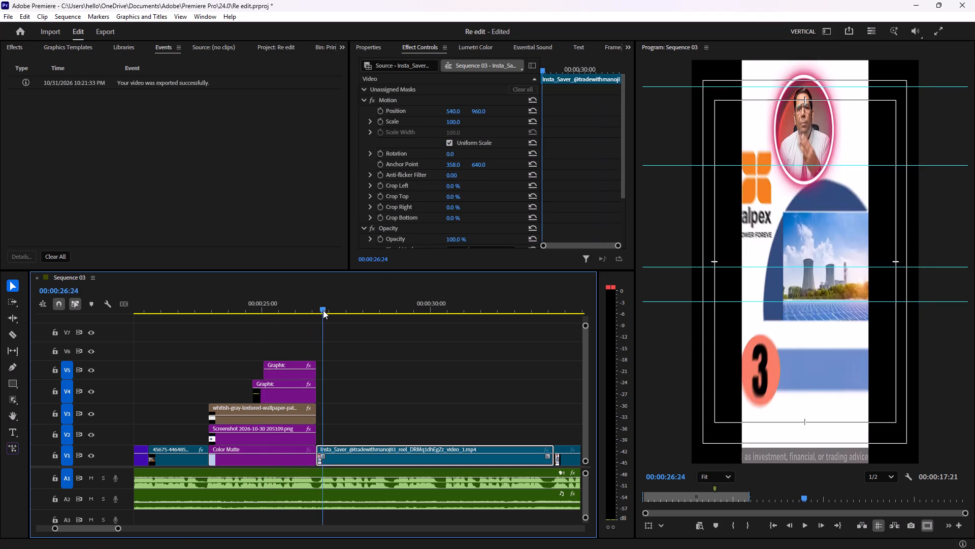
pyautogui.click(366, 315)
pyautogui.click(282, 309)
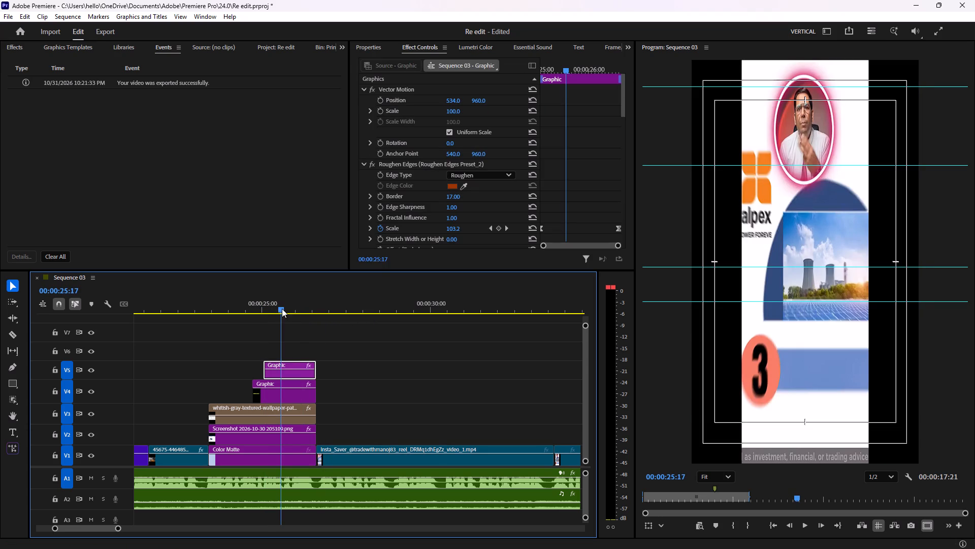
# Play the transition from the Natco article into the Alpex Solar footage through about 00:00:30:12, examining where that stock's intro ends.
pyautogui.press('space')
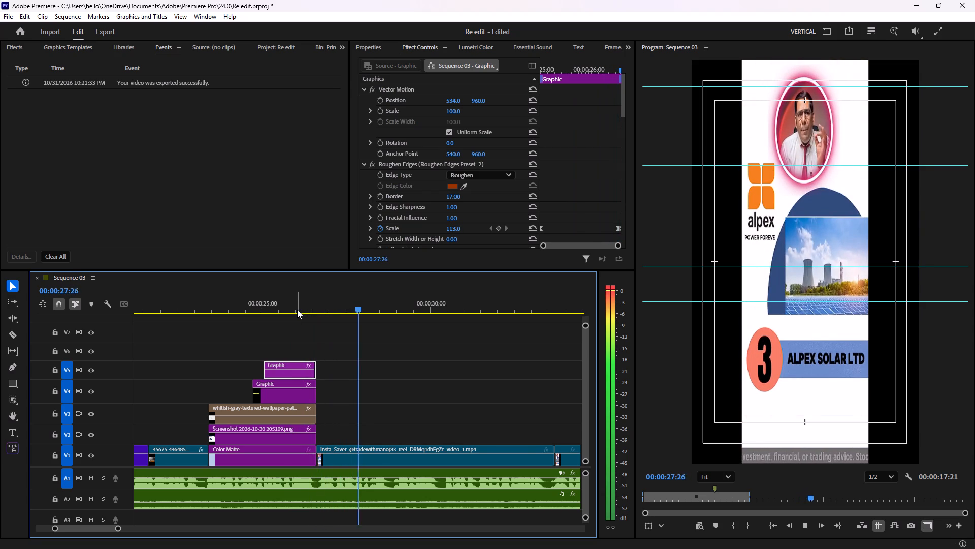
pyautogui.press('space')
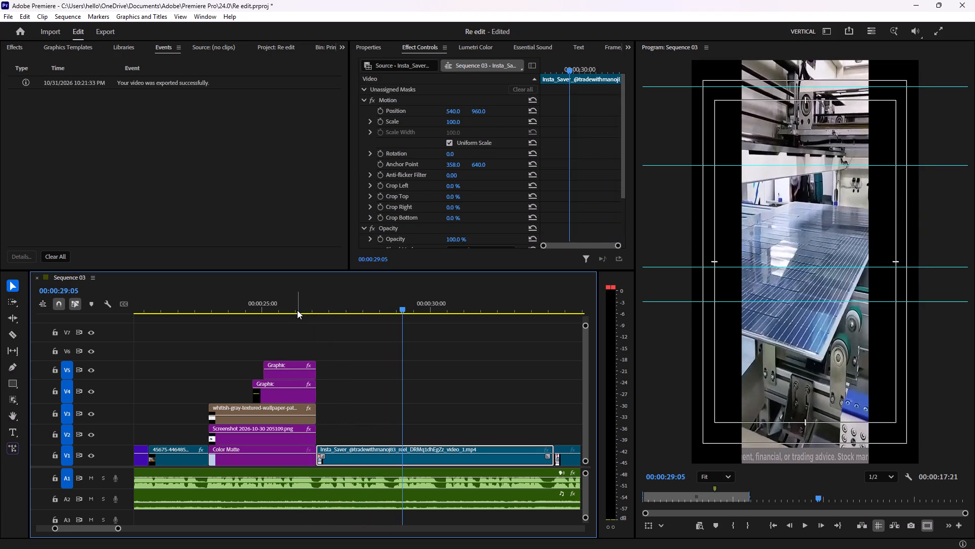
pyautogui.press('space')
pyautogui.press('space')
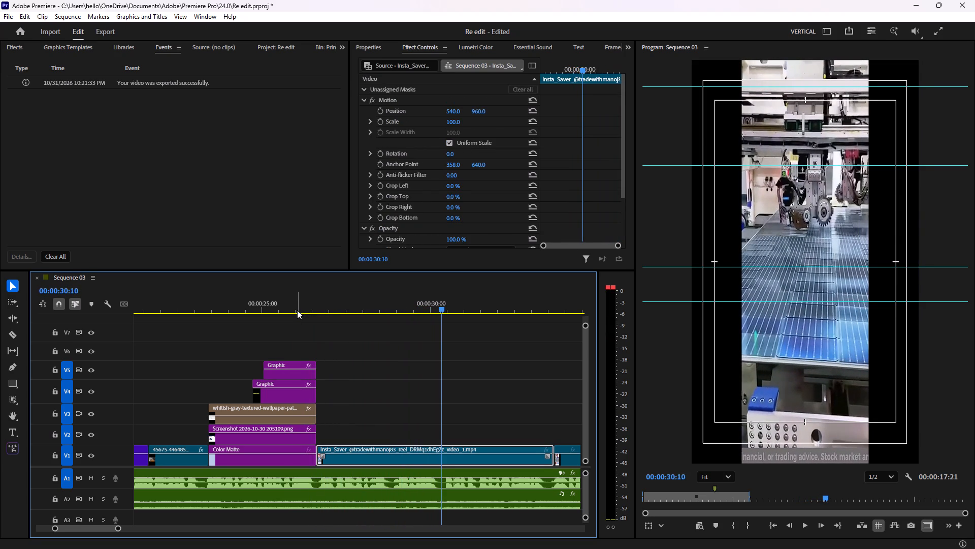
pyautogui.click(304, 314)
pyautogui.press('space')
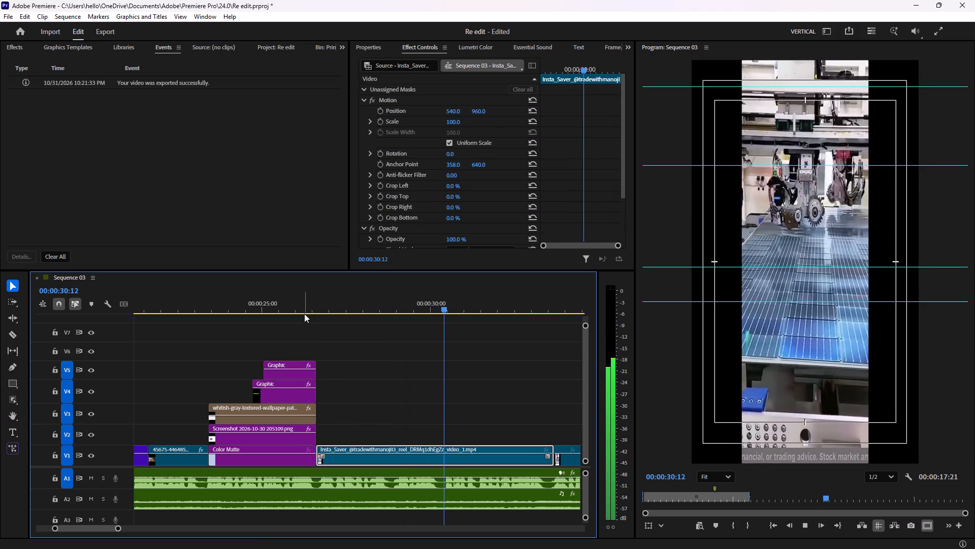
pyautogui.click(314, 308)
pyautogui.press('space')
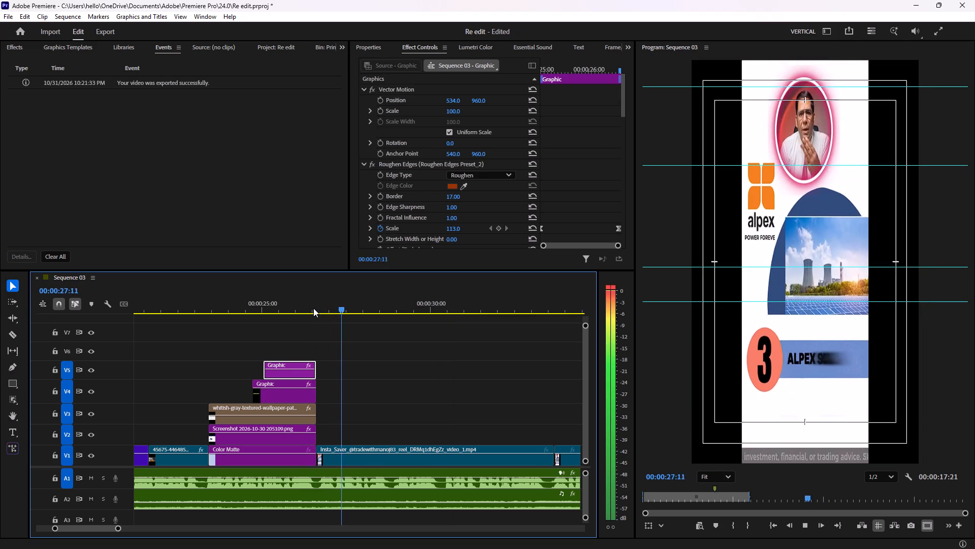
pyautogui.press('space')
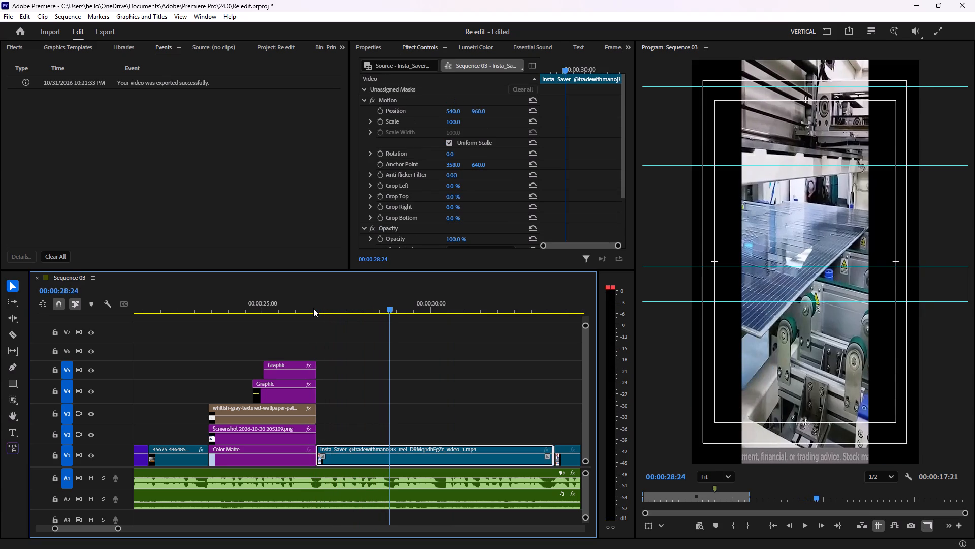
pyautogui.press('space')
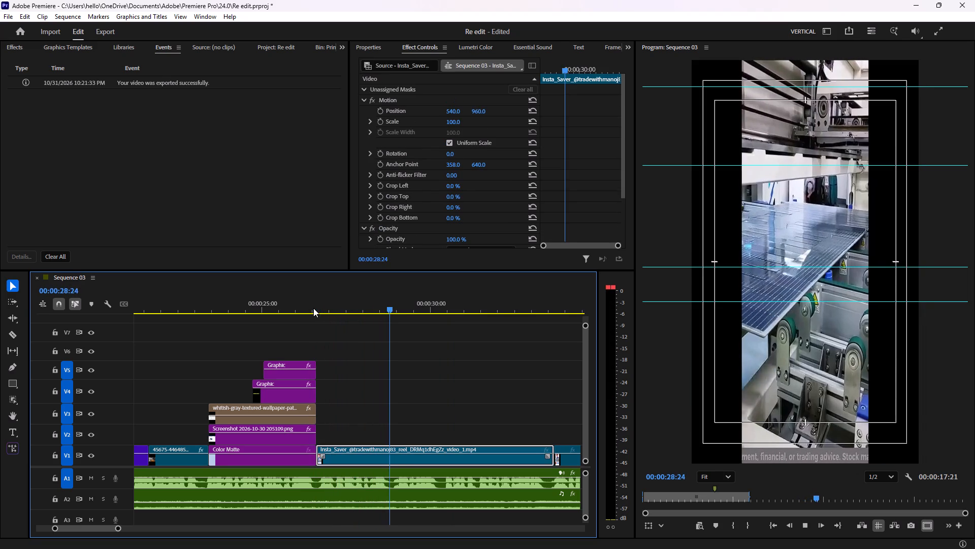
pyautogui.press('space')
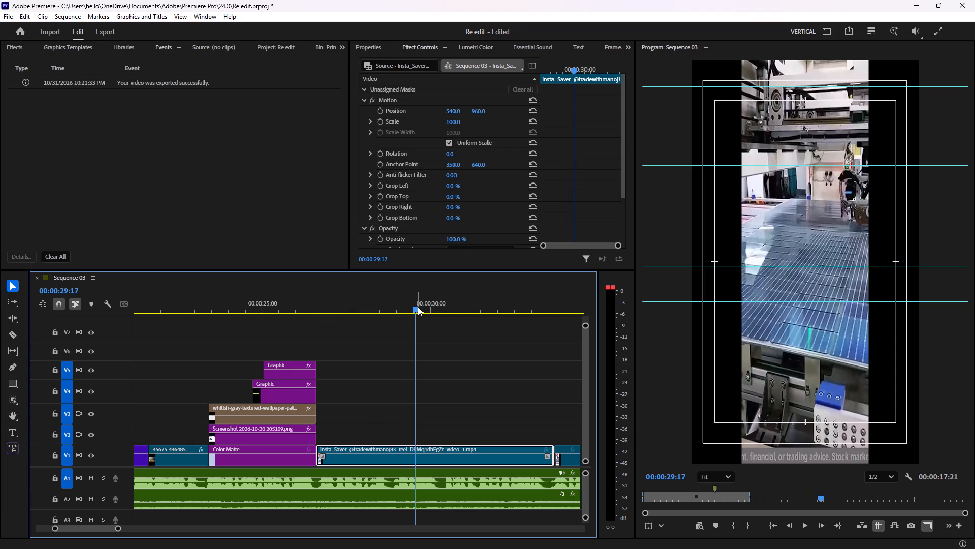
# Split the Alpex Solar clip on V1 at 00:00:28:25 and cut the A1 audio at the clip's start and at 00:00:28:25.
pyautogui.moveTo(418, 307); pyautogui.dragTo(394, 314)
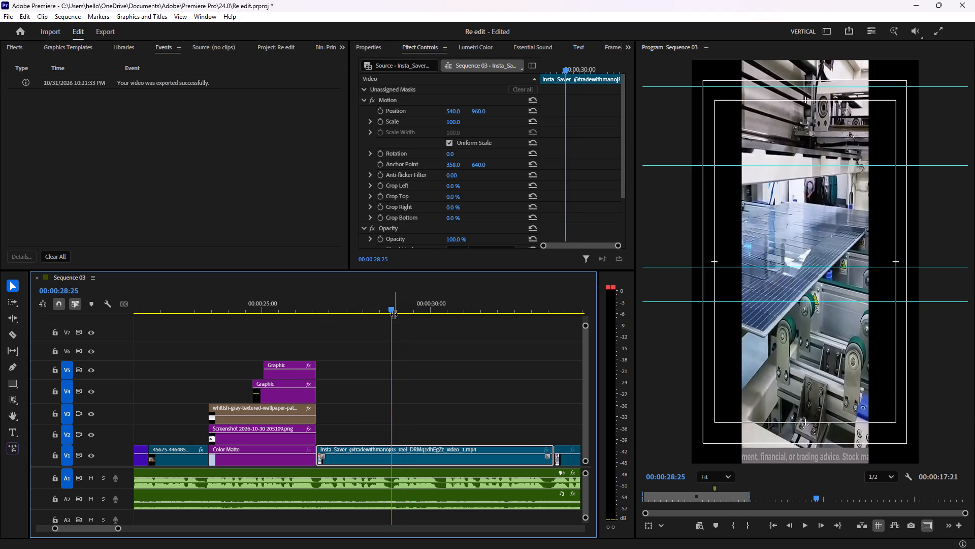
pyautogui.press('c')
pyautogui.click(391, 452)
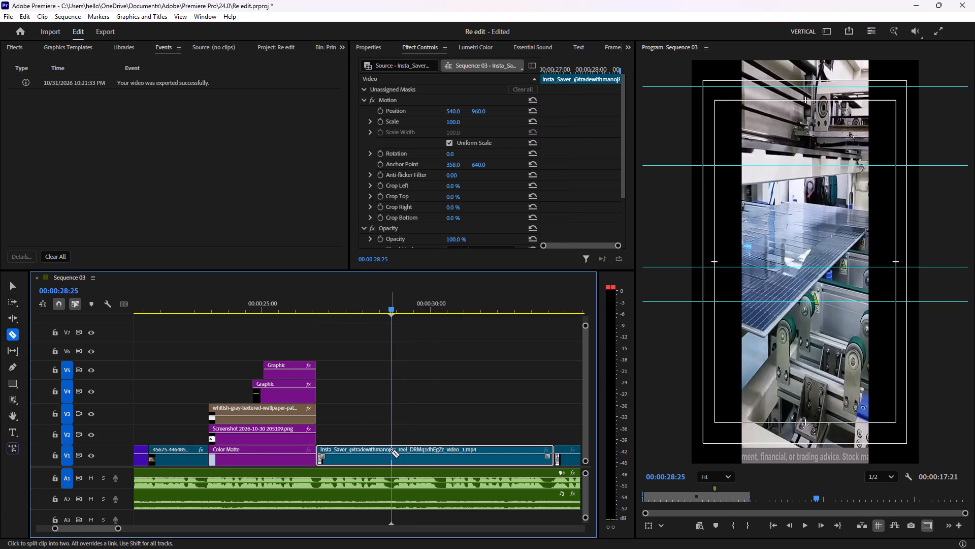
pyautogui.press('v')
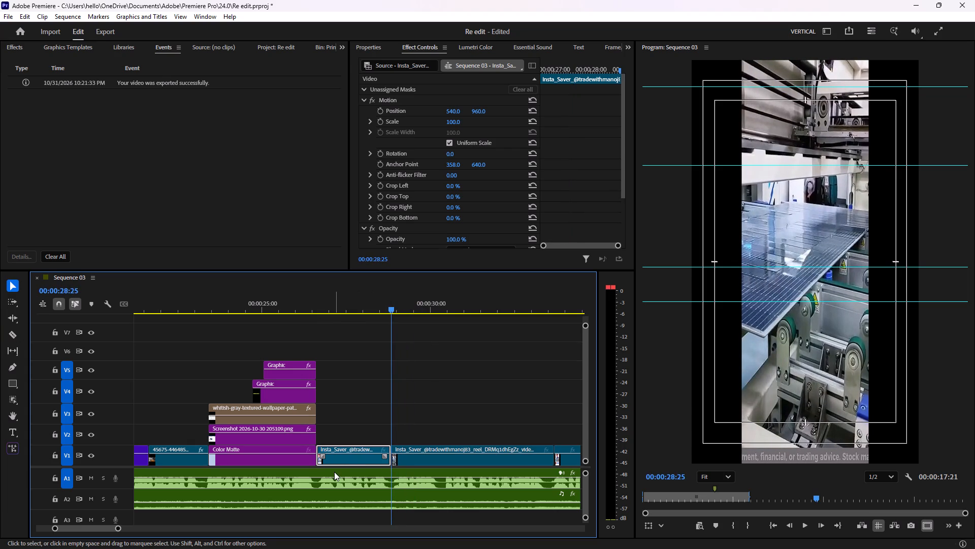
pyautogui.press('c')
pyautogui.click(320, 474)
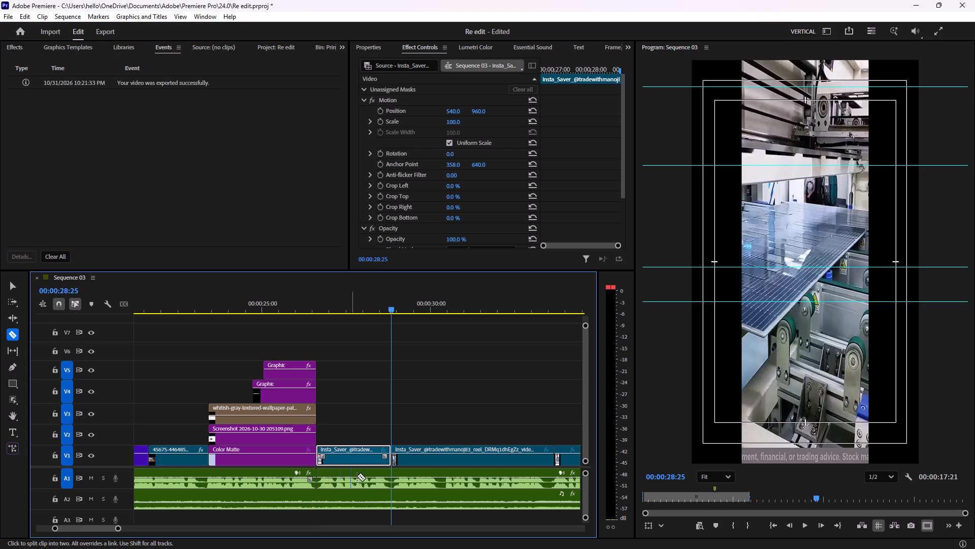
pyautogui.click(391, 479)
pyautogui.press('v')
# Select the Alpex Solar intro segment on V1 together with its matching audio segment on A1.
pyautogui.click(369, 476)
pyautogui.moveTo(369, 413); pyautogui.dragTo(367, 436)
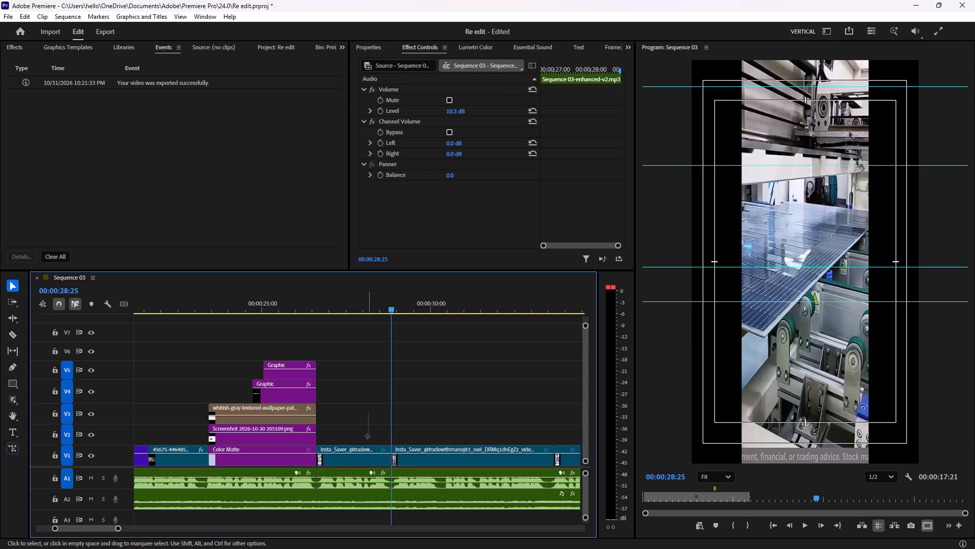
pyautogui.moveTo(367, 436); pyautogui.dragTo(362, 472)
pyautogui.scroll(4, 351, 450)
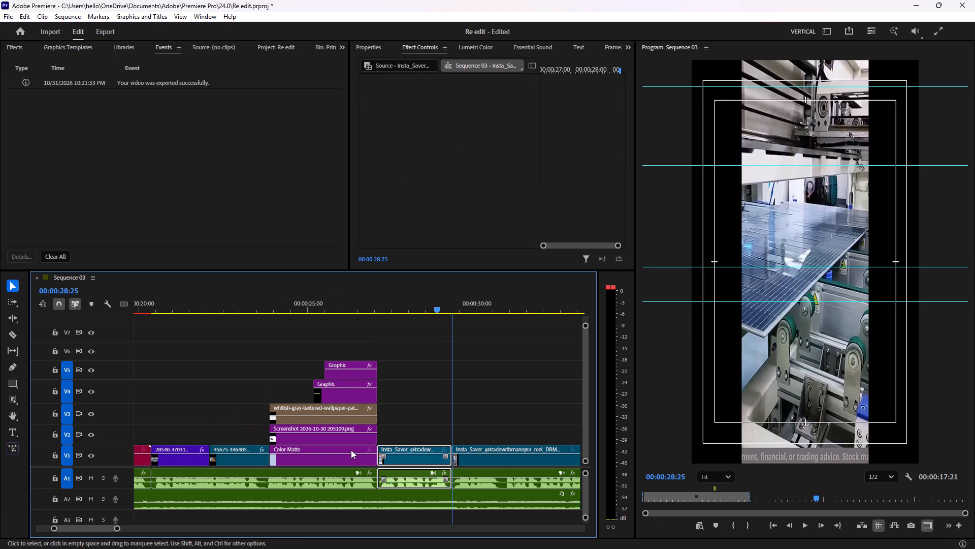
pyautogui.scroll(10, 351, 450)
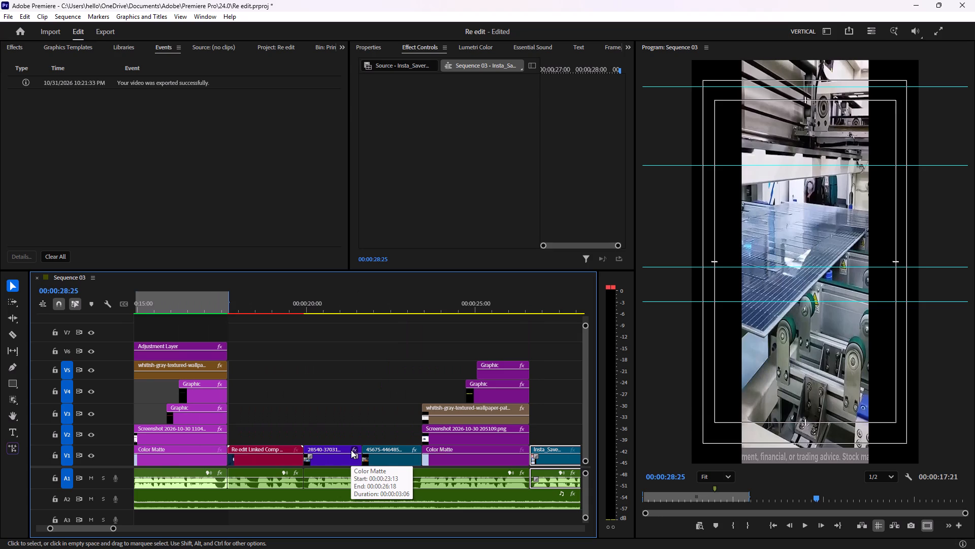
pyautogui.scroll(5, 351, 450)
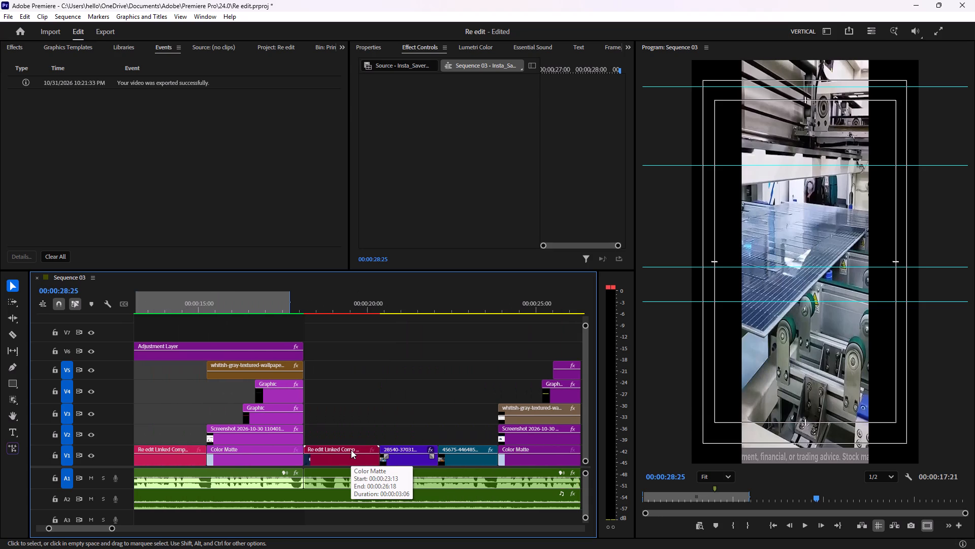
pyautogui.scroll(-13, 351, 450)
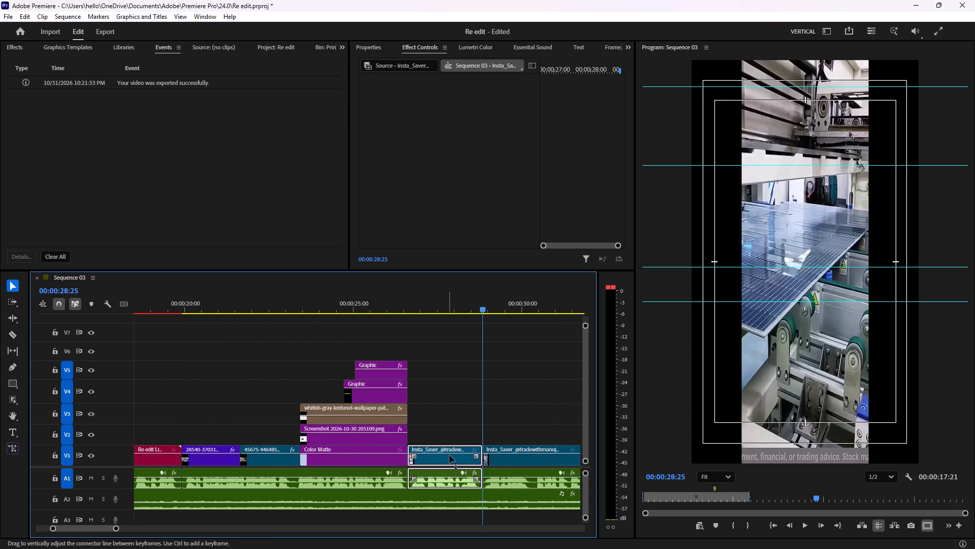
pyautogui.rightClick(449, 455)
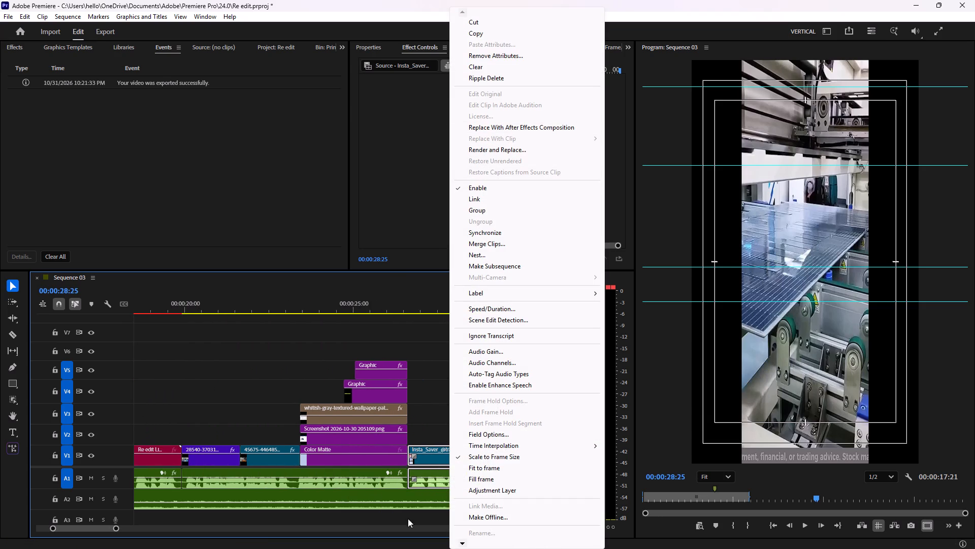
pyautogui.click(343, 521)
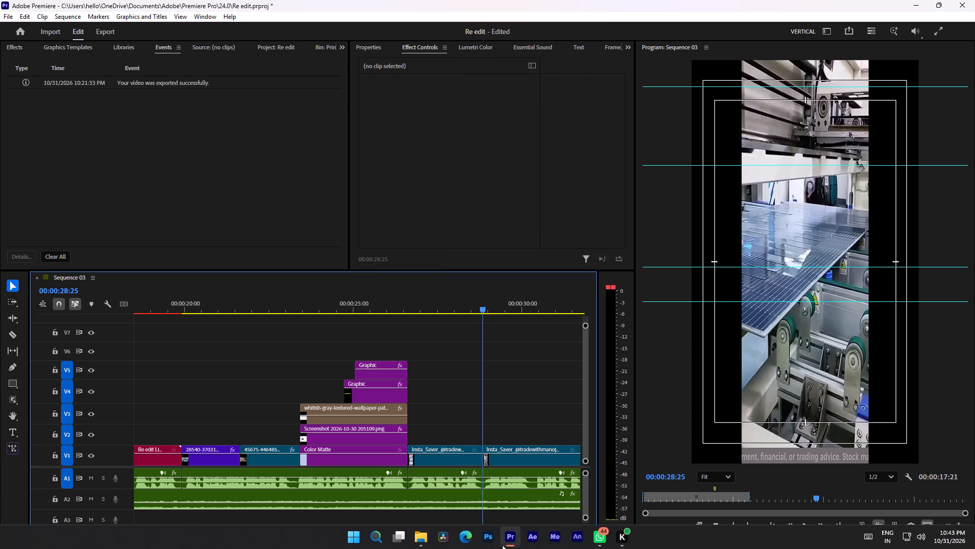
# Switch to After Effects and open the recent project "reels re", dismissing the notification and the Deep Glow 2 plugin alerts.
pyautogui.click(533, 538)
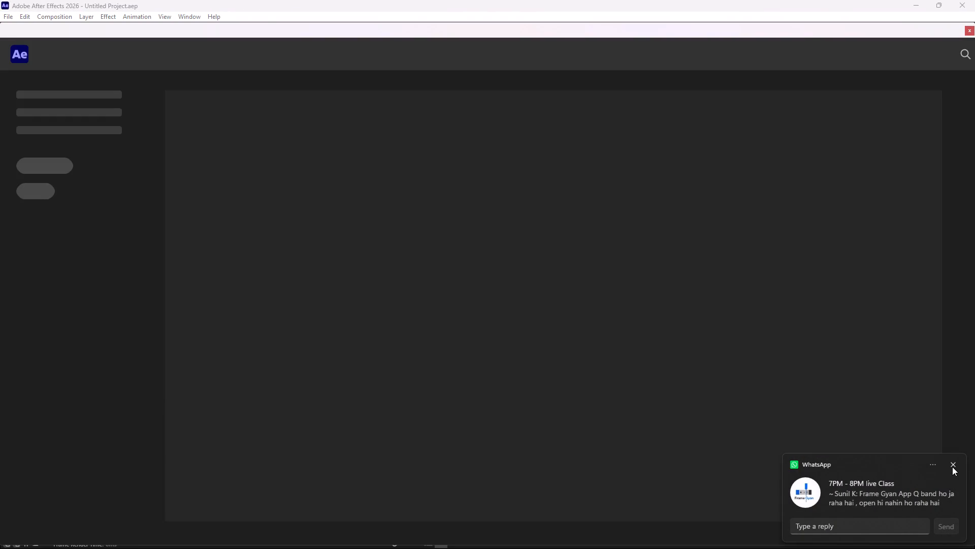
pyautogui.click(952, 467)
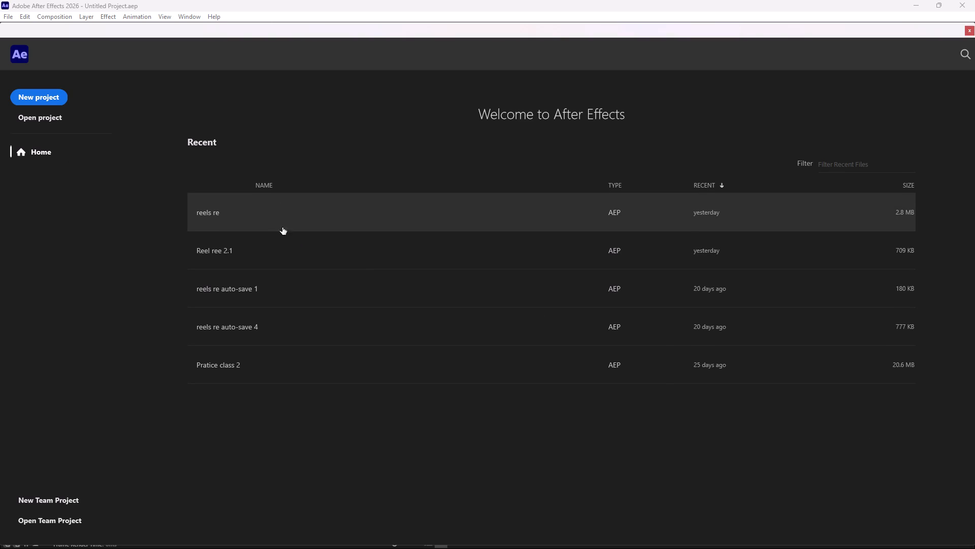
pyautogui.click(289, 220)
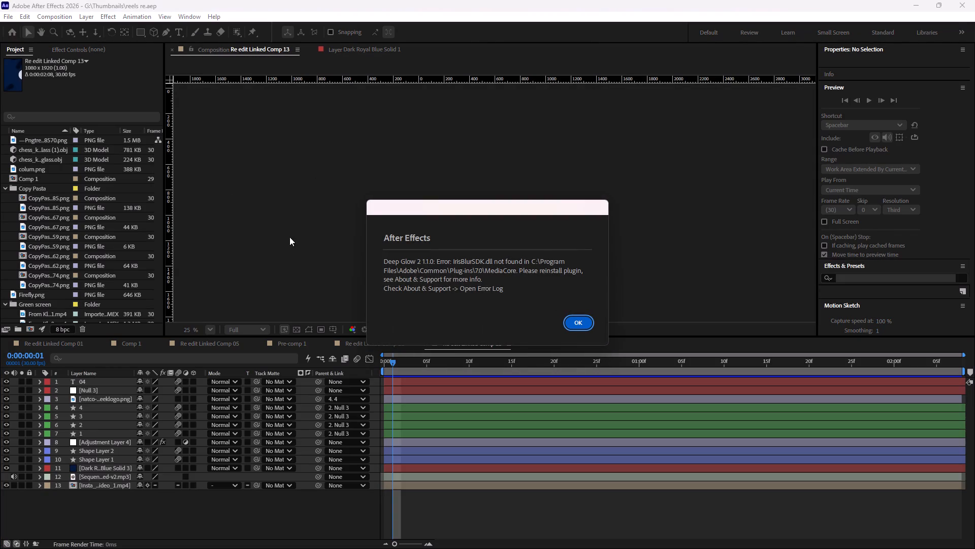
pyautogui.click(574, 319)
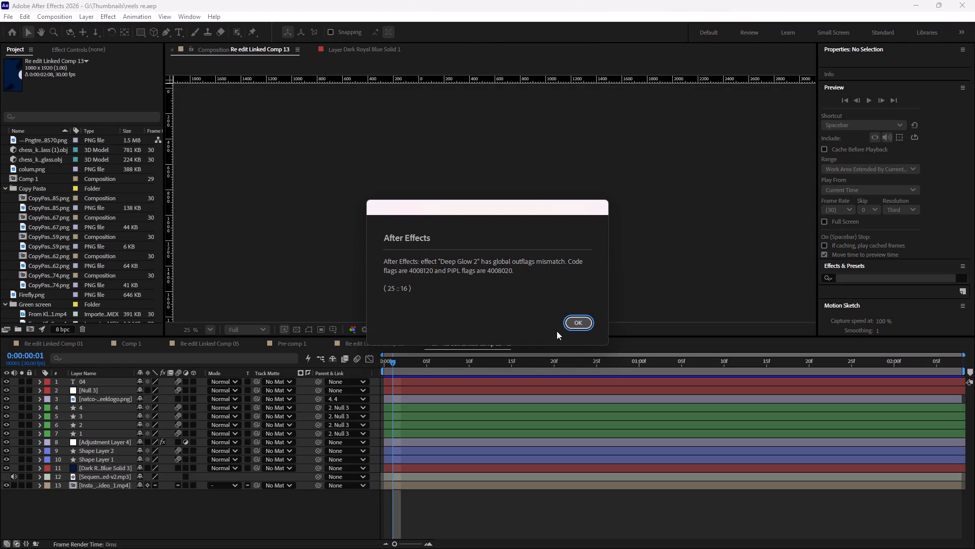
pyautogui.click(576, 324)
pyautogui.click(561, 329)
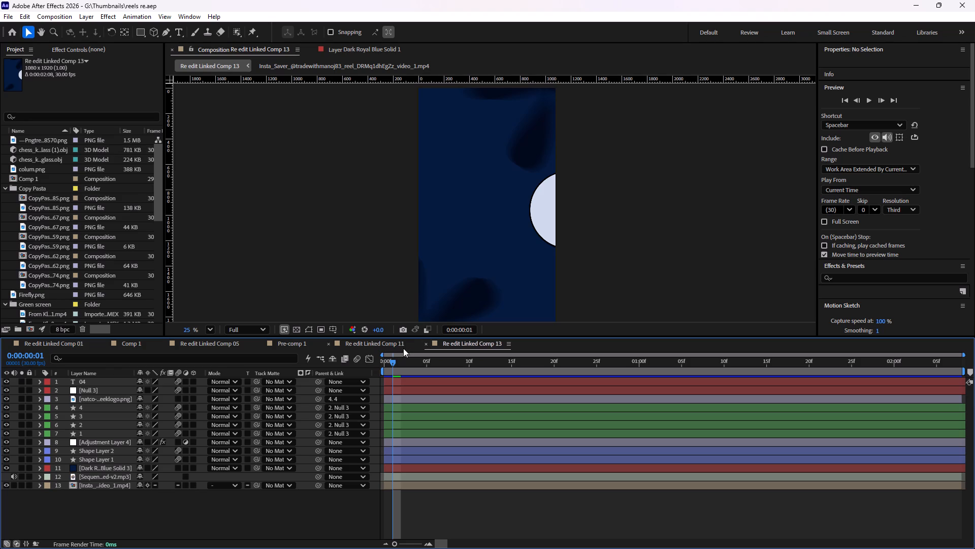
# Scrub back and forth through Re edit Linked Comp 13, examining the motion and timing of the Natco logo and number 04 intro.
pyautogui.moveTo(394, 360); pyautogui.dragTo(493, 362)
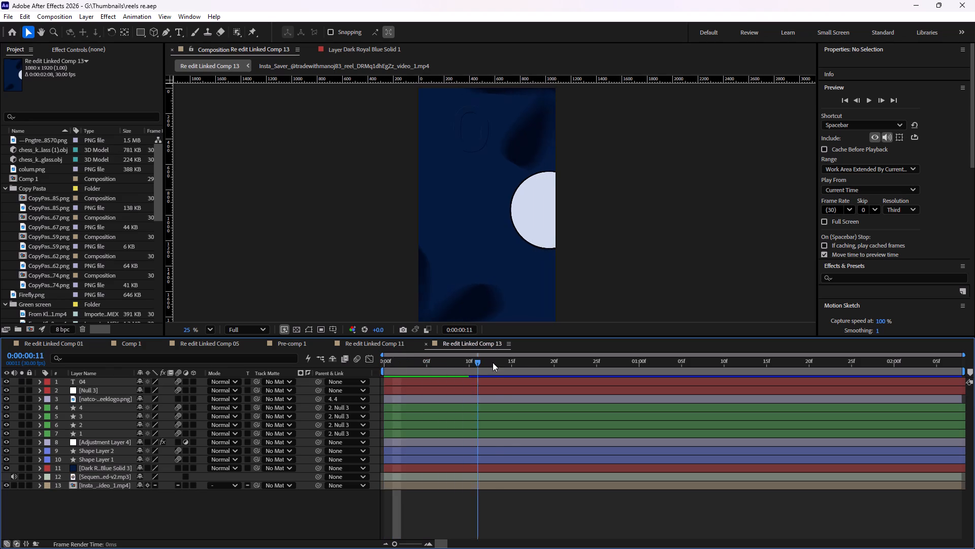
pyautogui.moveTo(493, 362); pyautogui.dragTo(610, 390)
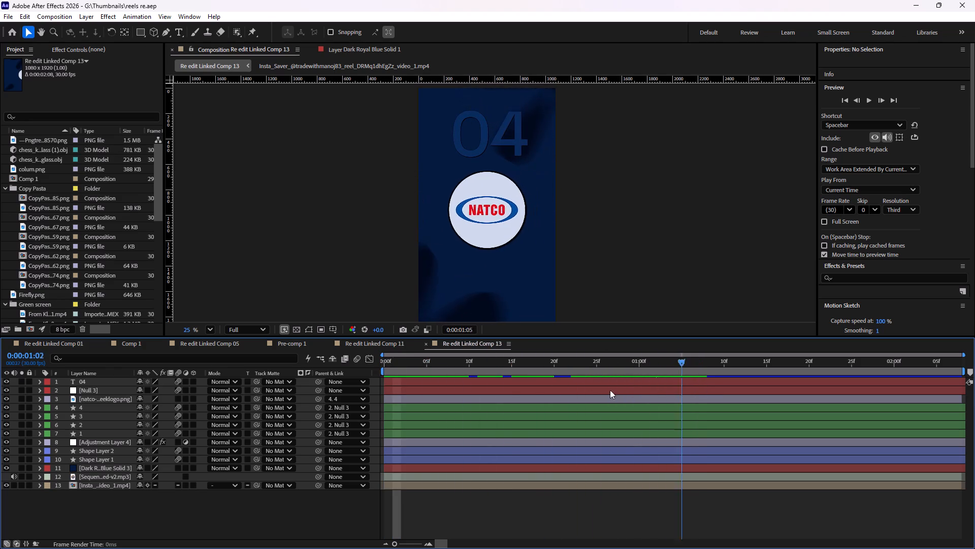
pyautogui.moveTo(610, 390); pyautogui.dragTo(482, 385)
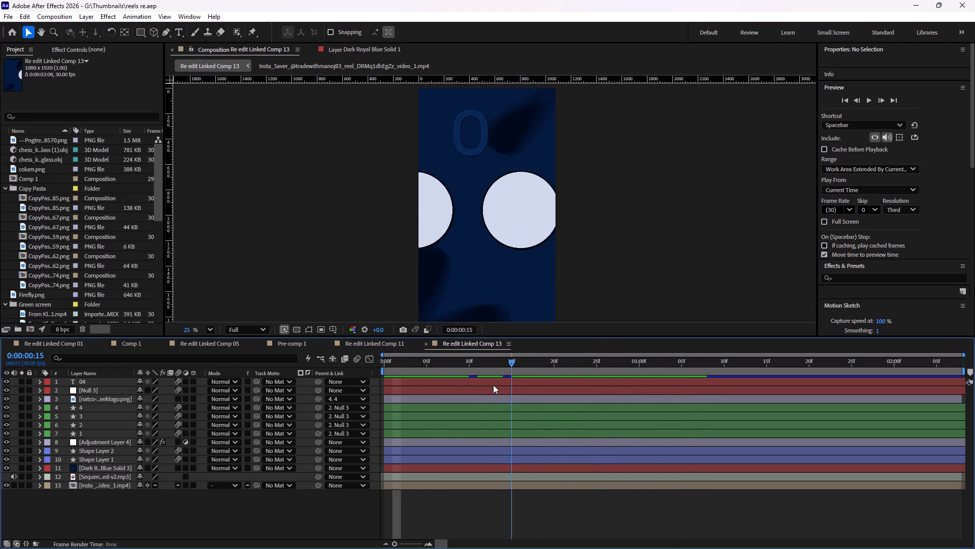
pyautogui.moveTo(482, 385); pyautogui.dragTo(711, 377)
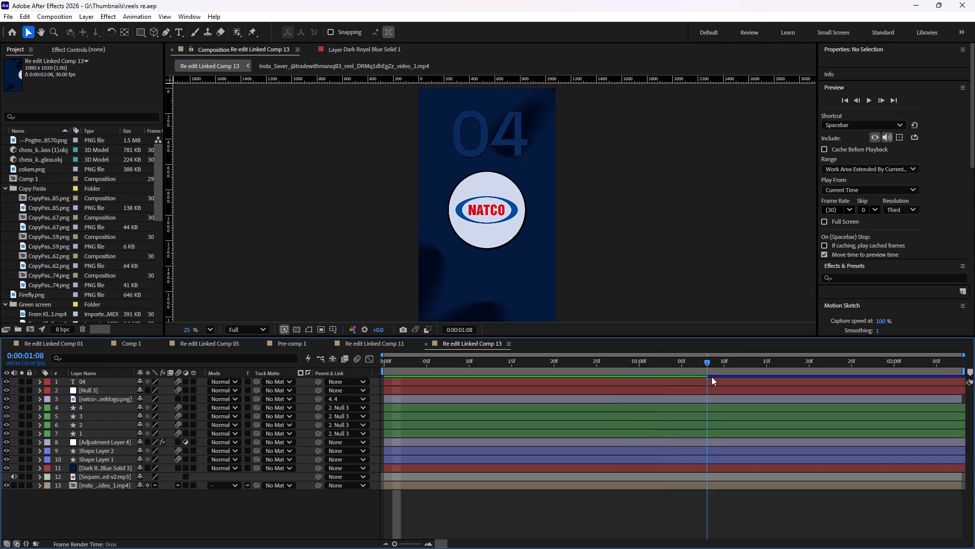
pyautogui.moveTo(711, 377); pyautogui.dragTo(918, 370)
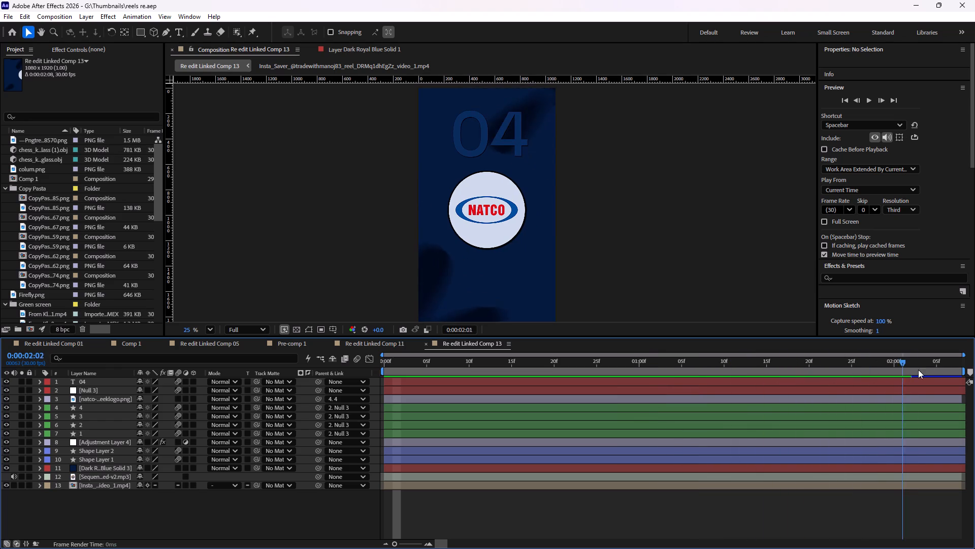
pyautogui.moveTo(918, 370); pyautogui.dragTo(479, 380)
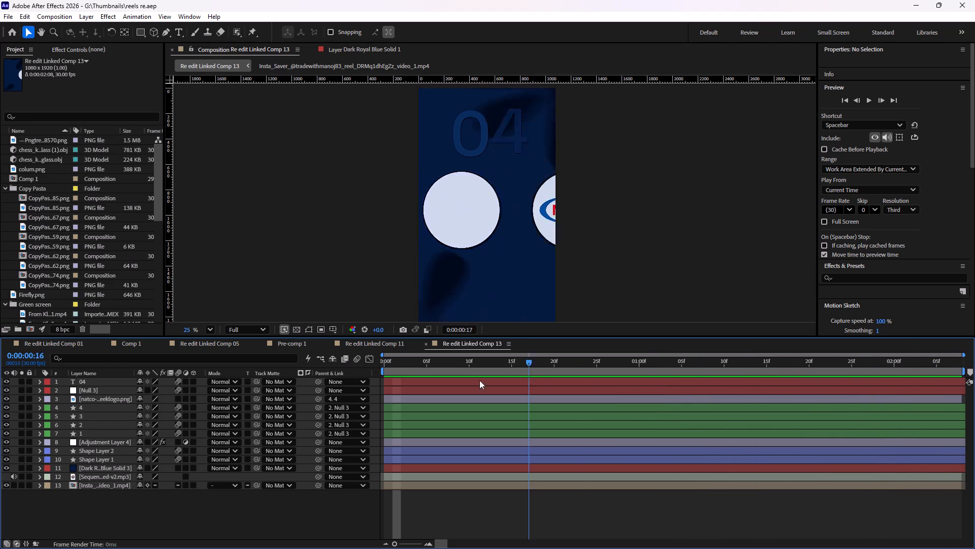
pyautogui.moveTo(479, 380); pyautogui.dragTo(494, 379)
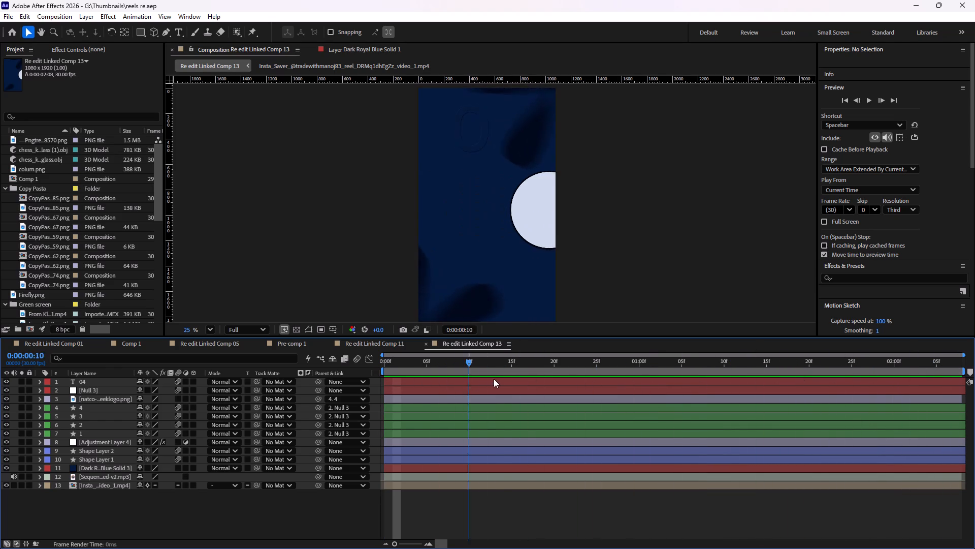
pyautogui.moveTo(494, 379); pyautogui.dragTo(453, 378)
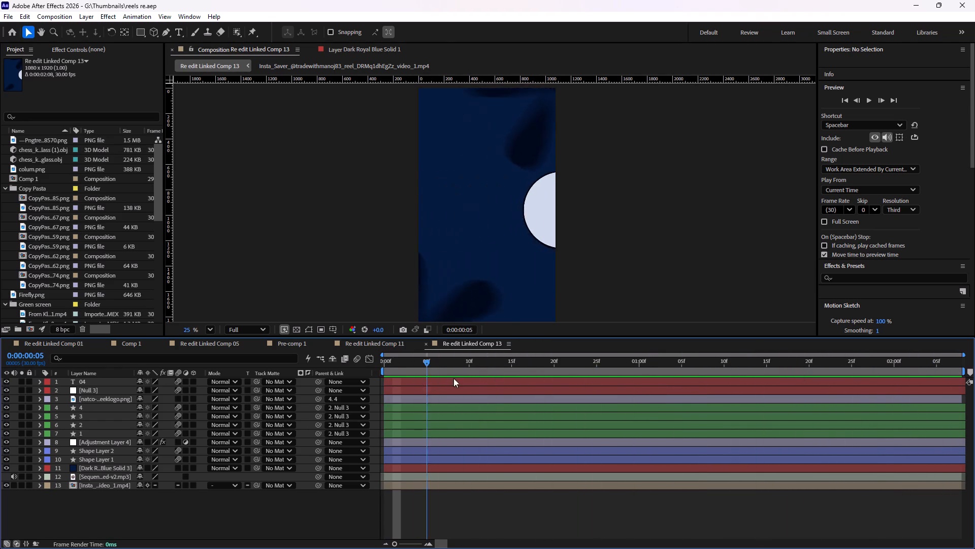
# Scrub Re edit Linked Comp 13 back and forth, examining how the circles, 04 number and NATCO logo move into place.
pyautogui.moveTo(453, 378); pyautogui.dragTo(689, 372)
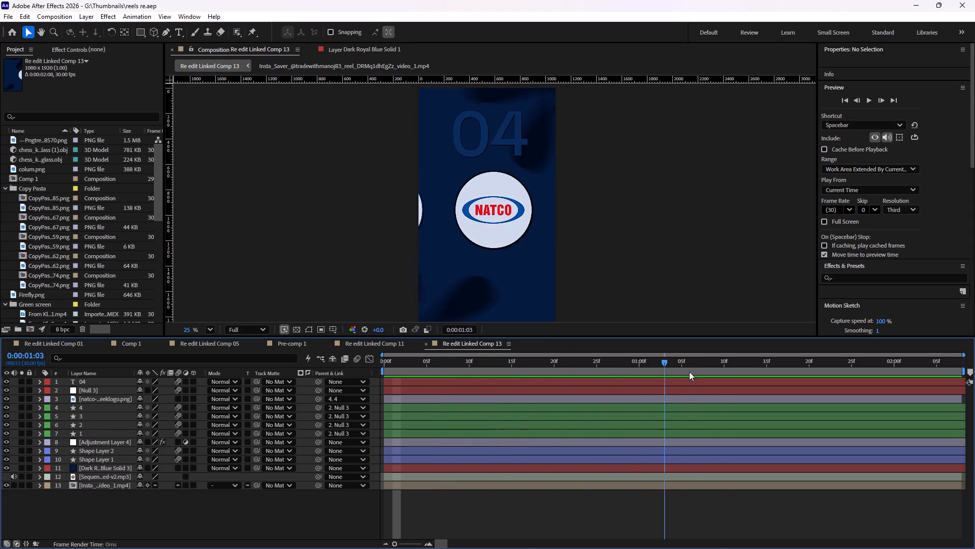
pyautogui.moveTo(689, 372); pyautogui.dragTo(522, 365)
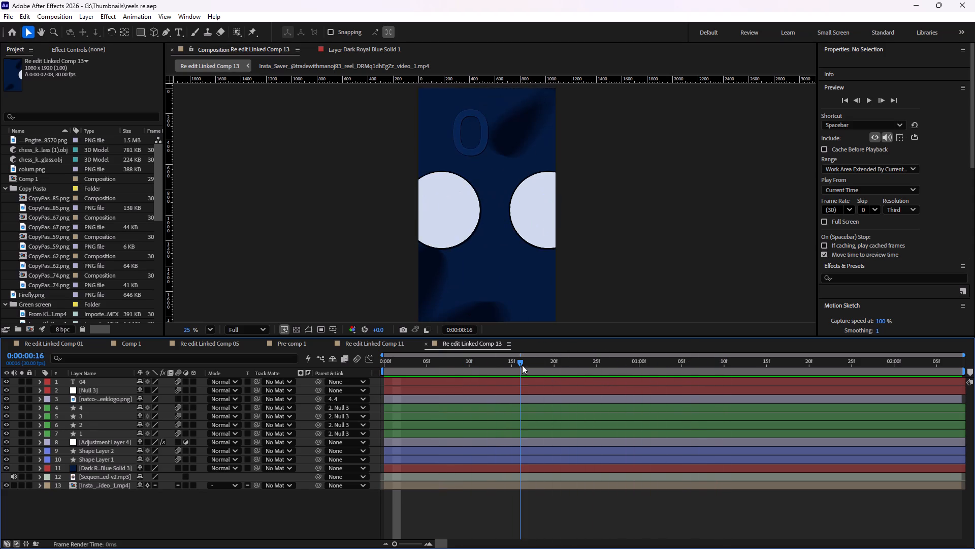
pyautogui.moveTo(522, 365); pyautogui.dragTo(656, 370)
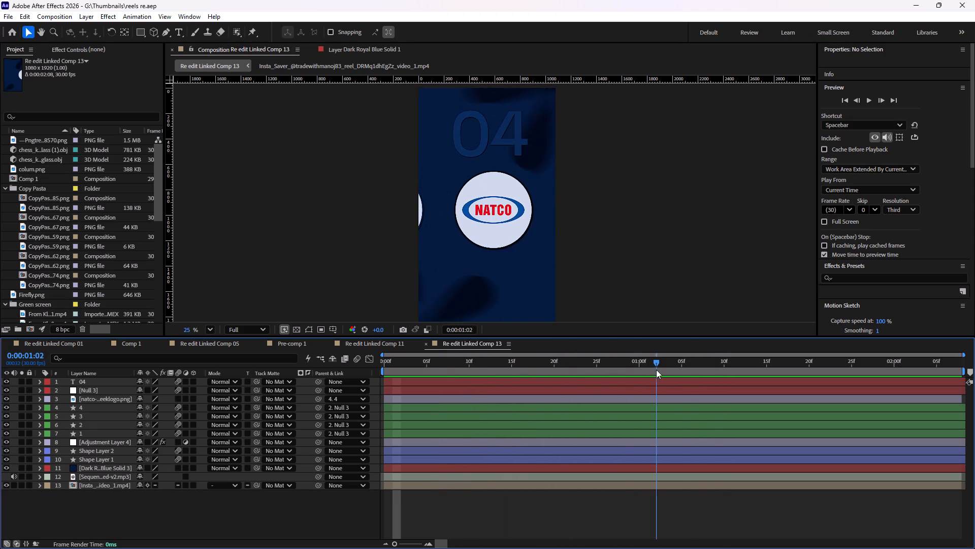
pyautogui.moveTo(656, 370); pyautogui.dragTo(692, 382)
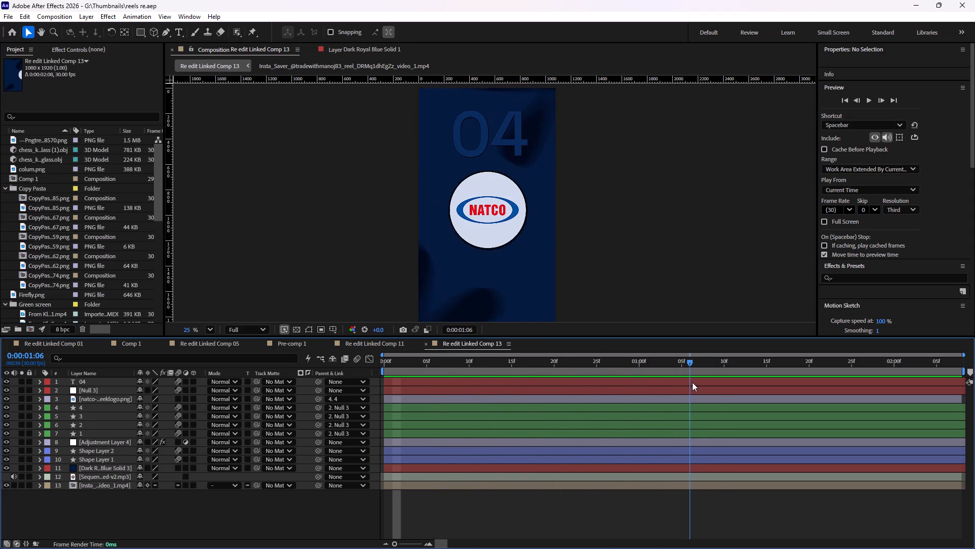
pyautogui.moveTo(692, 382); pyautogui.dragTo(689, 381)
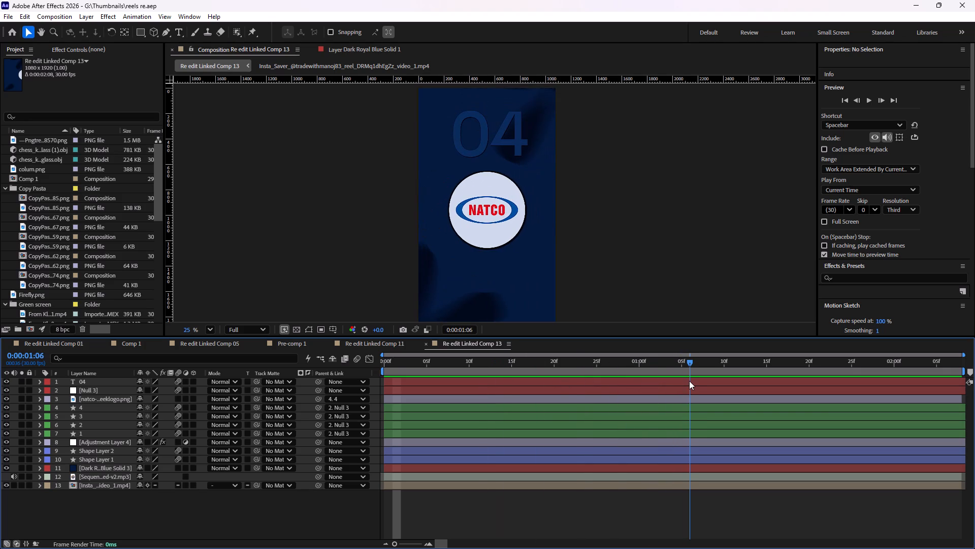
pyautogui.moveTo(689, 381); pyautogui.dragTo(614, 384)
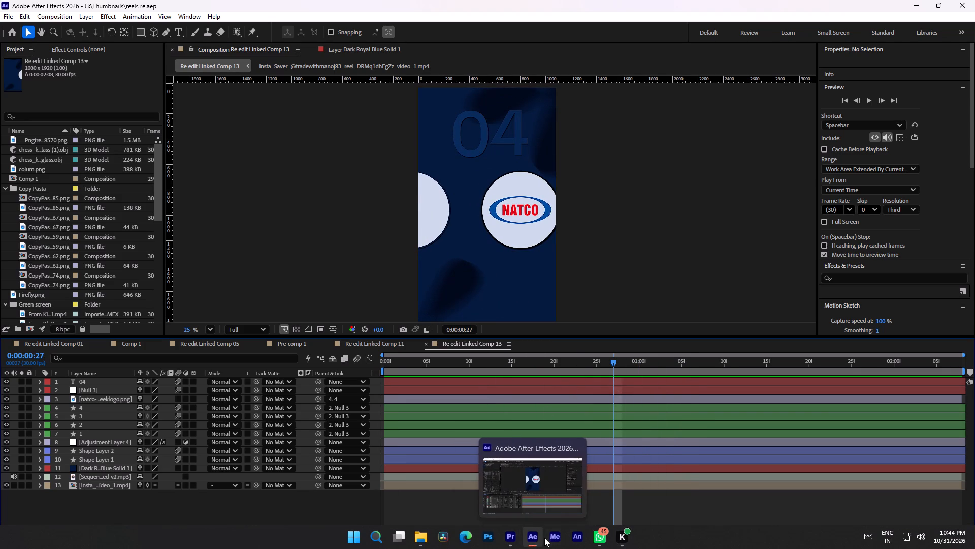
# Switch to Premiere and examine the last frames of the Alpex Solar intro and the clips preceding it in Sequence 03.
pyautogui.click(510, 533)
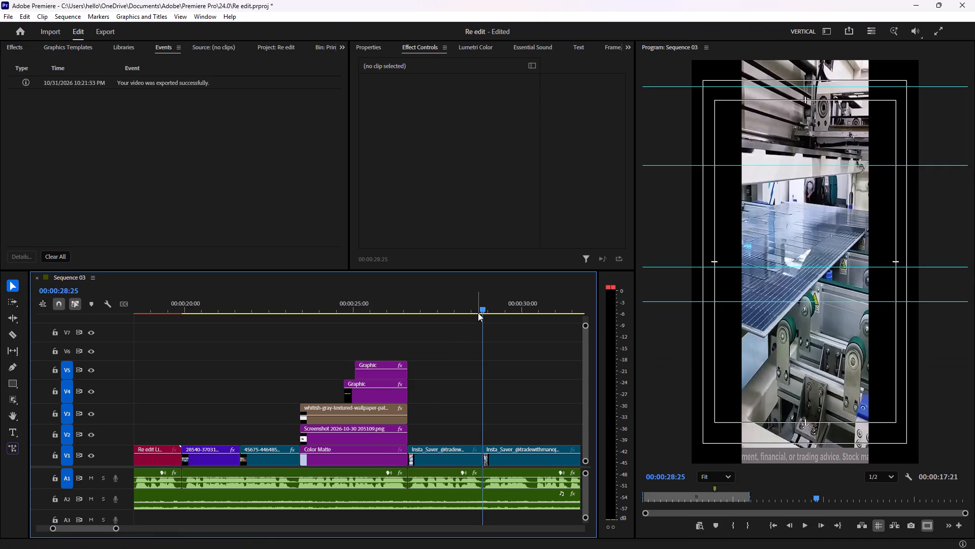
pyautogui.moveTo(482, 309); pyautogui.dragTo(475, 310)
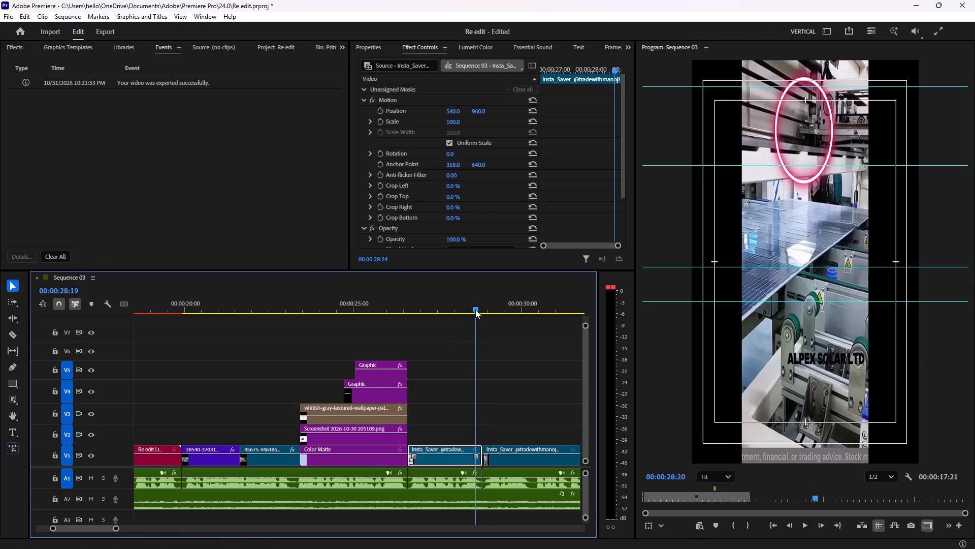
pyautogui.moveTo(475, 310); pyautogui.dragTo(472, 311)
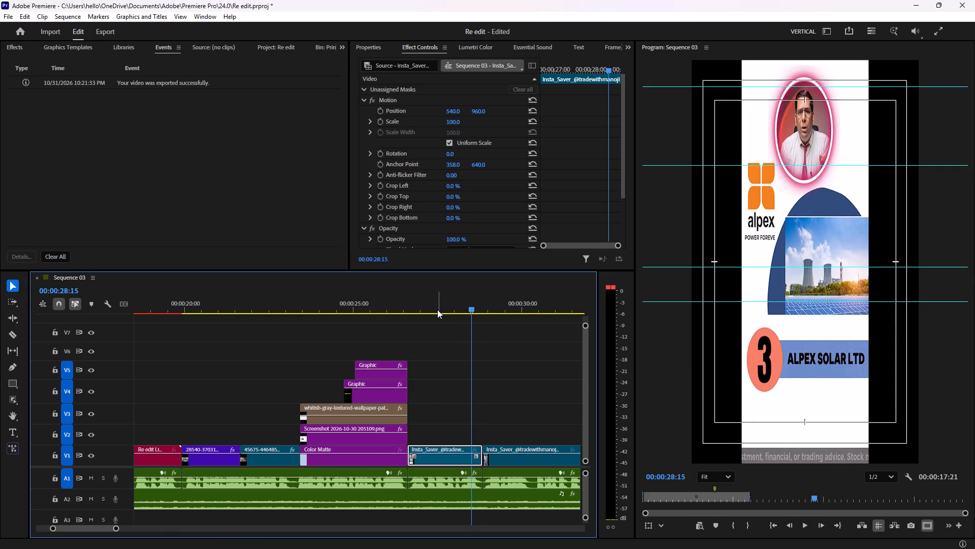
pyautogui.click(379, 310)
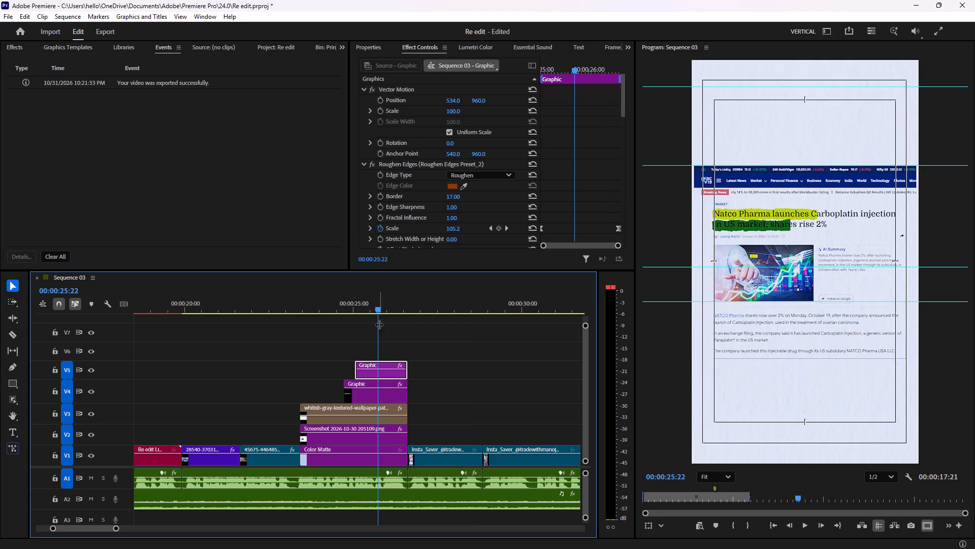
pyautogui.scroll(11, 285, 380)
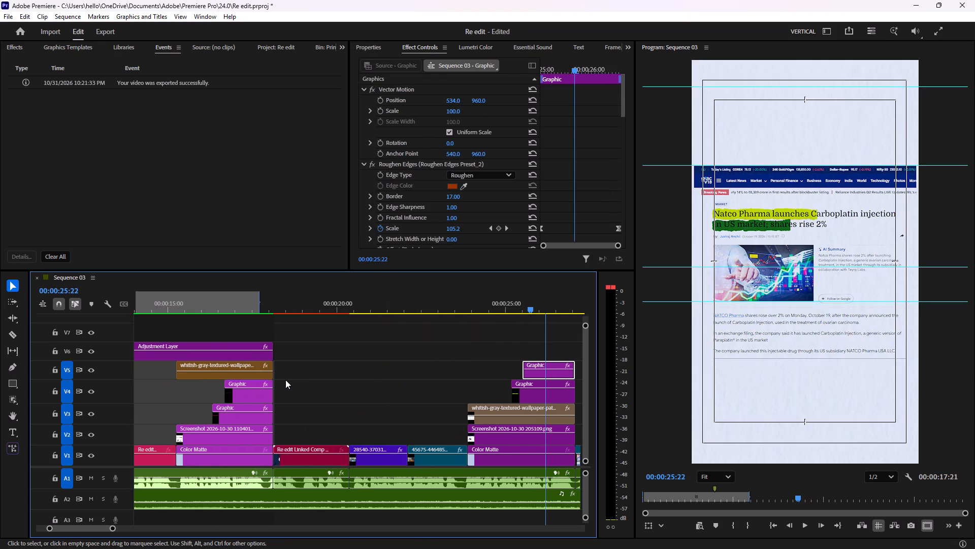
pyautogui.scroll(6, 302, 380)
pyautogui.scroll(6, 382, 391)
pyautogui.scroll(6, 212, 387)
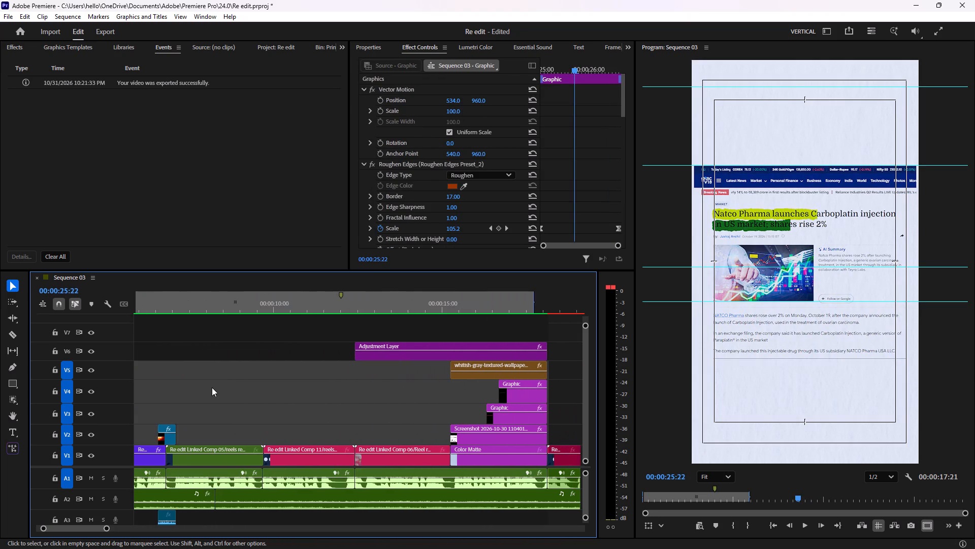
pyautogui.scroll(-17, 237, 389)
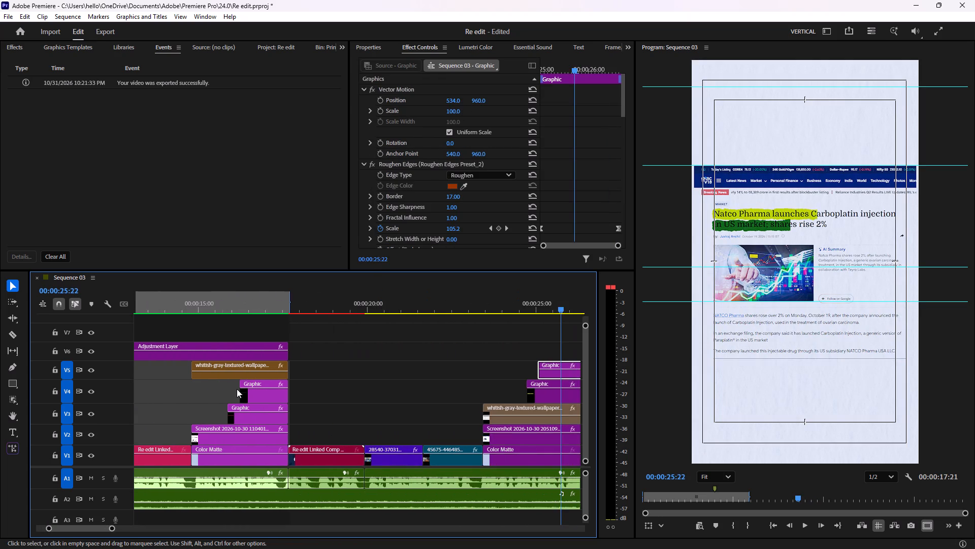
pyautogui.scroll(-16, 237, 389)
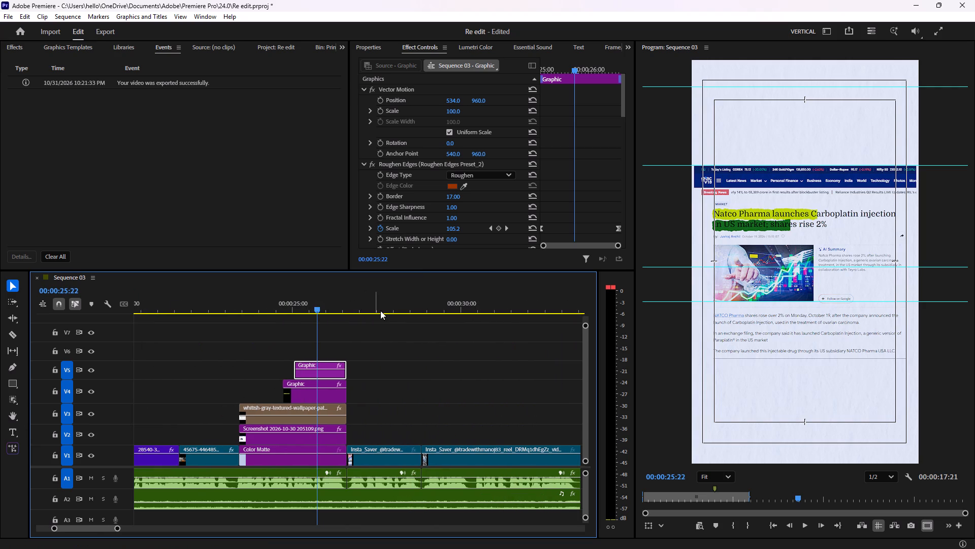
# Scrub Sequence 03 from its start through to the Alpex Solar intro, examining the style of the finished animated sections.
pyautogui.scroll(18, 307, 341)
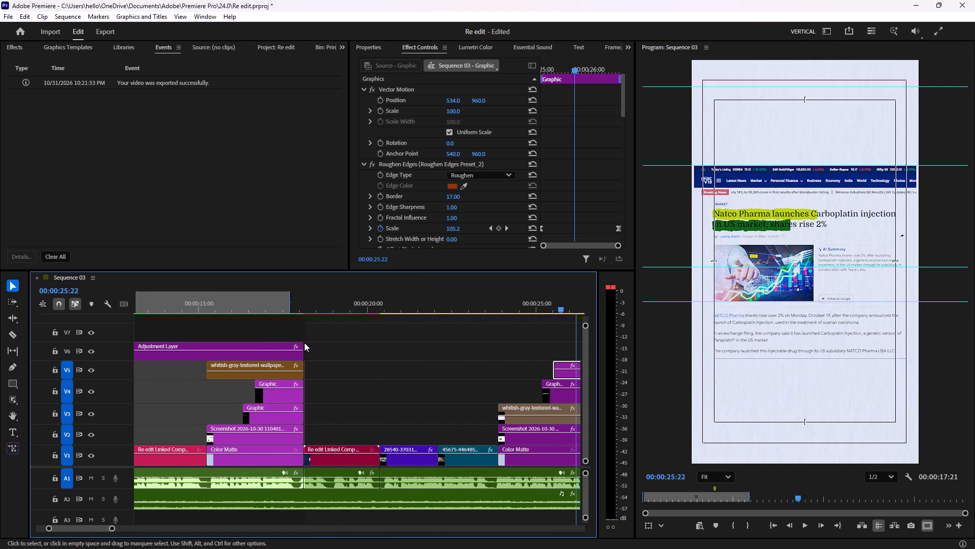
pyautogui.scroll(13, 304, 343)
pyautogui.scroll(13, 236, 358)
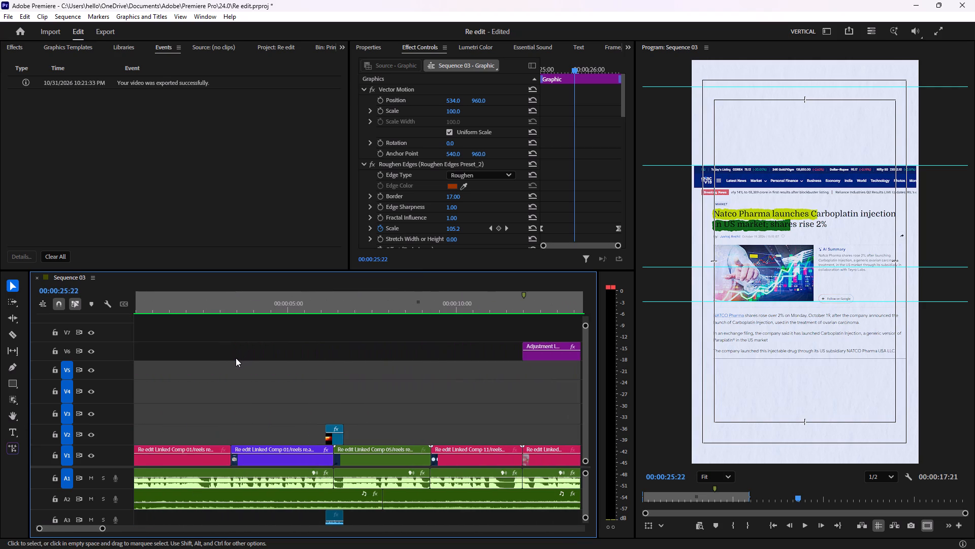
pyautogui.scroll(7, 236, 358)
pyautogui.click(145, 306)
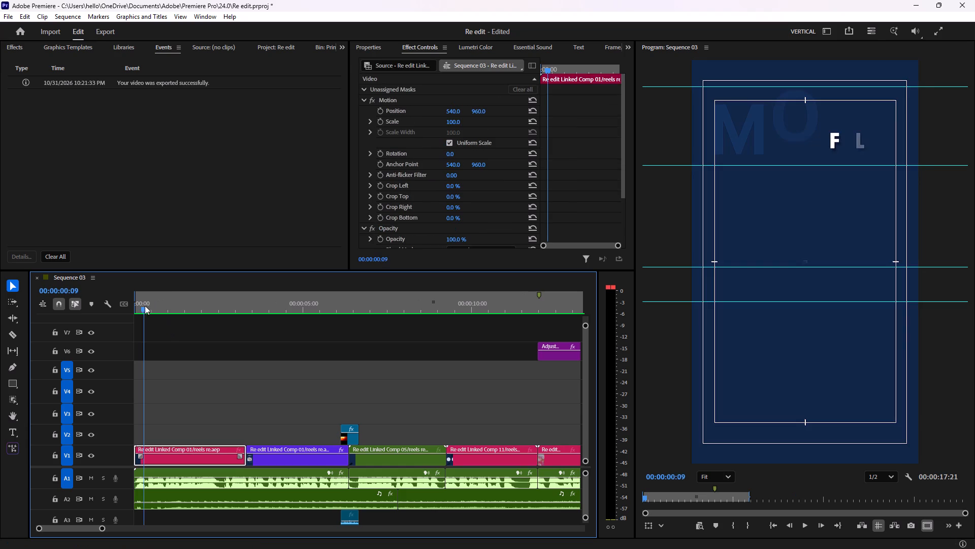
pyautogui.moveTo(145, 306); pyautogui.dragTo(267, 315)
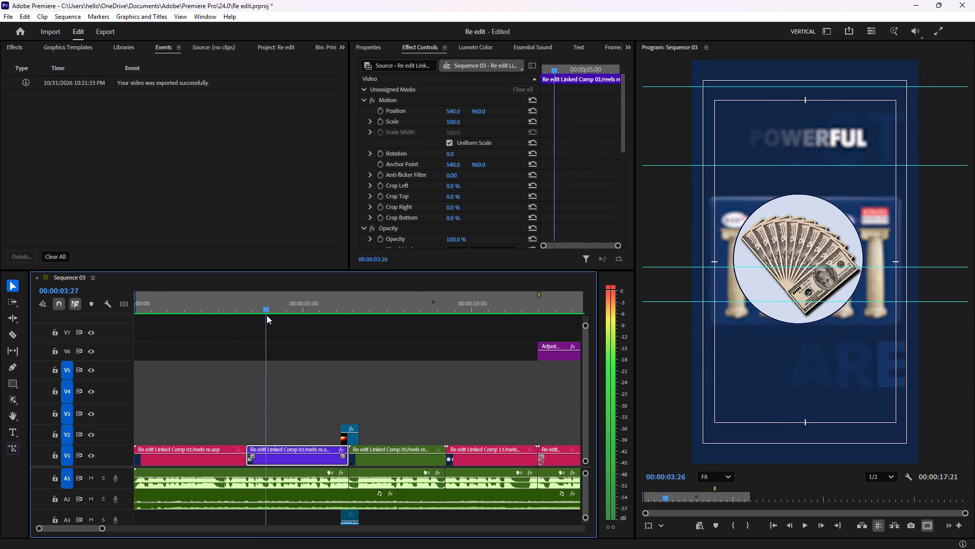
pyautogui.moveTo(267, 315); pyautogui.dragTo(255, 324)
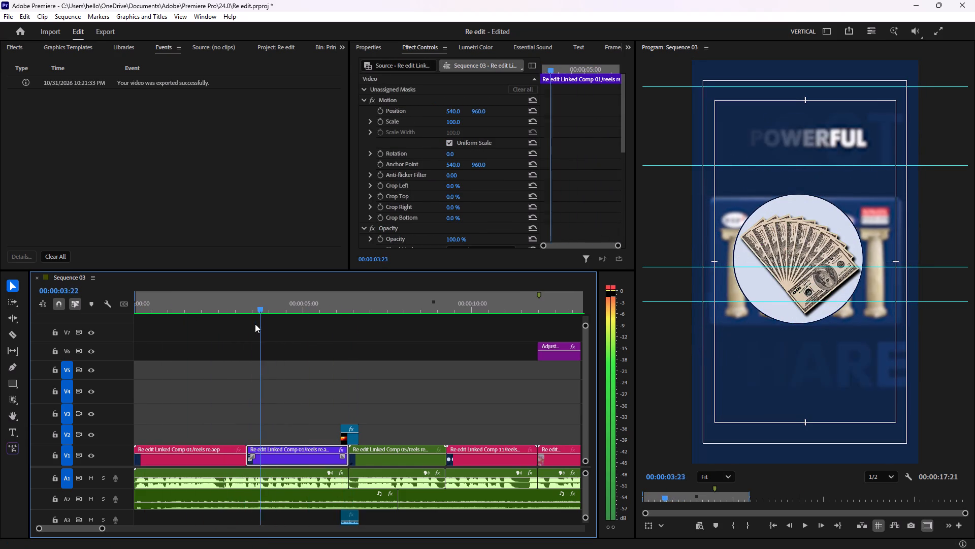
pyautogui.moveTo(255, 324); pyautogui.dragTo(483, 335)
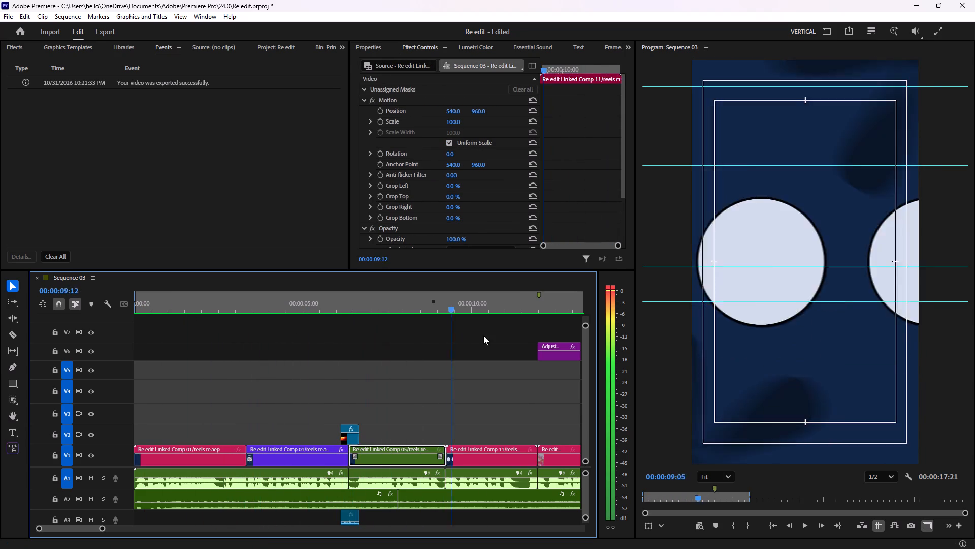
pyautogui.moveTo(483, 335); pyautogui.dragTo(419, 333)
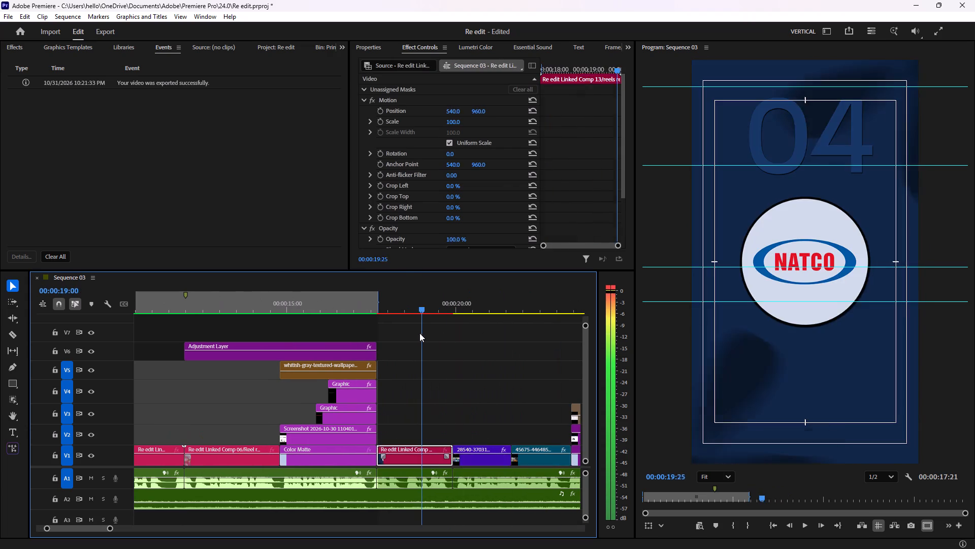
pyautogui.moveTo(419, 333); pyautogui.dragTo(592, 331)
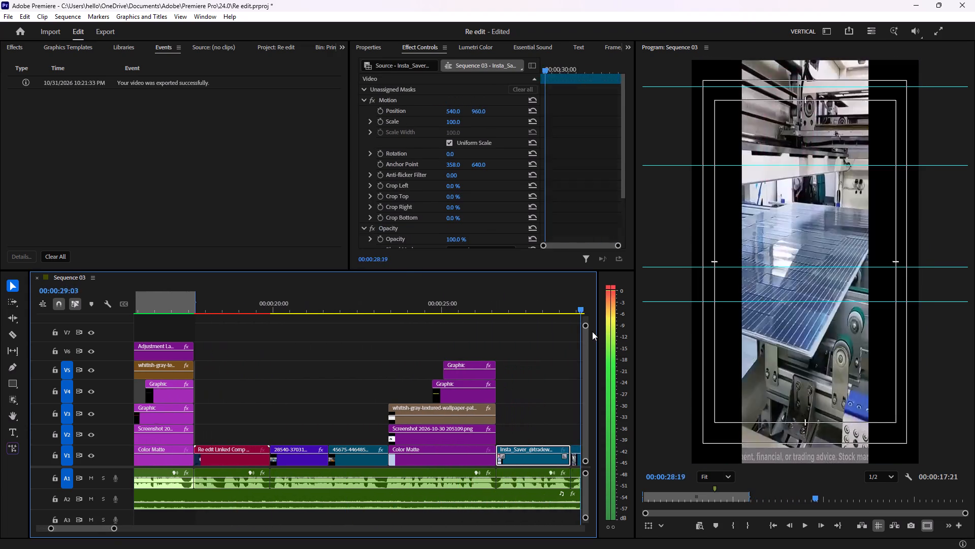
pyautogui.moveTo(592, 331); pyautogui.dragTo(403, 328)
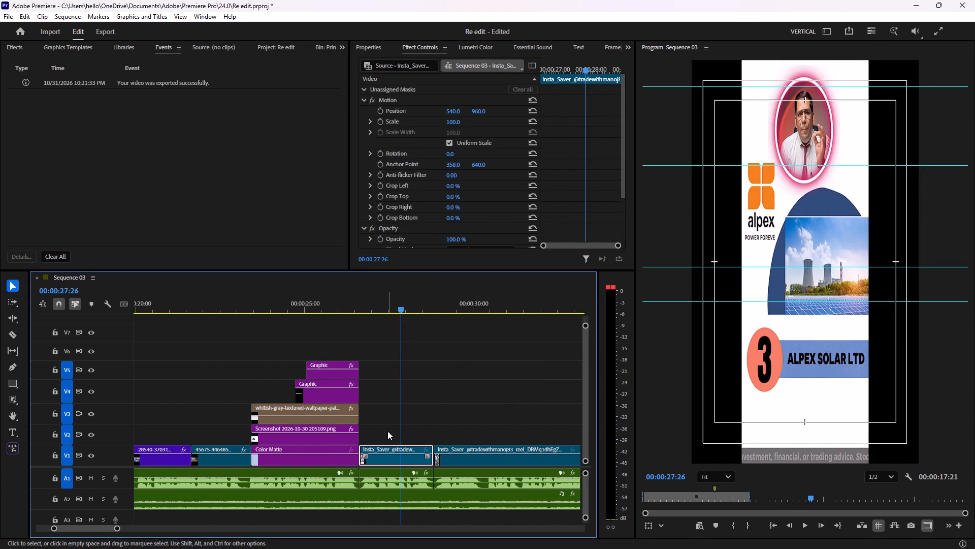
# Replace the Alpex Solar intro segment on V1 and its A1 audio with an After Effects composition, and switch to After Effects.
pyautogui.moveTo(392, 399); pyautogui.dragTo(395, 480)
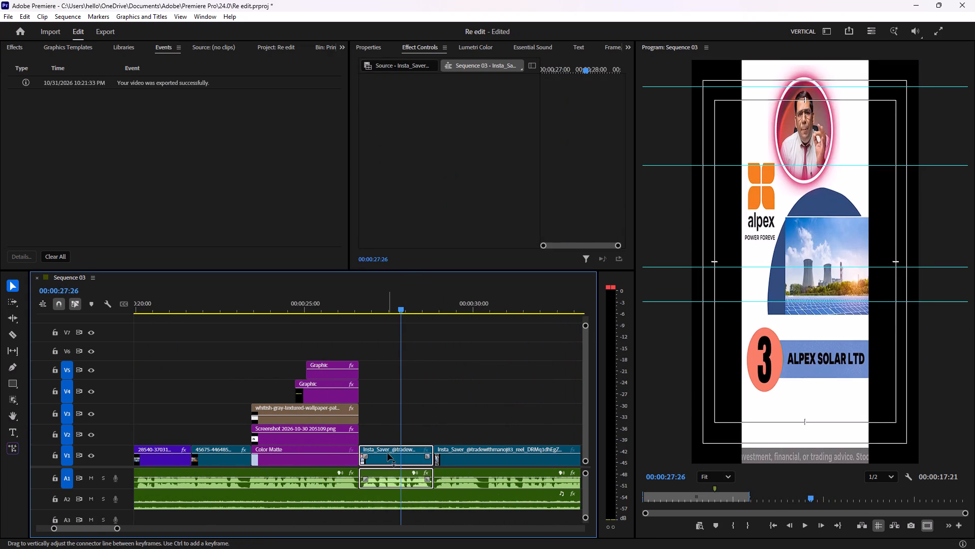
pyautogui.rightClick(387, 453)
pyautogui.click(478, 128)
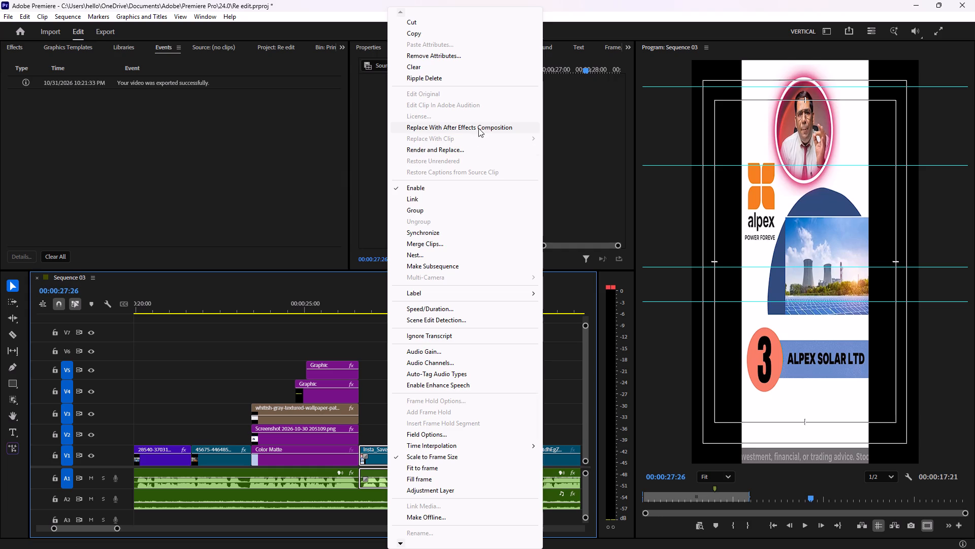
pyautogui.click(534, 535)
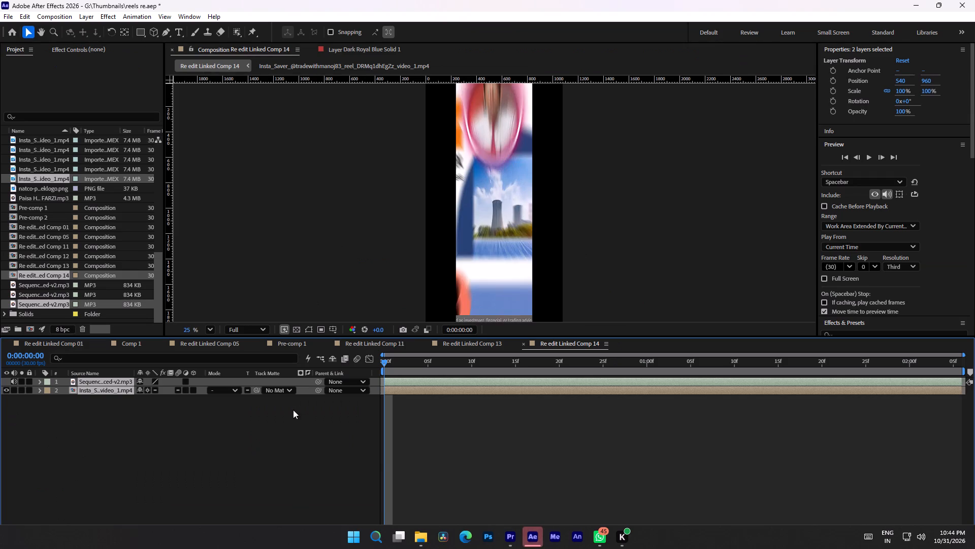
# Scrub through Re edit Linked Comp 14 and back to its first frame, examining the timing of the Alpex Solar intro's elements.
pyautogui.moveTo(385, 361); pyautogui.dragTo(507, 362)
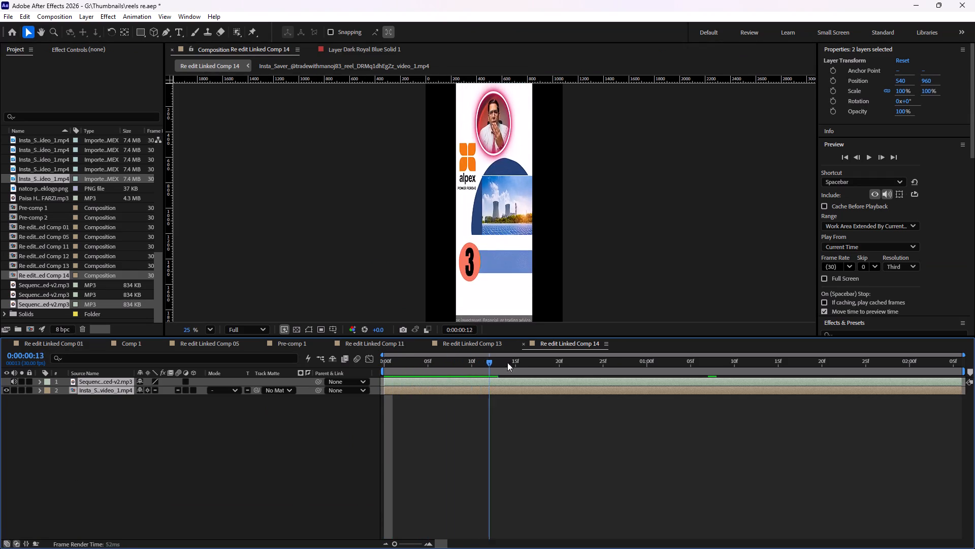
pyautogui.moveTo(507, 362); pyautogui.dragTo(950, 426)
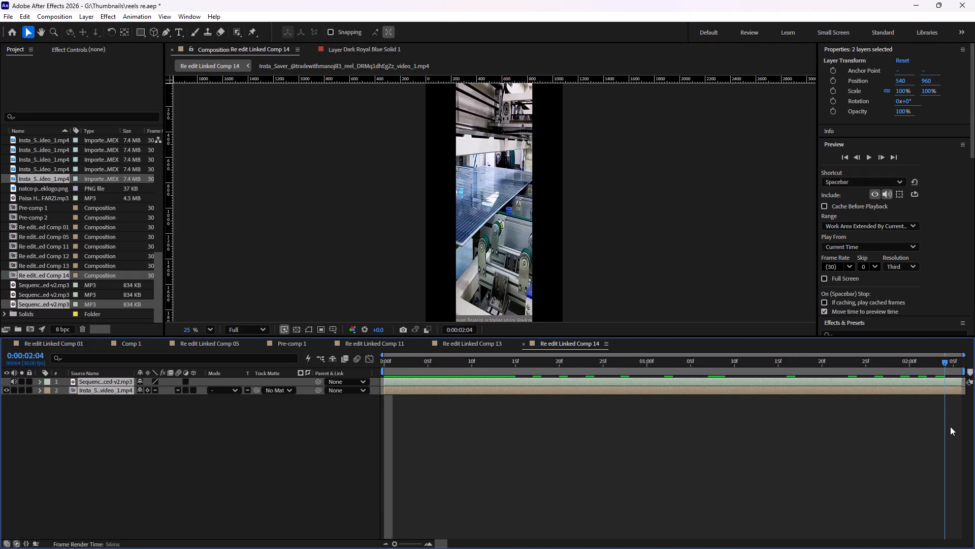
pyautogui.moveTo(950, 426); pyautogui.dragTo(535, 444)
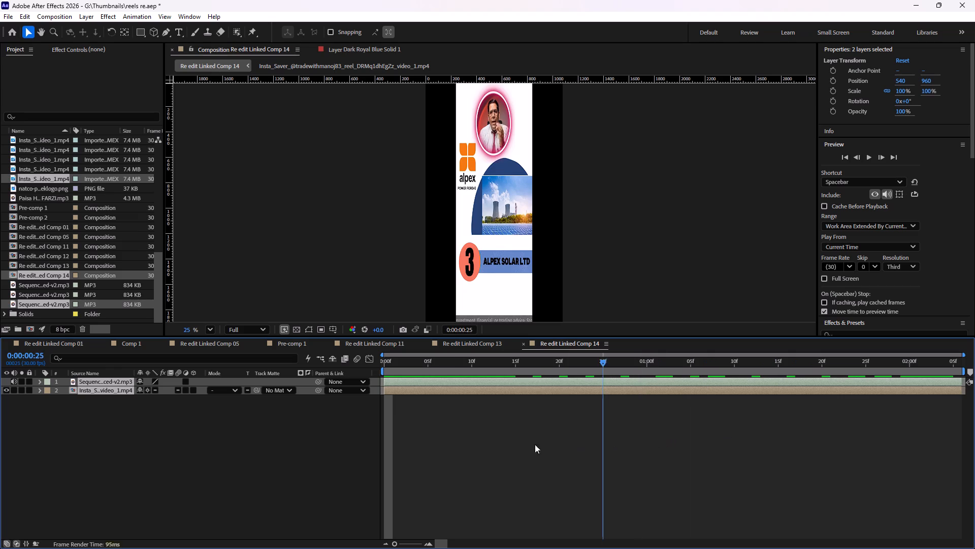
pyautogui.moveTo(535, 444); pyautogui.dragTo(855, 453)
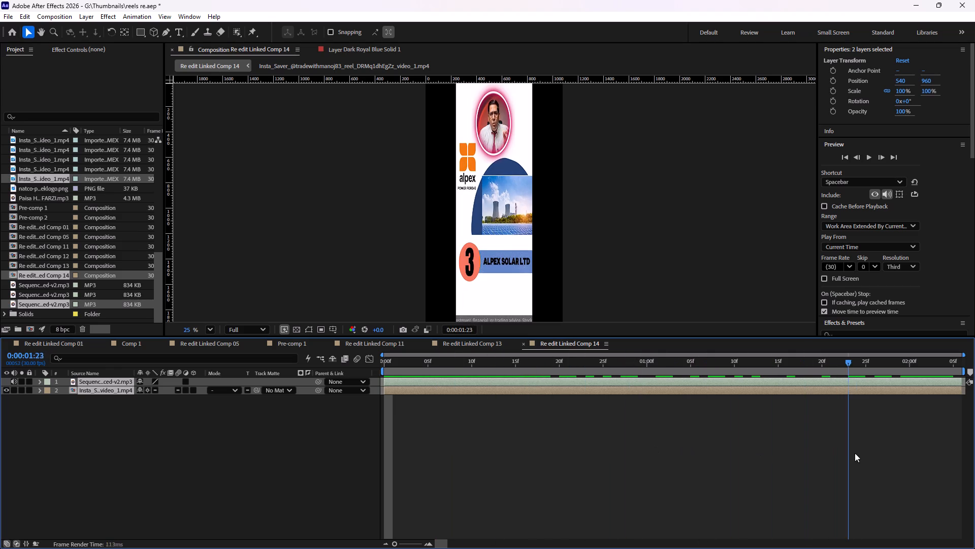
pyautogui.moveTo(855, 453); pyautogui.dragTo(617, 447)
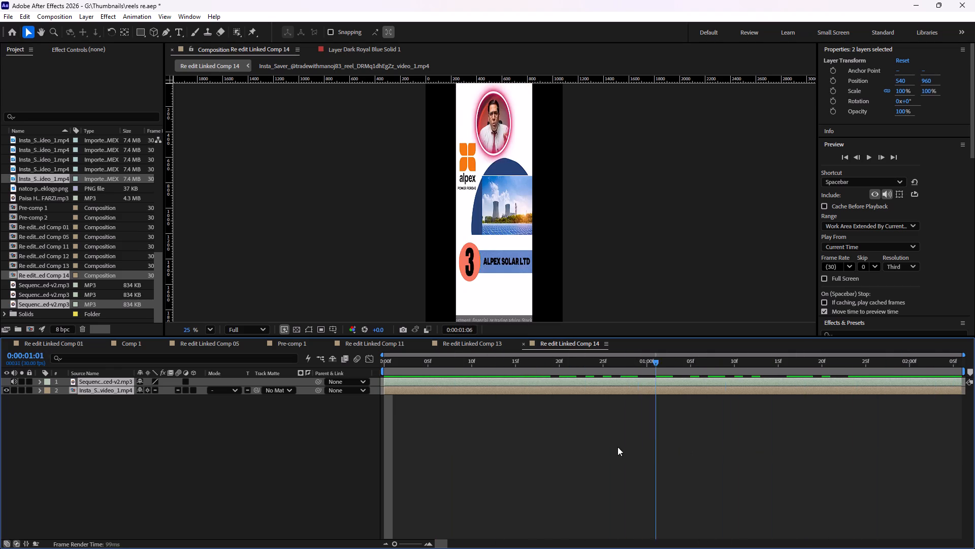
pyautogui.moveTo(617, 447); pyautogui.dragTo(735, 434)
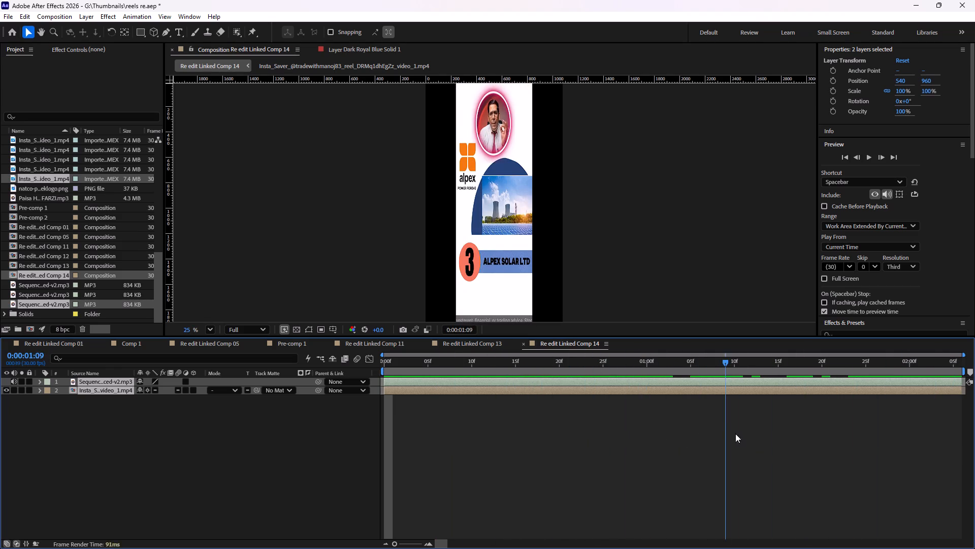
pyautogui.moveTo(735, 434); pyautogui.dragTo(665, 433)
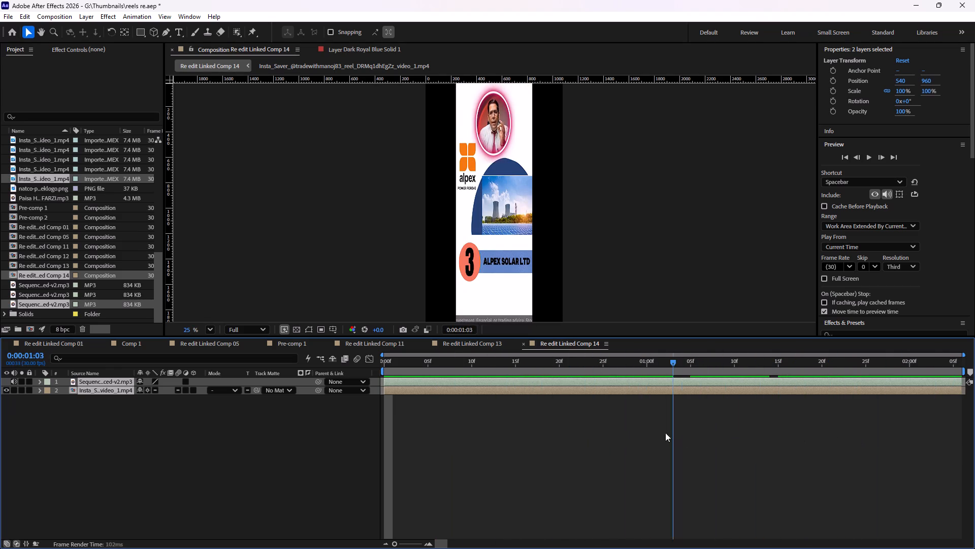
pyautogui.moveTo(665, 433); pyautogui.dragTo(386, 431)
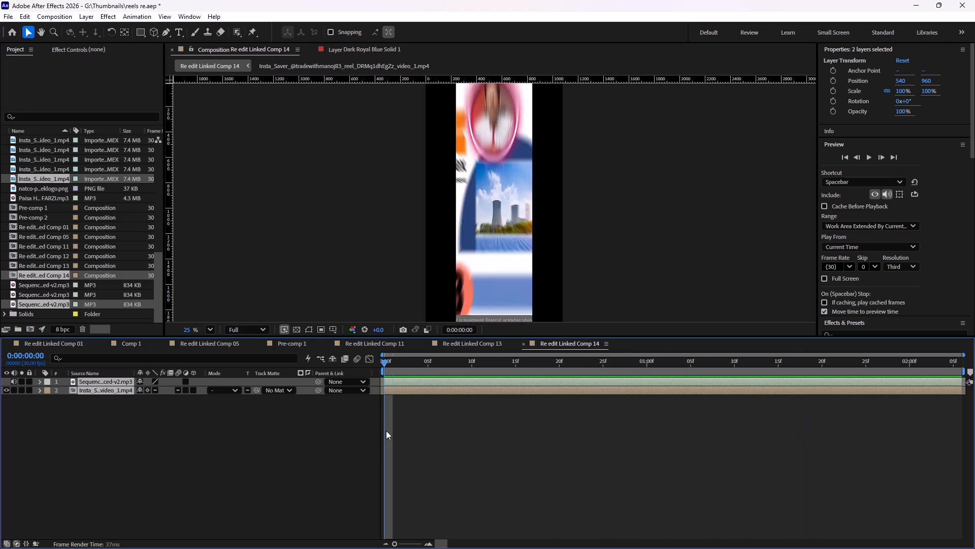
pyautogui.moveTo(386, 431); pyautogui.dragTo(382, 413)
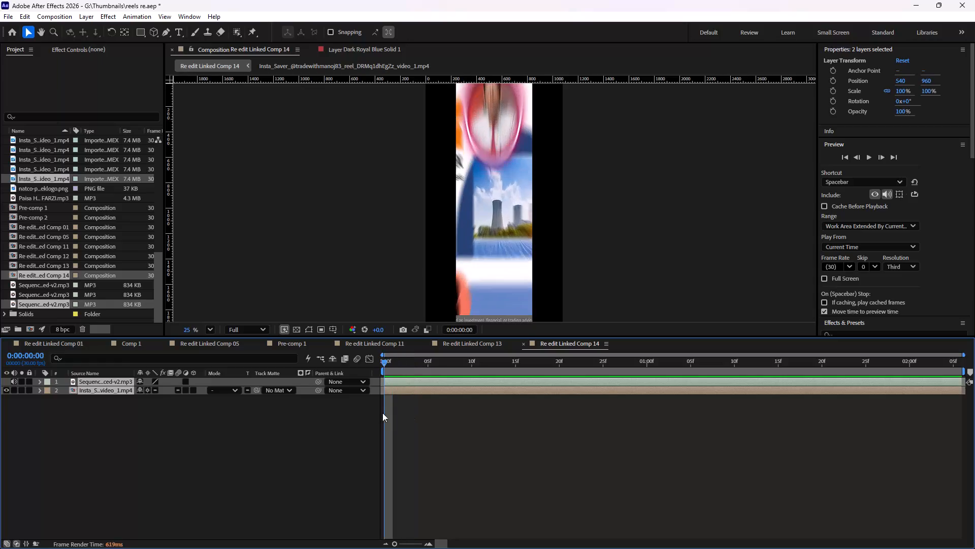
# Scrub back and forth through Re edit Linked Comp 14, examining the Alpex Solar intro from its opening transition to the factory footage.
pyautogui.moveTo(382, 413); pyautogui.dragTo(681, 426)
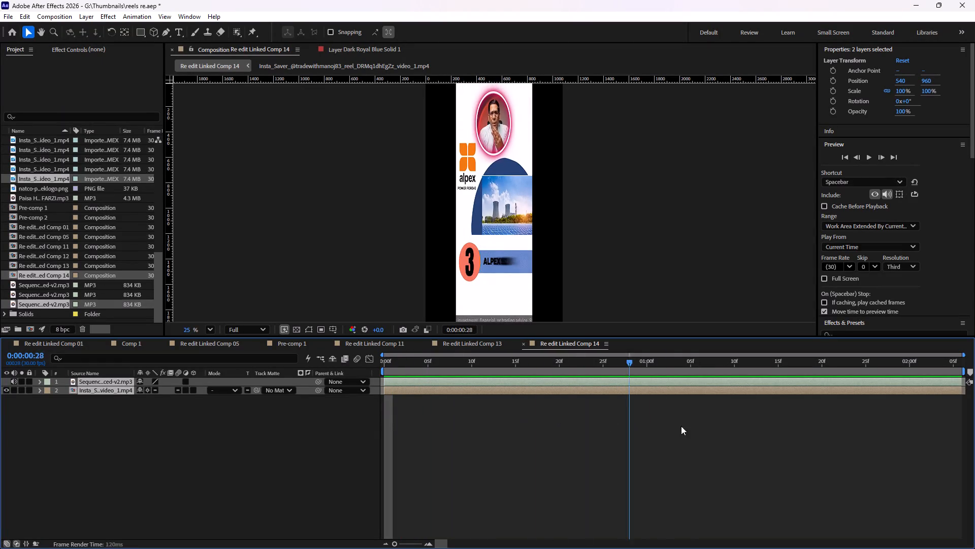
pyautogui.moveTo(681, 426); pyautogui.dragTo(380, 421)
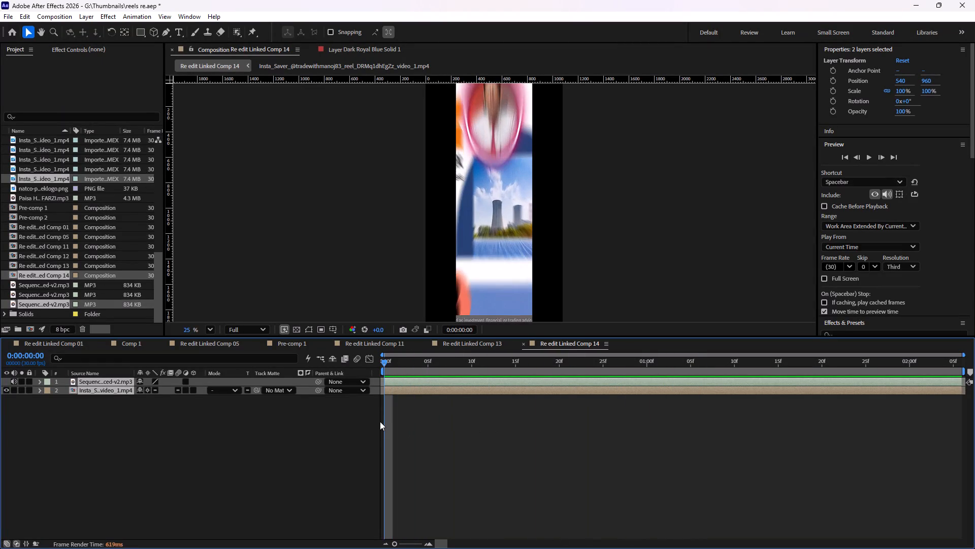
pyautogui.moveTo(380, 421); pyautogui.dragTo(551, 432)
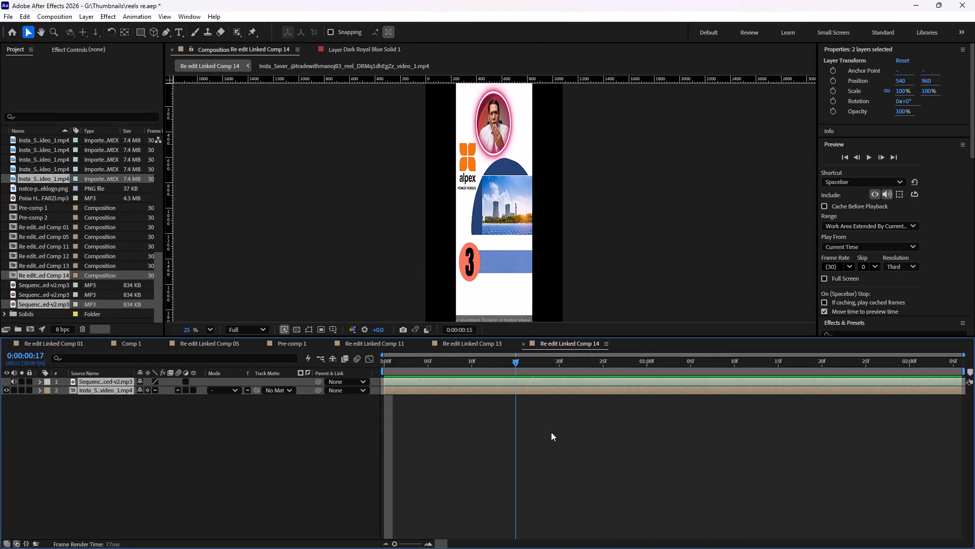
pyautogui.moveTo(551, 432); pyautogui.dragTo(883, 453)
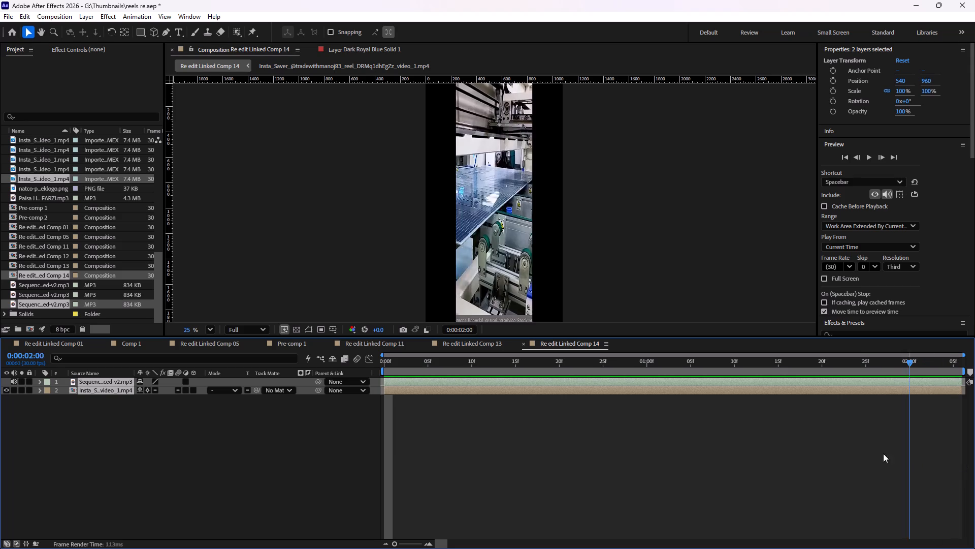
pyautogui.moveTo(883, 453); pyautogui.dragTo(499, 439)
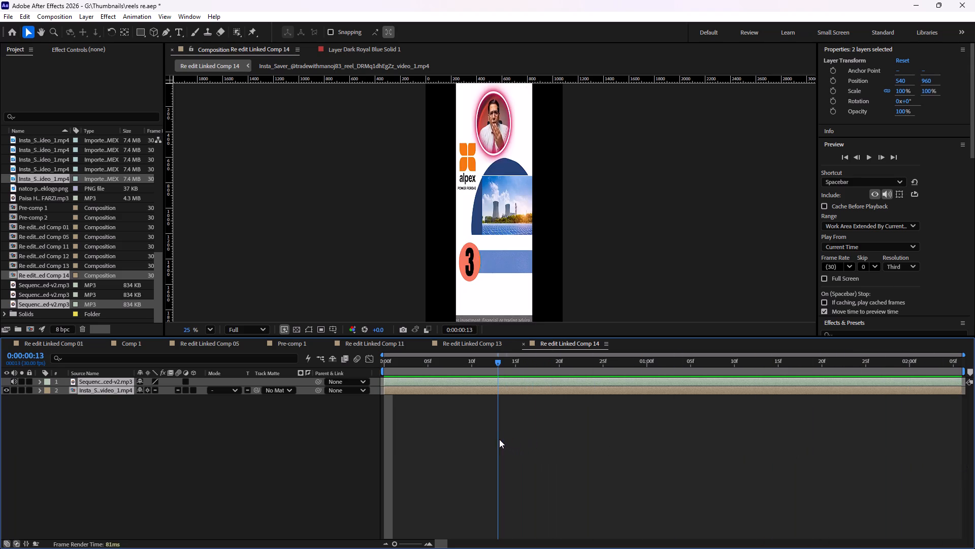
pyautogui.moveTo(499, 439); pyautogui.dragTo(384, 429)
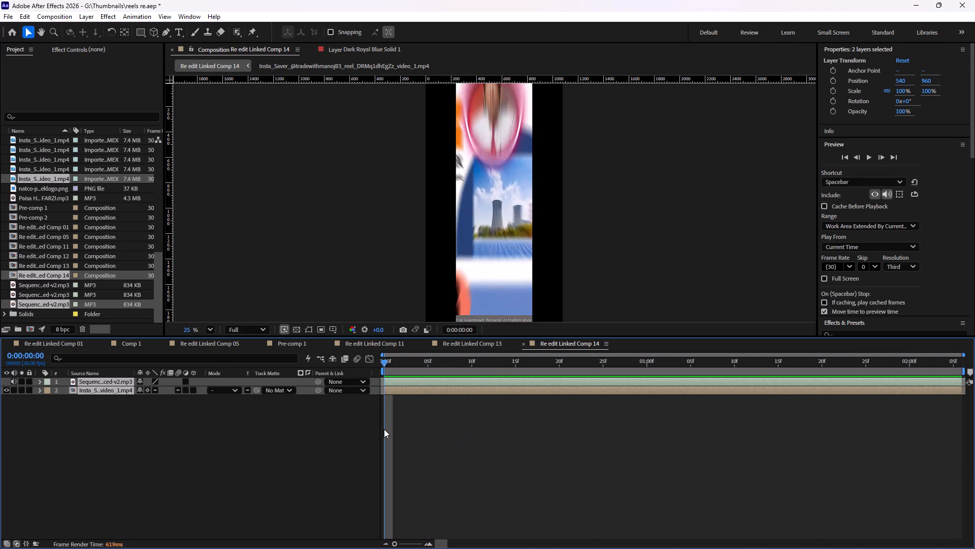
pyautogui.moveTo(384, 429); pyautogui.dragTo(630, 430)
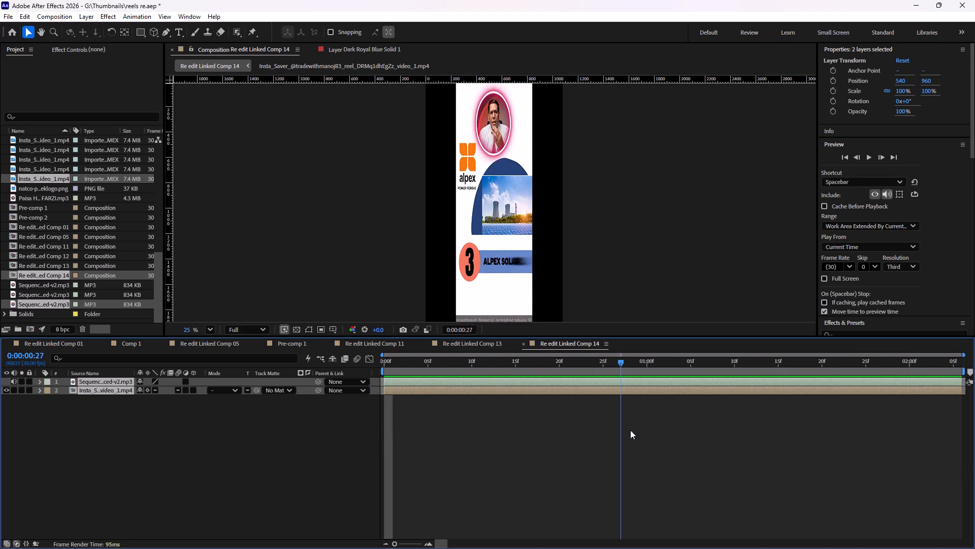
pyautogui.moveTo(630, 430); pyautogui.dragTo(696, 431)
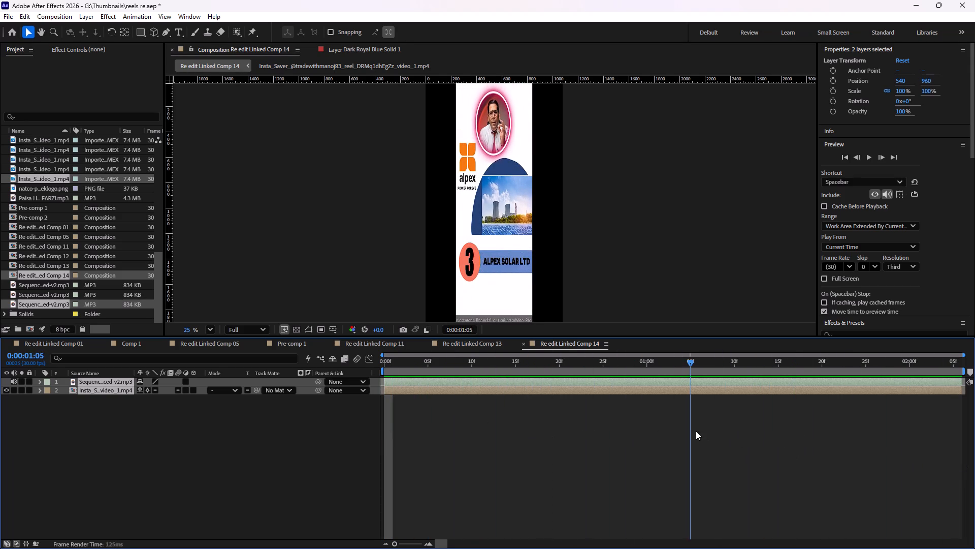
pyautogui.moveTo(696, 431); pyautogui.dragTo(427, 423)
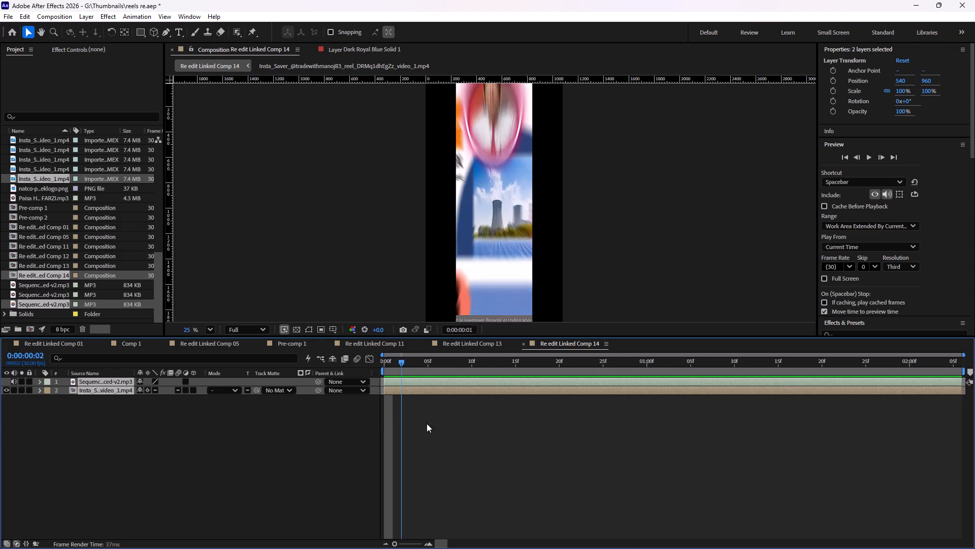
pyautogui.moveTo(427, 423); pyautogui.dragTo(640, 433)
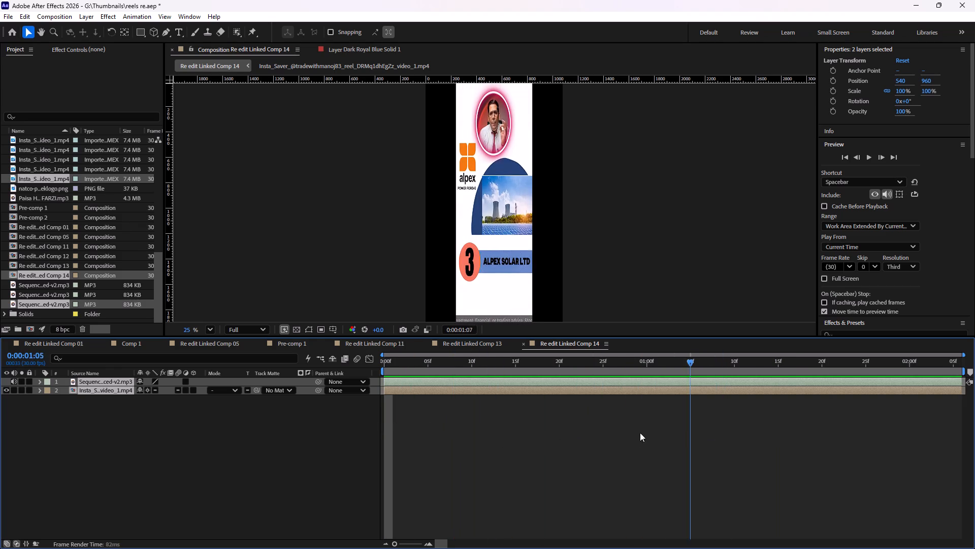
pyautogui.moveTo(640, 433); pyautogui.dragTo(801, 426)
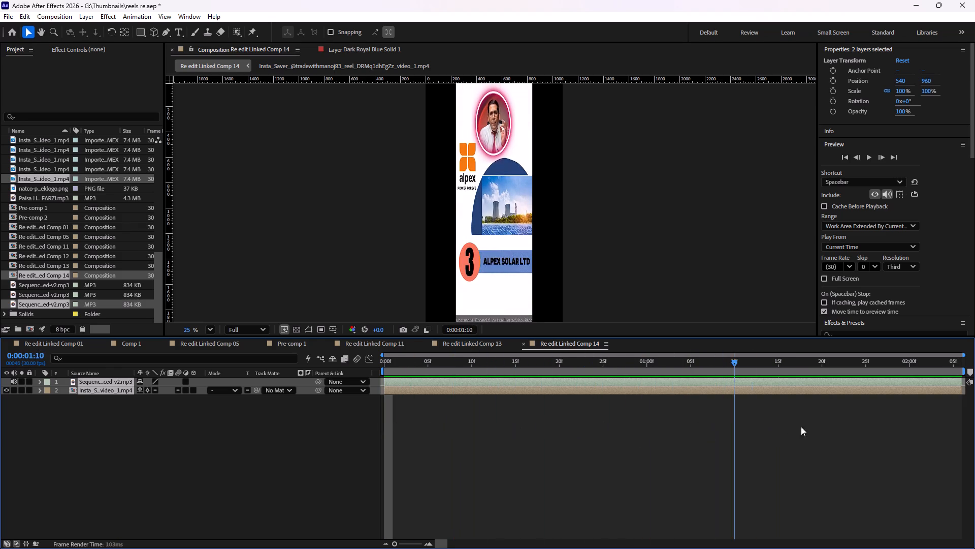
pyautogui.moveTo(801, 426); pyautogui.dragTo(692, 435)
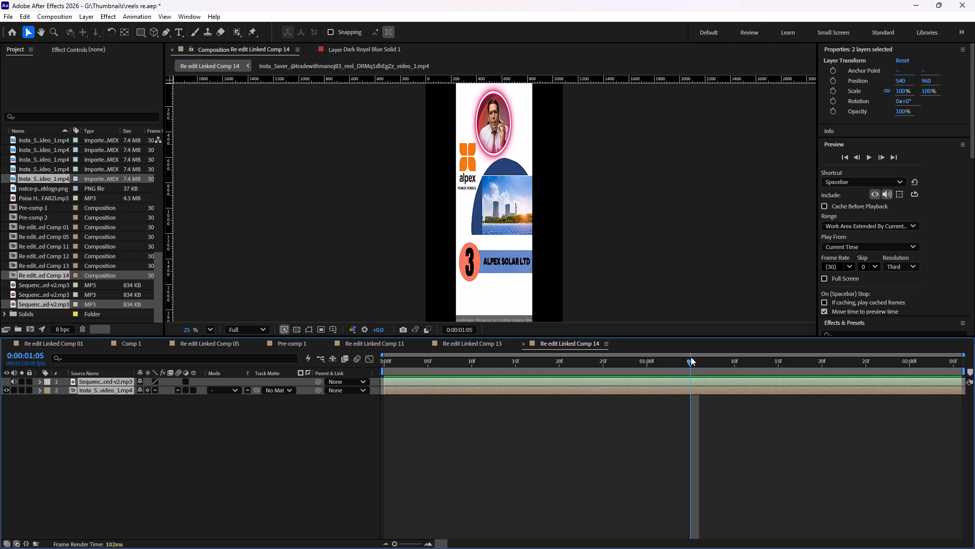
# Examine how the portrait, logo, number 3 and ALPEX SOLAR LTD title enter in Re edit Linked Comp 14, ending on its first frame.
pyautogui.moveTo(691, 361); pyautogui.dragTo(538, 378)
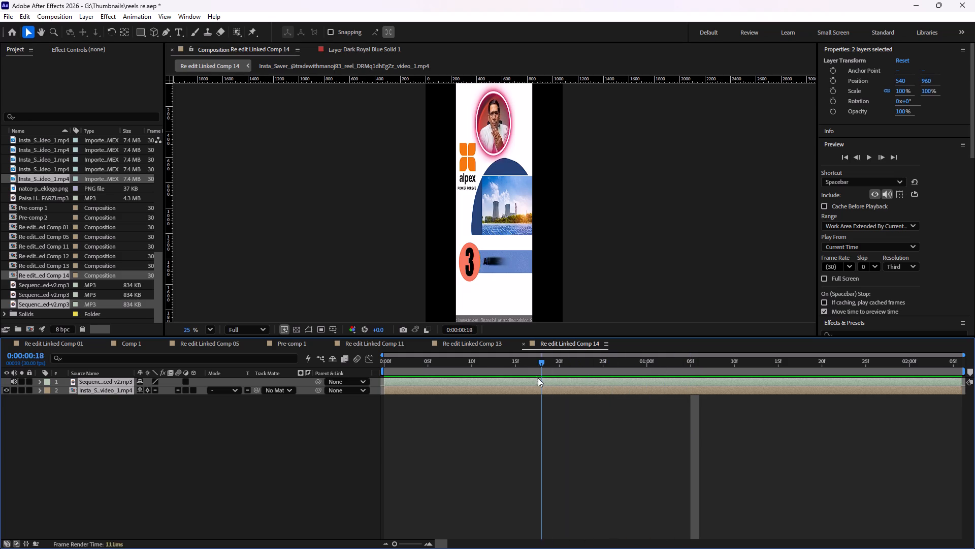
pyautogui.moveTo(538, 378); pyautogui.dragTo(389, 376)
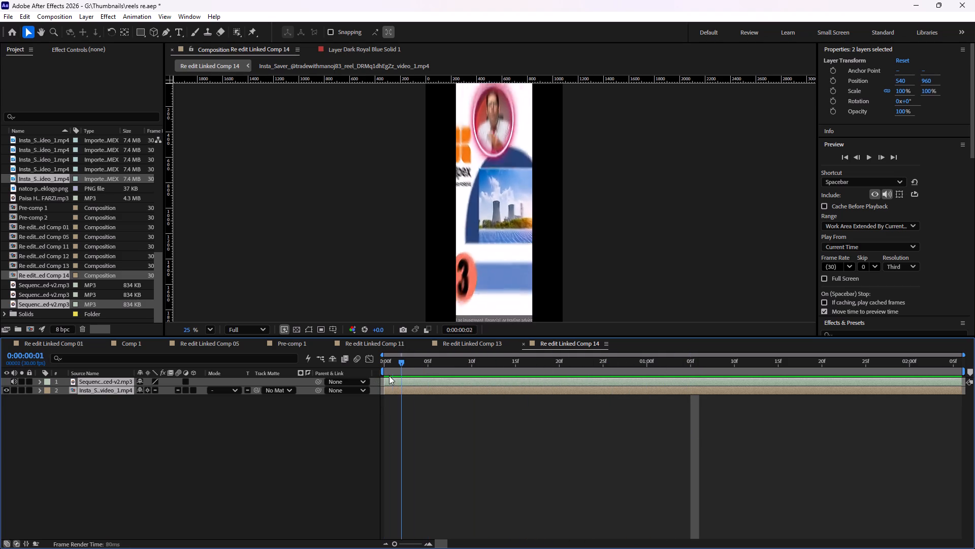
pyautogui.moveTo(389, 376); pyautogui.dragTo(425, 380)
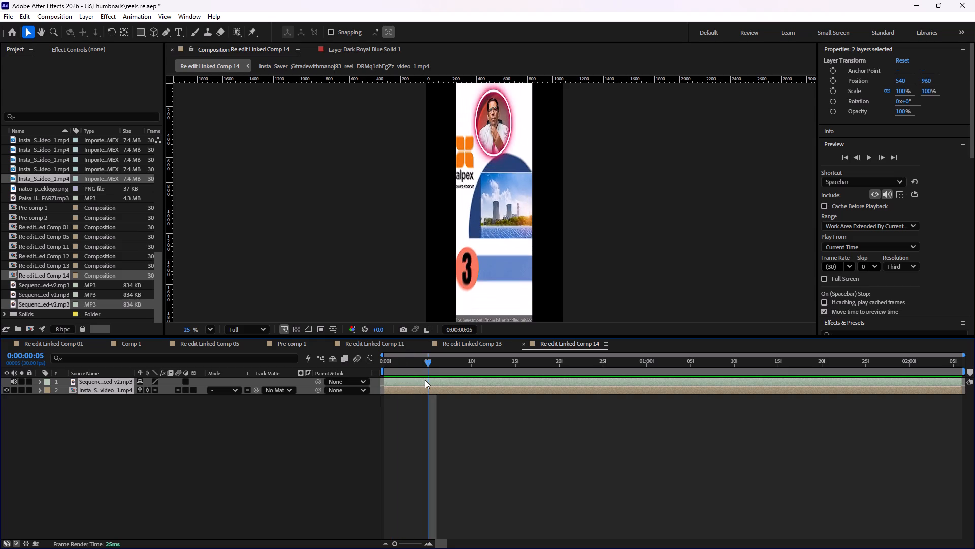
pyautogui.moveTo(428, 364); pyautogui.dragTo(467, 364)
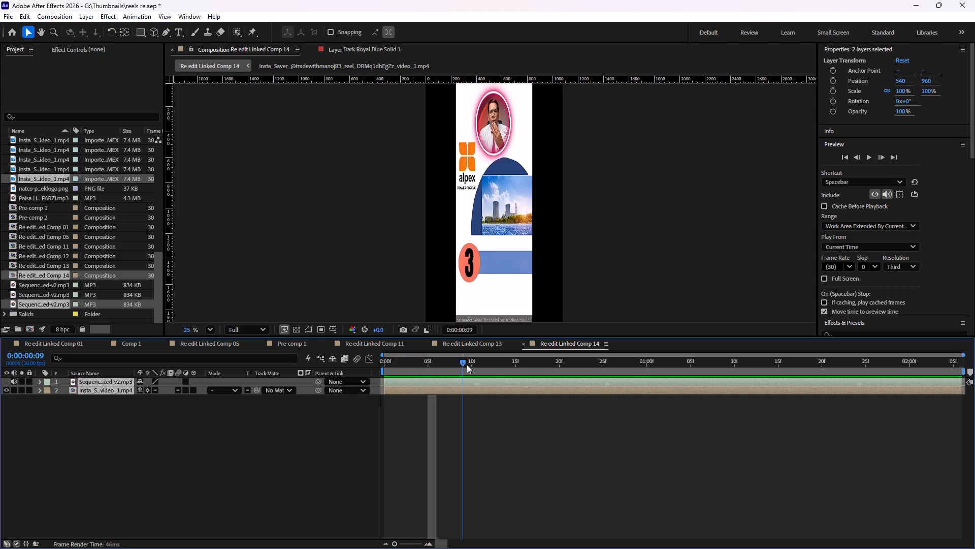
pyautogui.moveTo(467, 364); pyautogui.dragTo(583, 389)
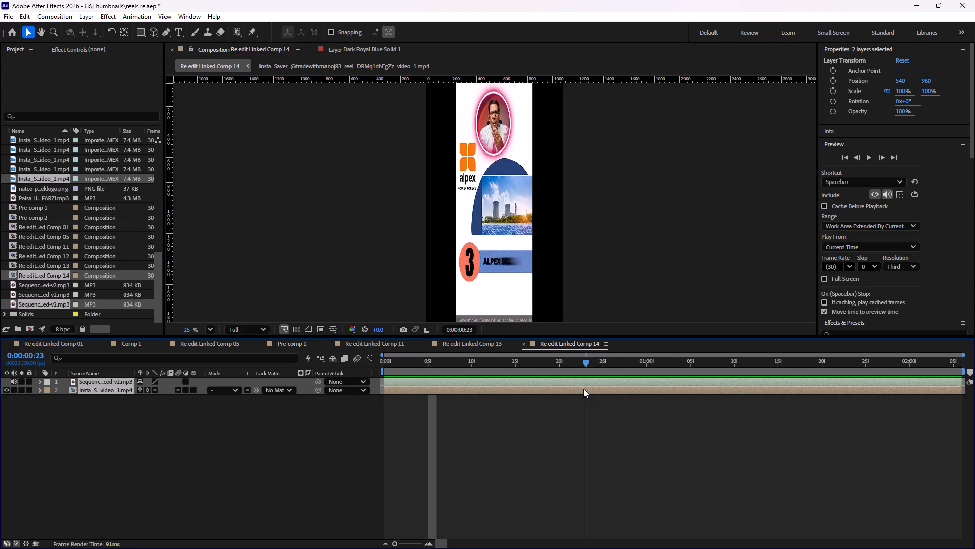
pyautogui.moveTo(583, 389); pyautogui.dragTo(686, 394)
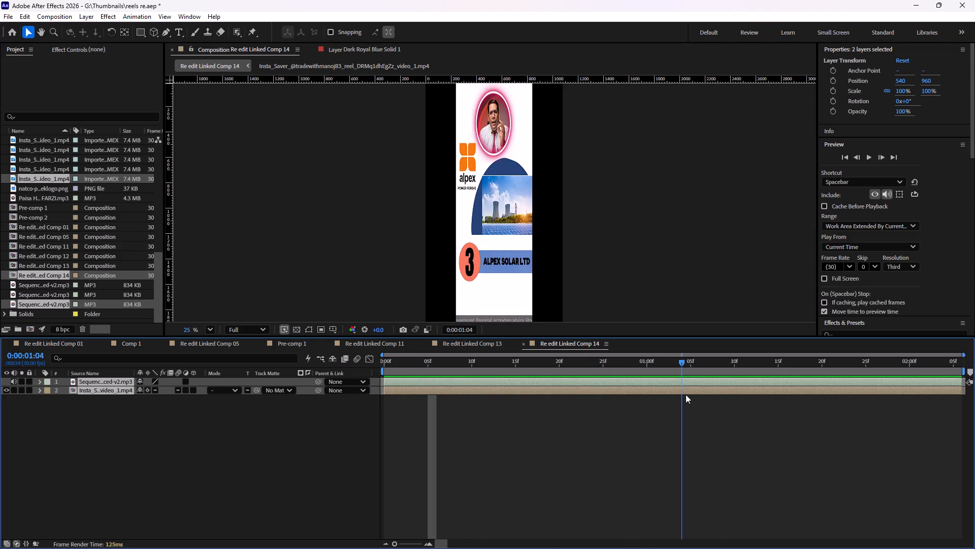
pyautogui.moveTo(686, 394); pyautogui.dragTo(621, 407)
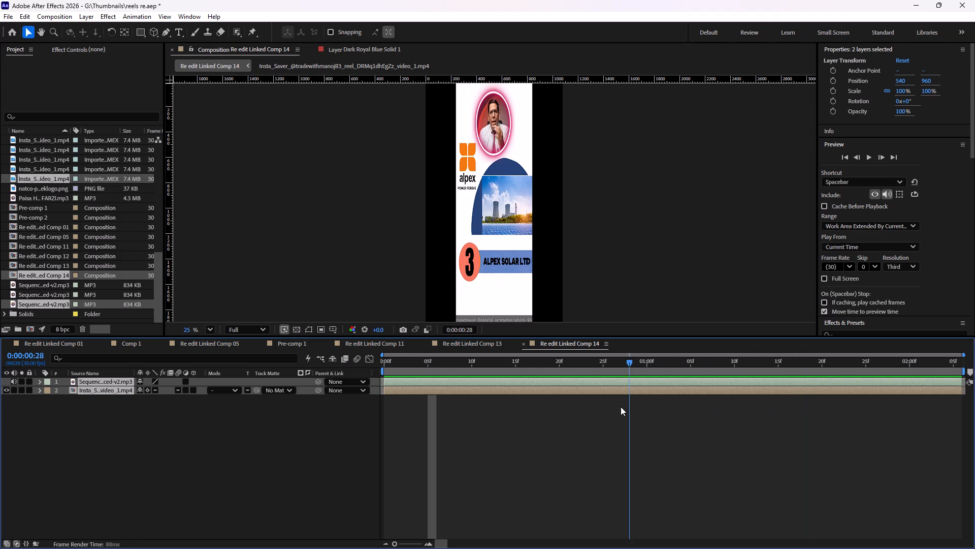
pyautogui.moveTo(621, 407); pyautogui.dragTo(791, 407)
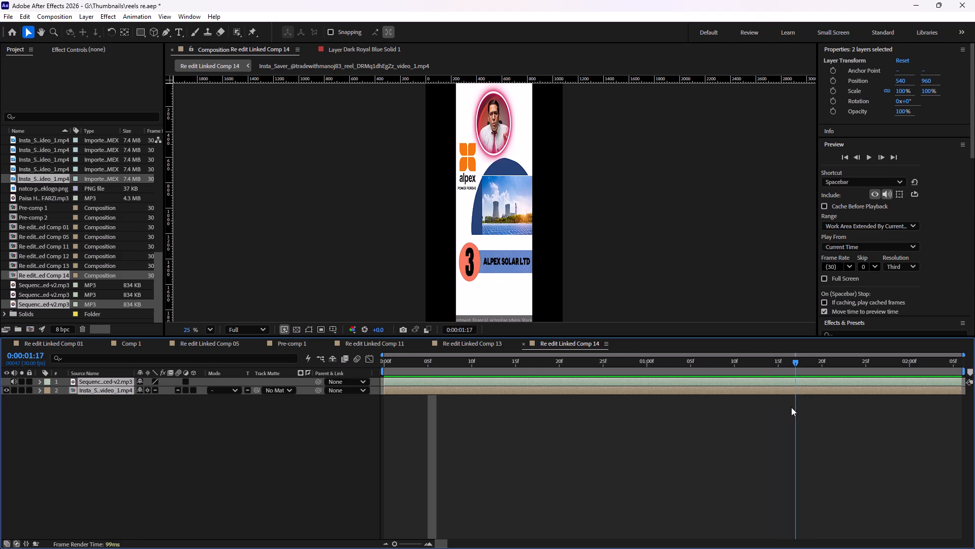
pyautogui.moveTo(791, 407); pyautogui.dragTo(419, 406)
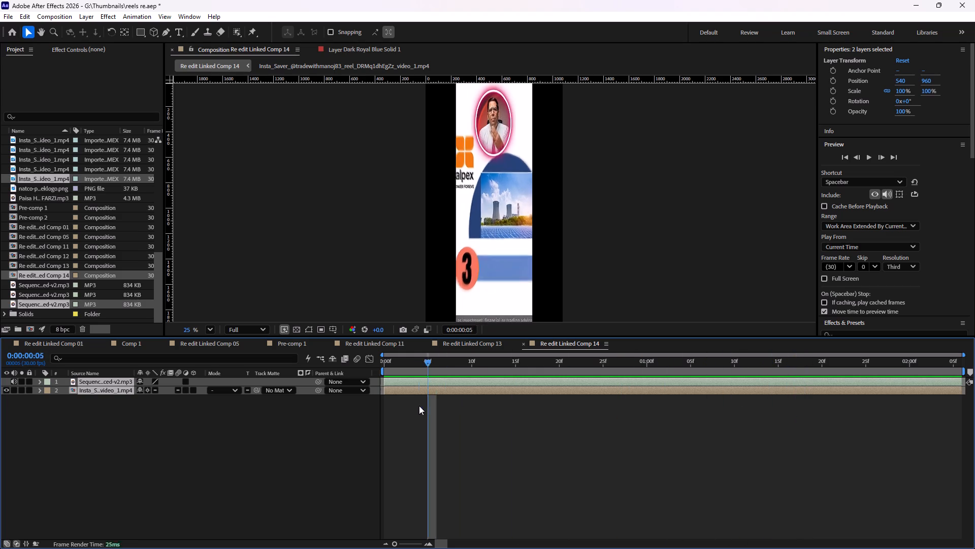
pyautogui.moveTo(419, 406); pyautogui.dragTo(522, 421)
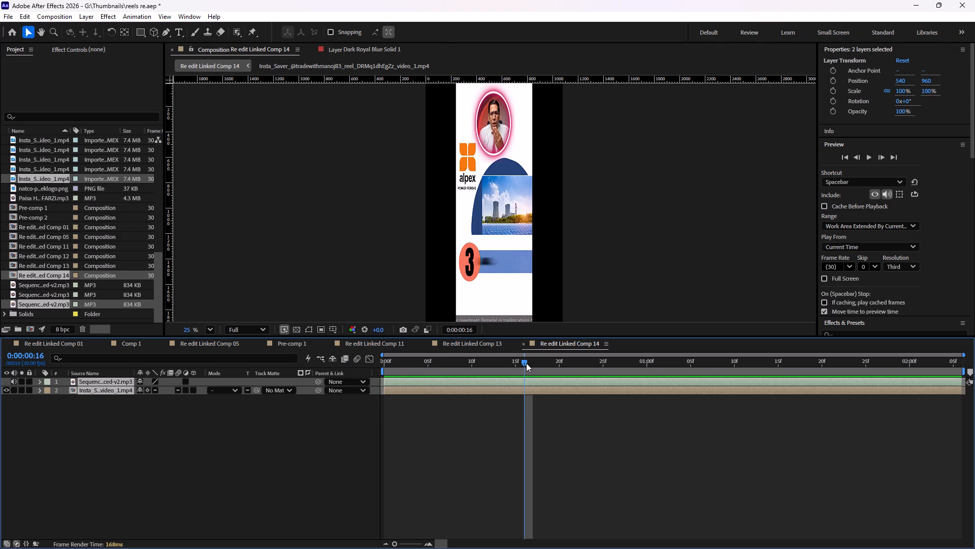
pyautogui.moveTo(525, 363); pyautogui.dragTo(637, 367)
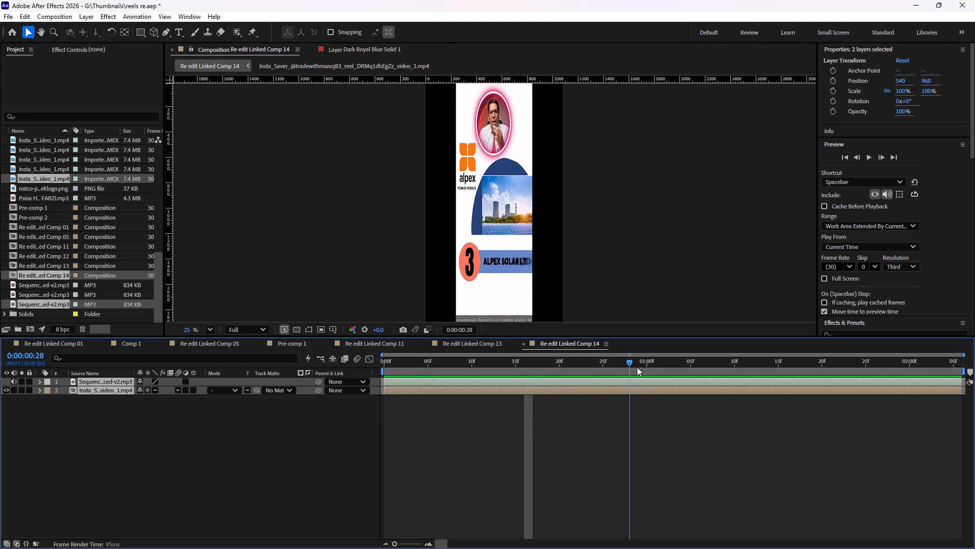
pyautogui.moveTo(637, 367); pyautogui.dragTo(360, 373)
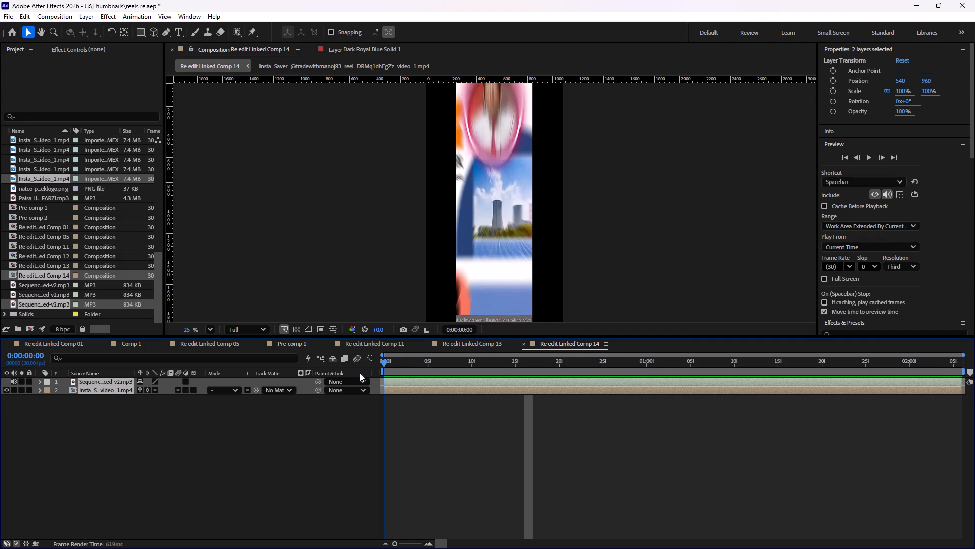
pyautogui.moveTo(360, 373); pyautogui.dragTo(357, 400)
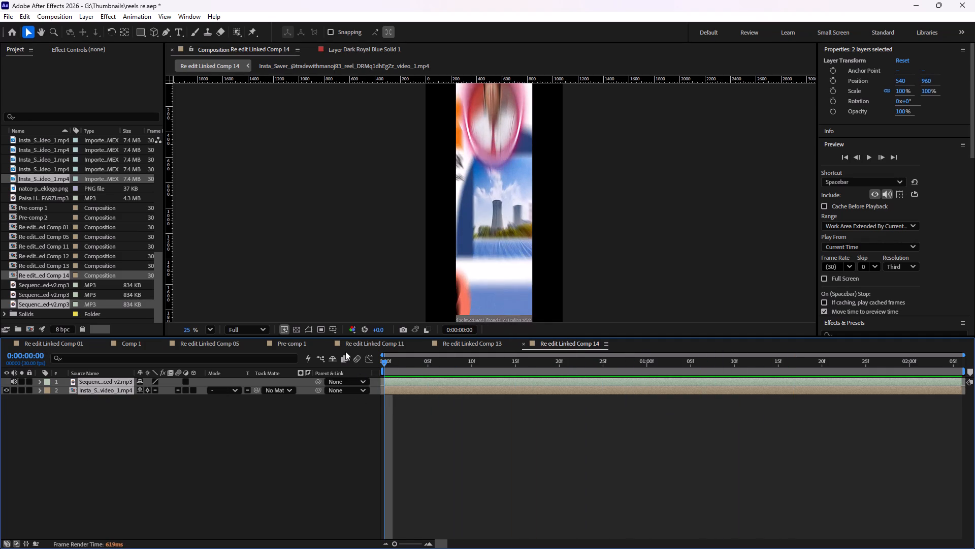
pyautogui.moveTo(384, 363); pyautogui.dragTo(504, 365)
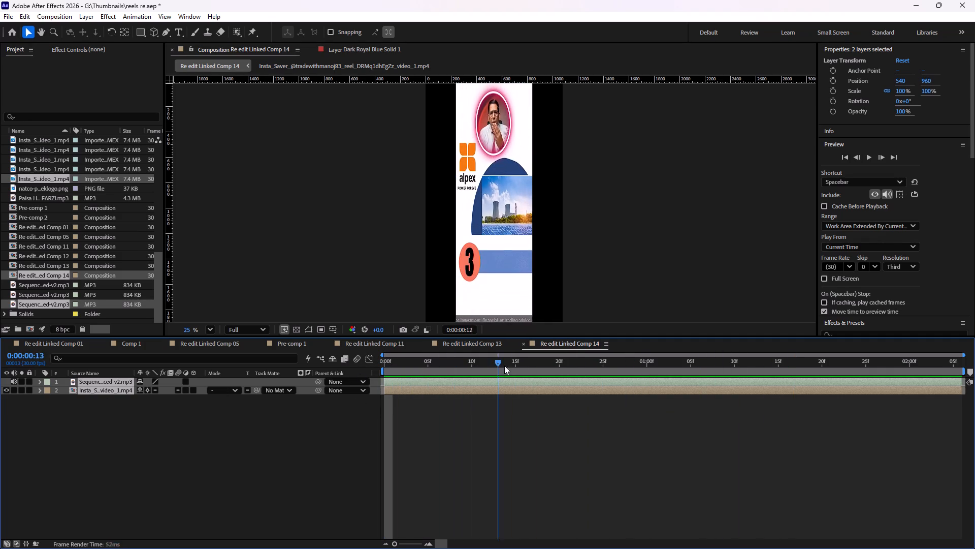
pyautogui.moveTo(504, 365); pyautogui.dragTo(408, 398)
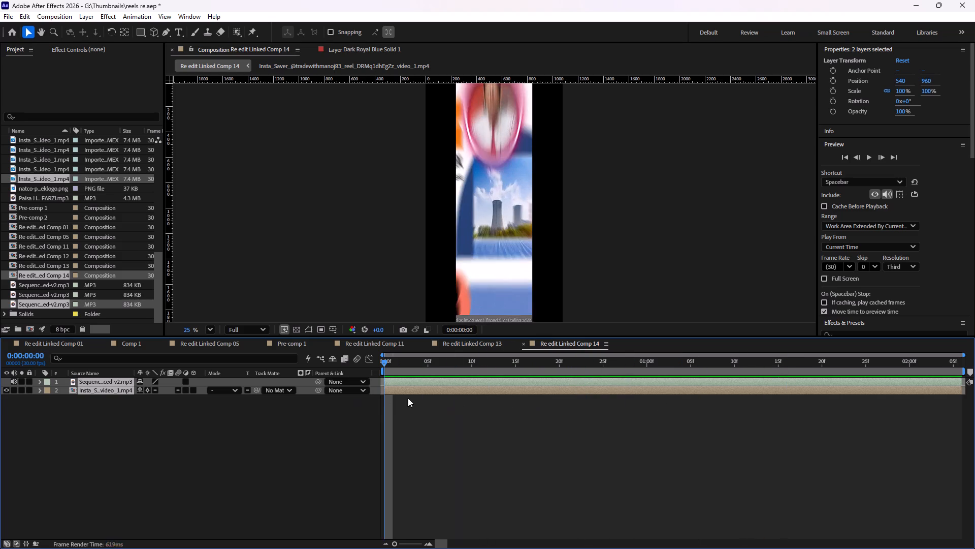
pyautogui.moveTo(408, 398); pyautogui.dragTo(370, 412)
# Scrub through Re edit Linked Comp 13, examining how the circles, Natco logo and number 04 animate in.
pyautogui.click(490, 346)
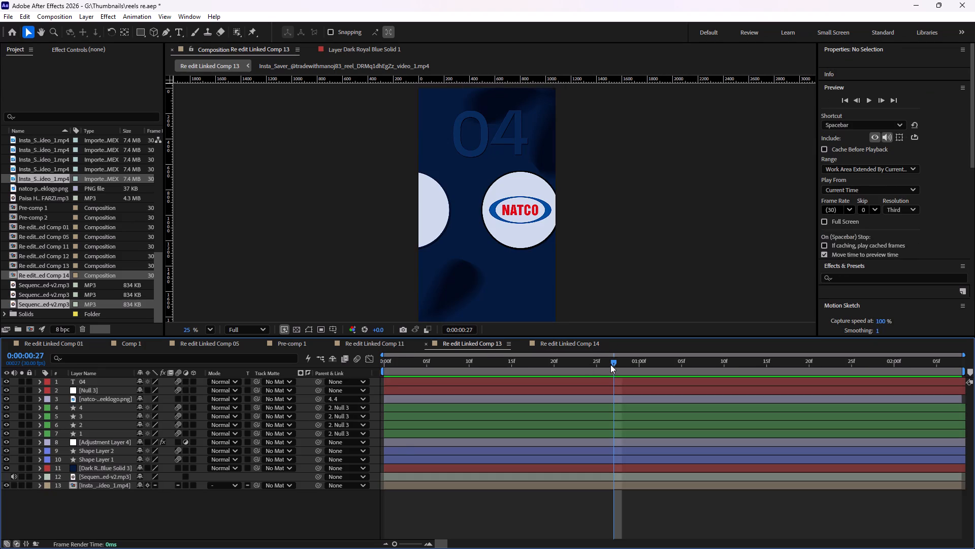
pyautogui.moveTo(612, 363); pyautogui.dragTo(419, 379)
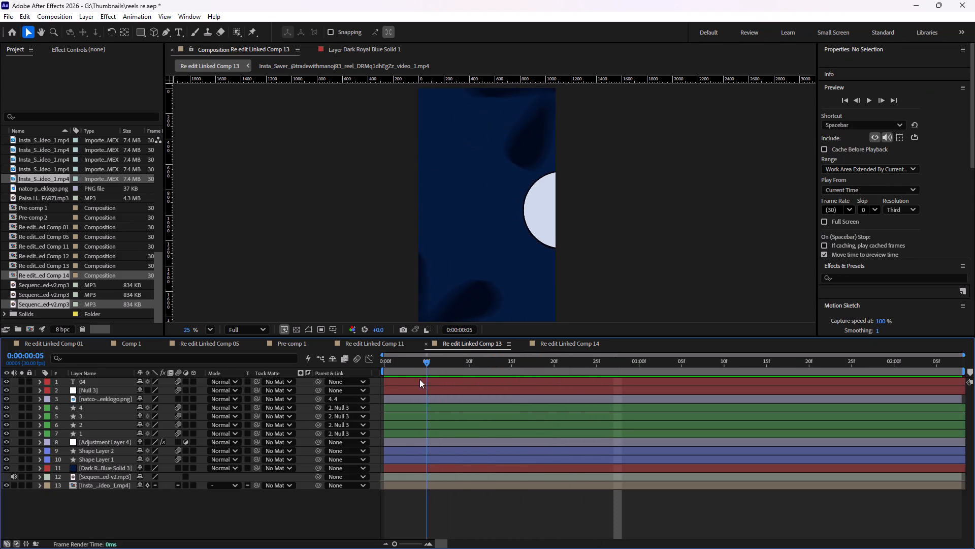
pyautogui.moveTo(419, 379); pyautogui.dragTo(609, 391)
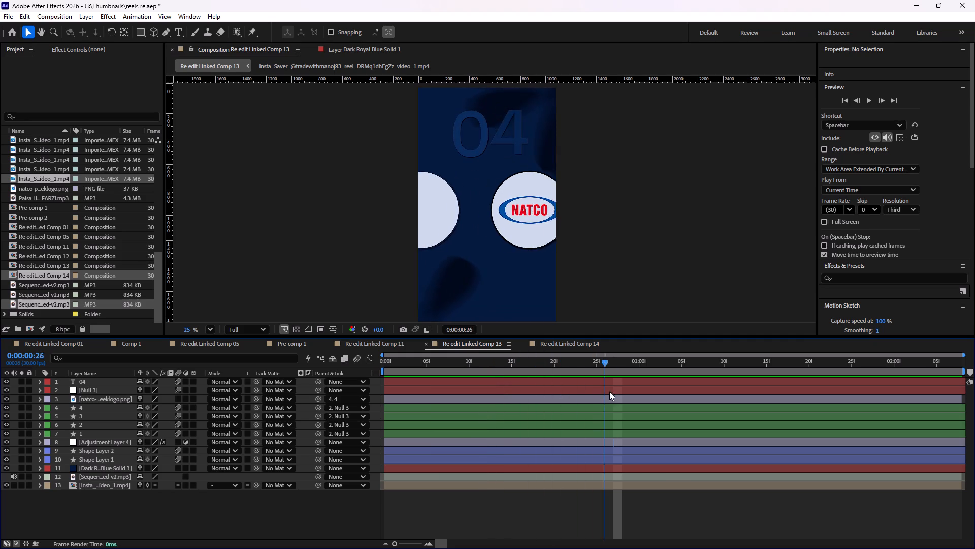
pyautogui.moveTo(609, 391); pyautogui.dragTo(956, 397)
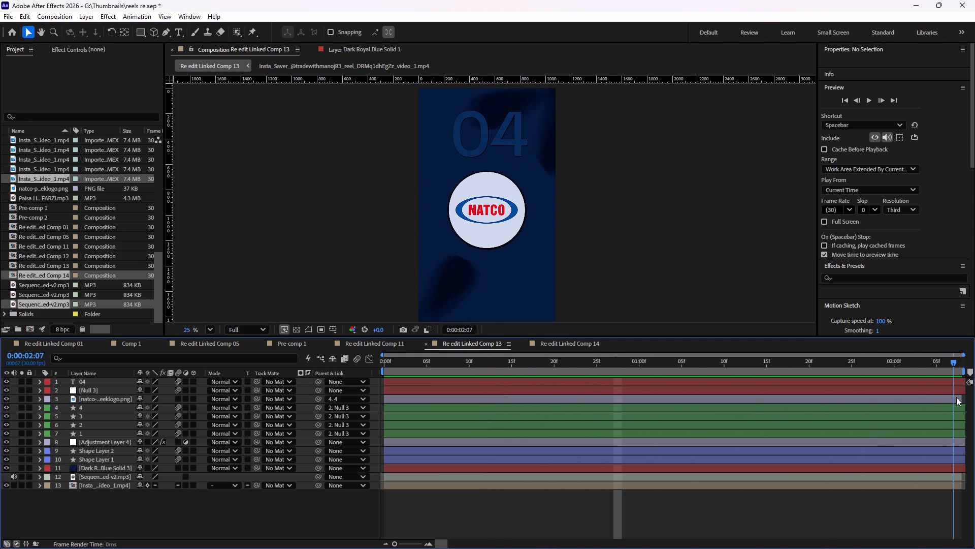
pyautogui.moveTo(956, 397); pyautogui.dragTo(434, 387)
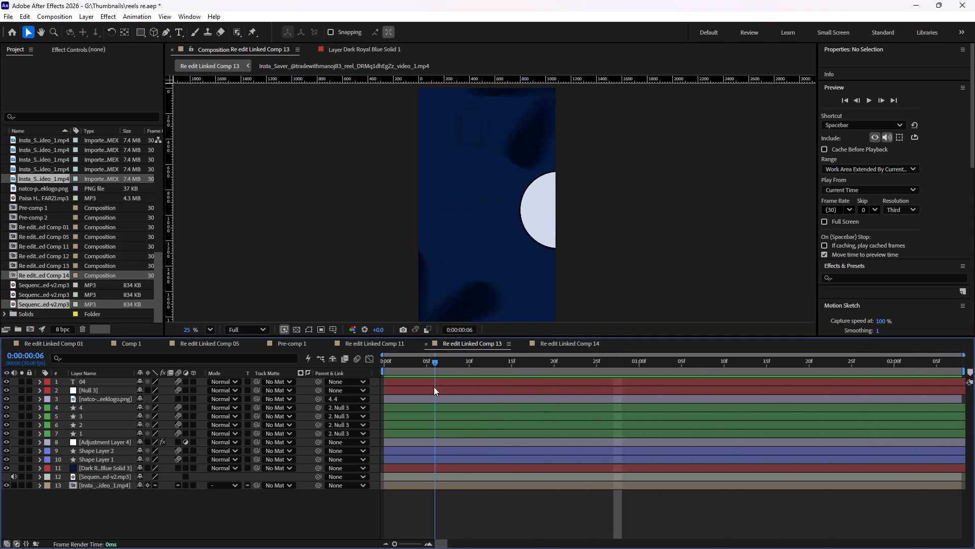
pyautogui.moveTo(434, 387); pyautogui.dragTo(378, 385)
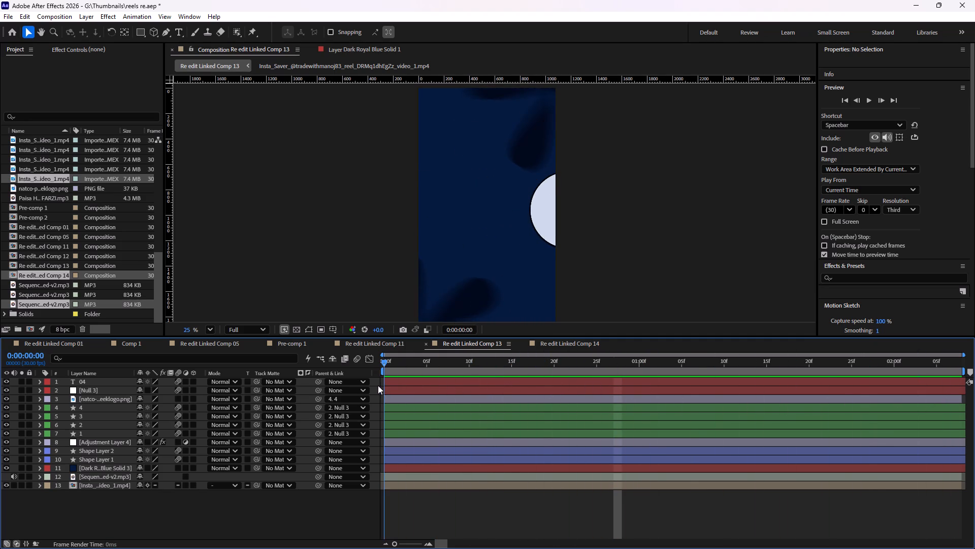
pyautogui.moveTo(378, 385); pyautogui.dragTo(443, 391)
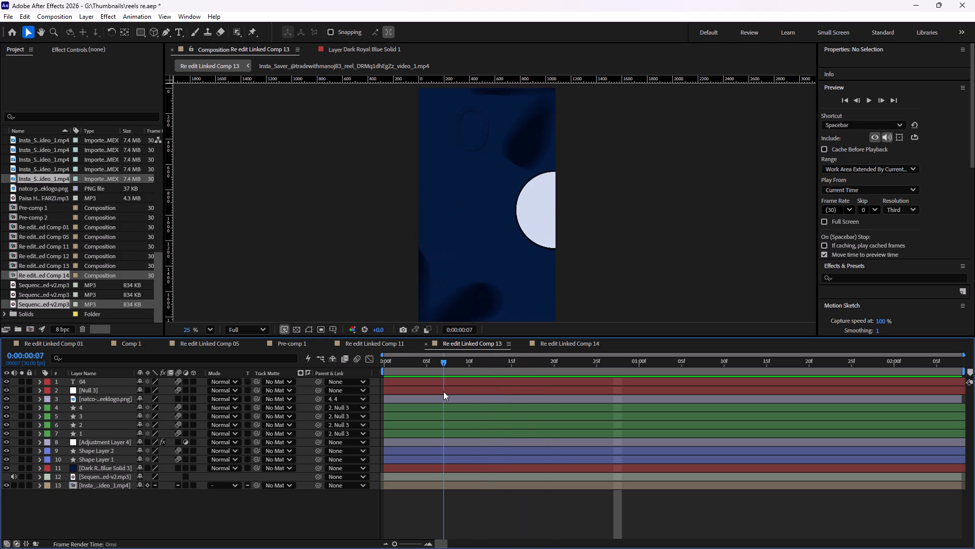
pyautogui.moveTo(443, 391); pyautogui.dragTo(498, 394)
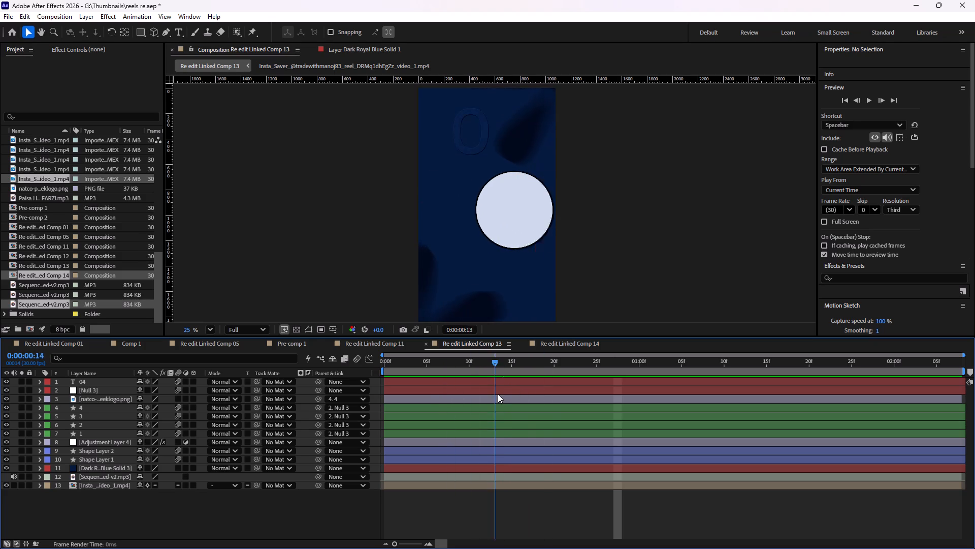
pyautogui.moveTo(498, 394); pyautogui.dragTo(426, 391)
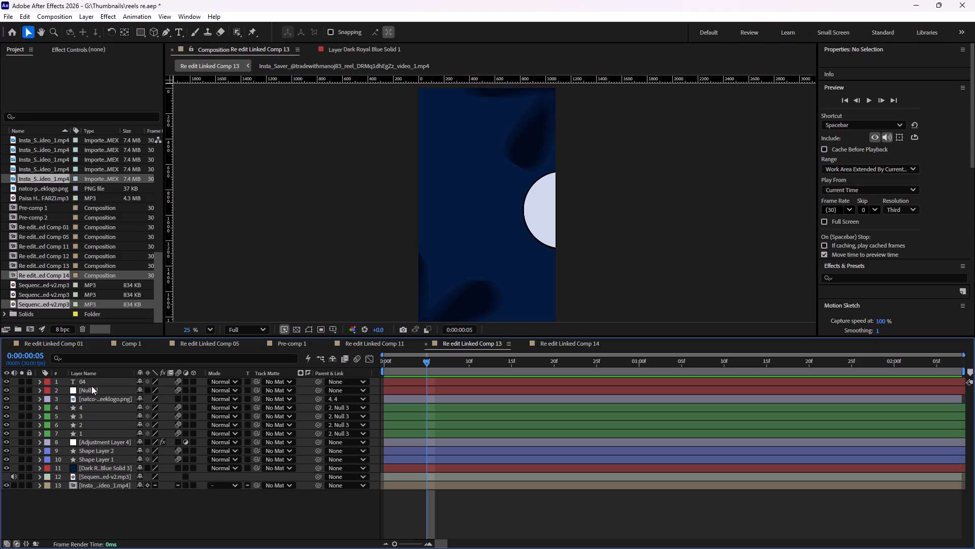
# Copy the eleven layers from 04 down to Dark Royal Blue Solid 3 in Re edit Linked Comp 13 into Re edit Linked Comp 14.
pyautogui.click(94, 384)
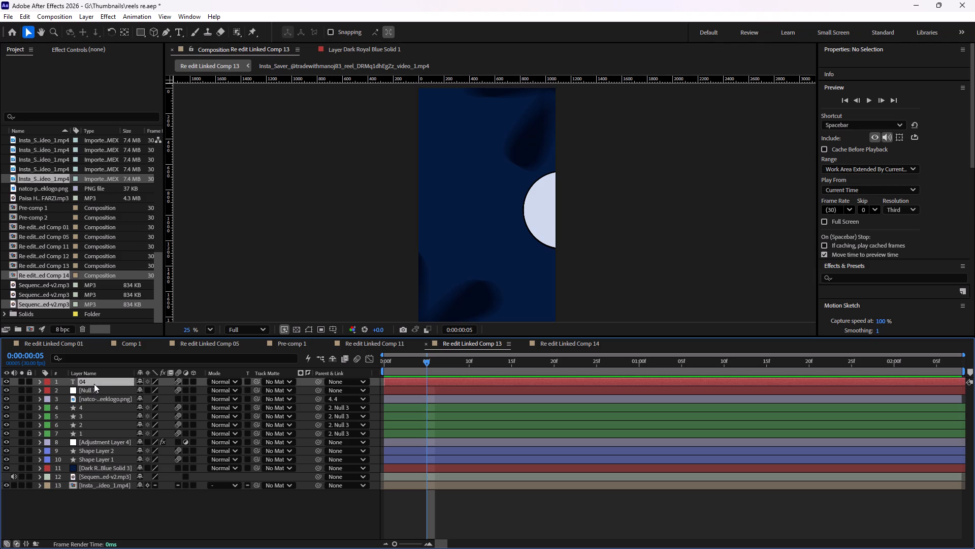
pyautogui.keyDown('shift'); pyautogui.click(103, 470); pyautogui.keyUp('shift')
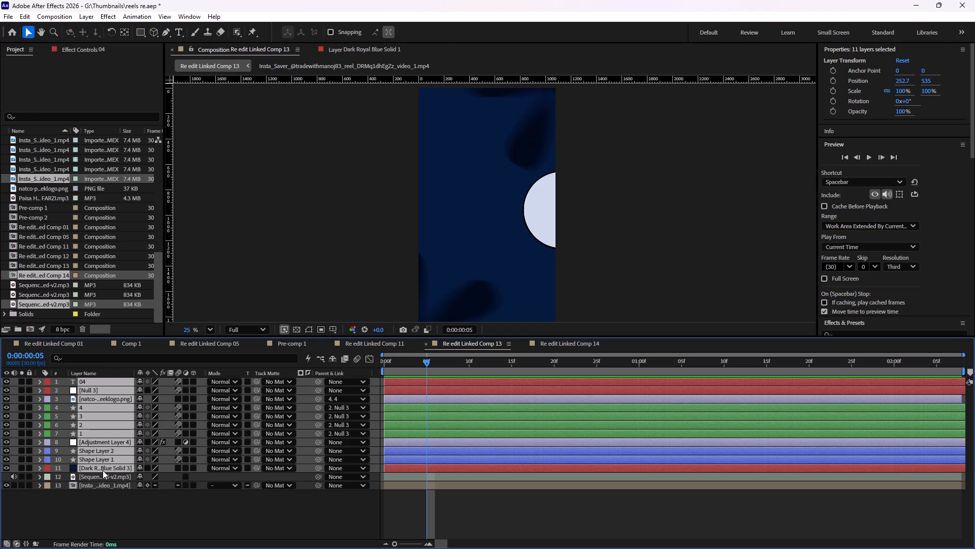
pyautogui.hotkey('ctrl', 'c')
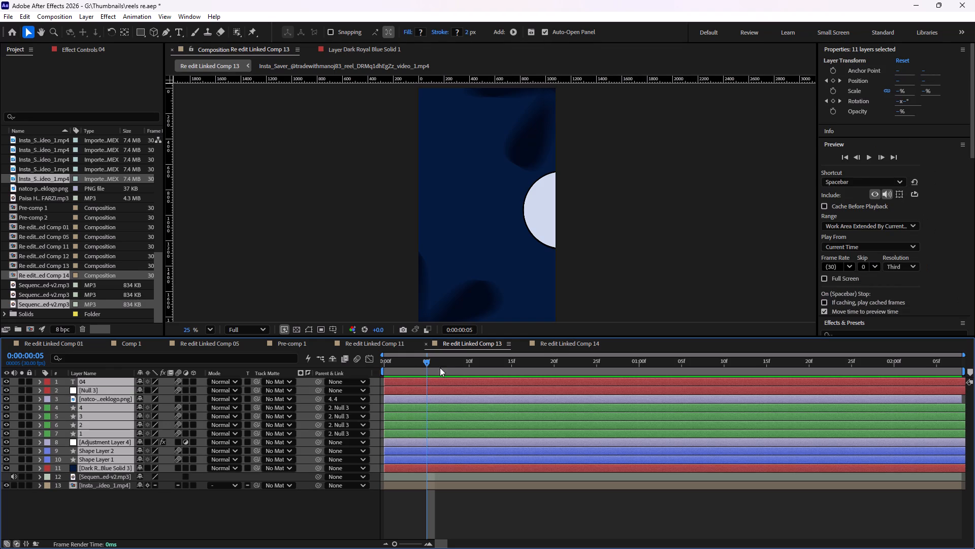
pyautogui.click(559, 343)
pyautogui.click(287, 478)
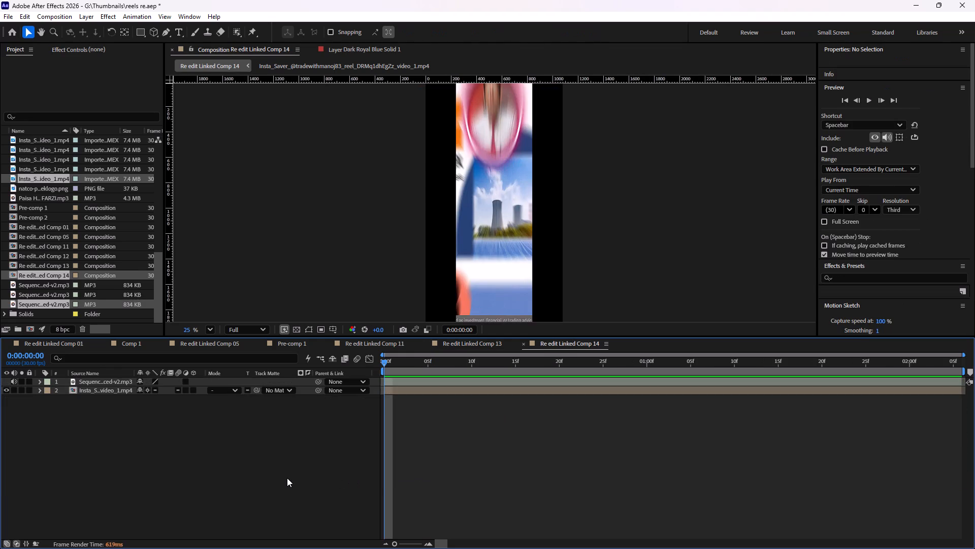
pyautogui.hotkey('ctrl', 'v')
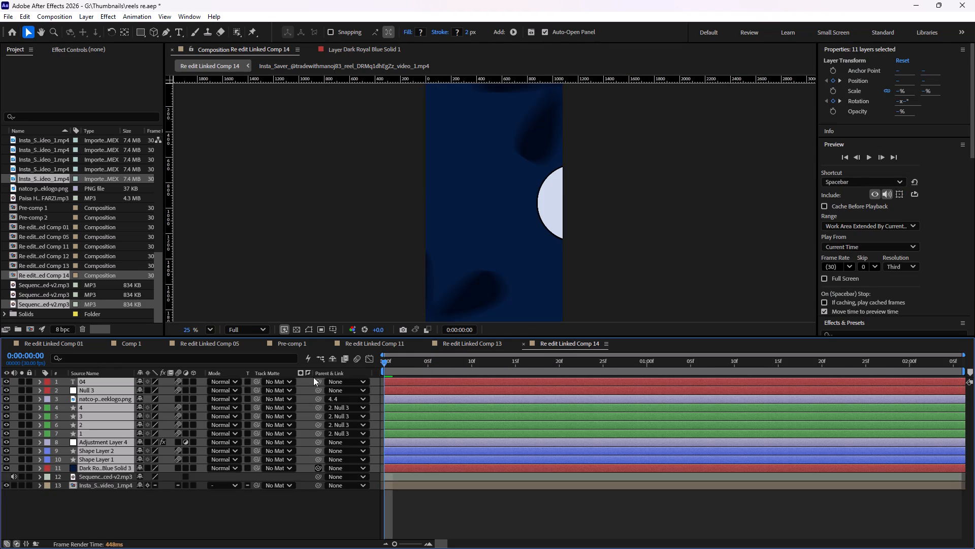
pyautogui.click(469, 342)
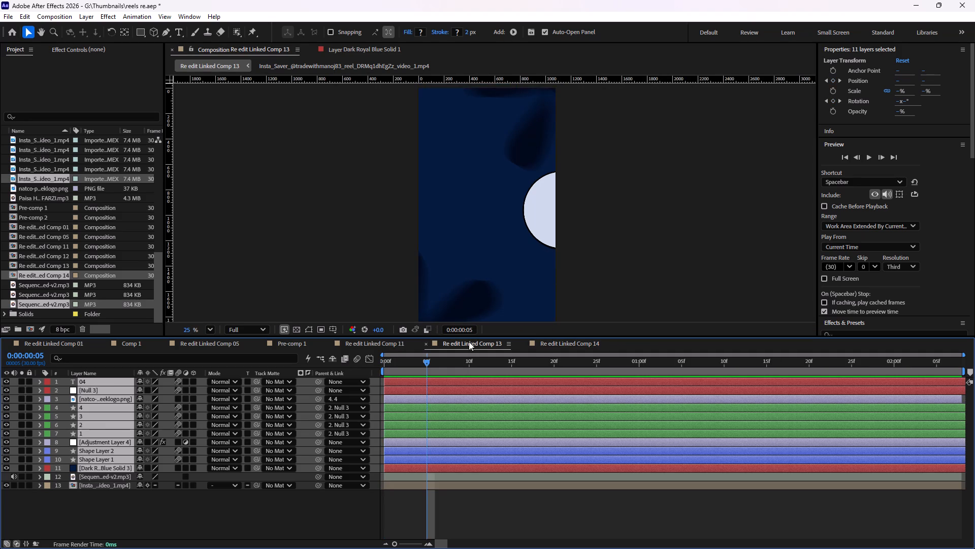
pyautogui.click(542, 344)
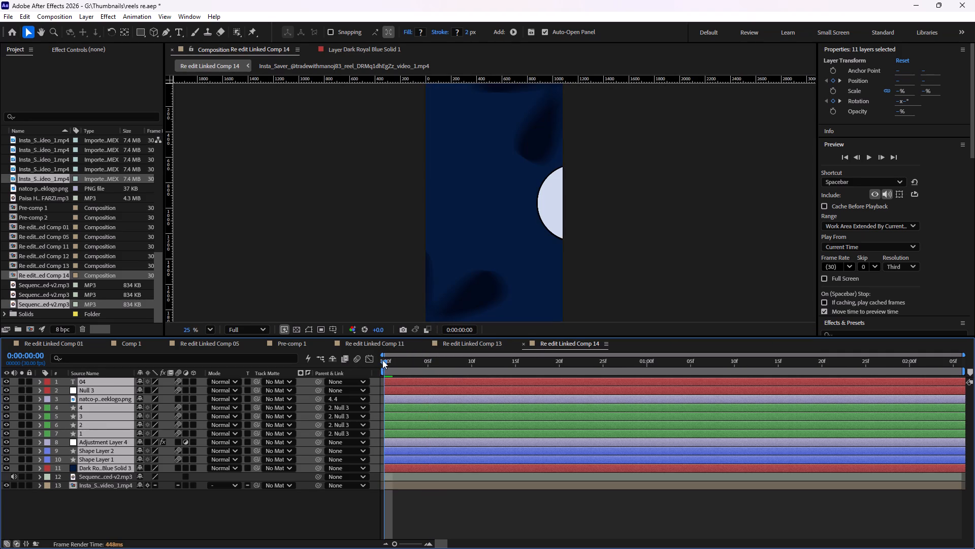
# Scrub back and forth through Re edit Linked Comp 14, examining the timing of the pasted circles, Natco logo and number 04.
pyautogui.moveTo(384, 363); pyautogui.dragTo(398, 363)
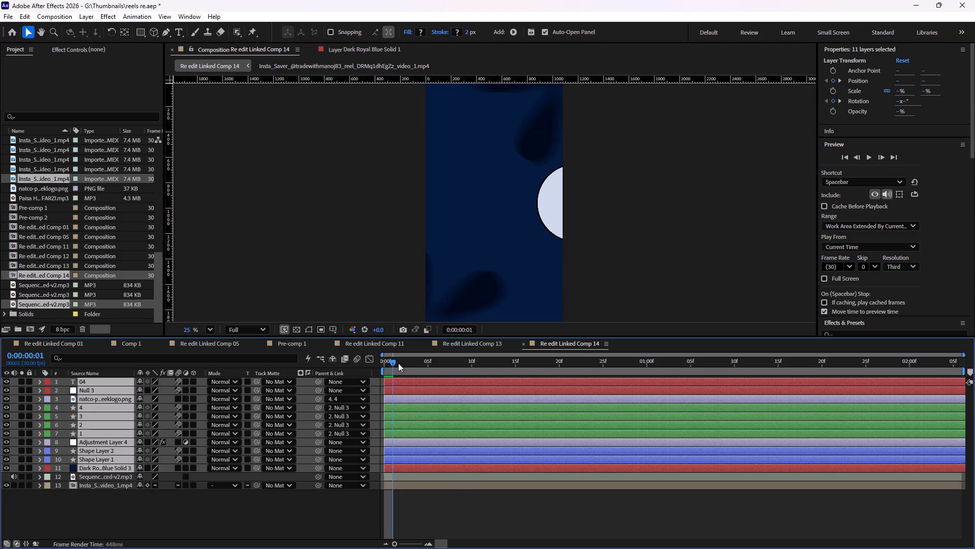
pyautogui.moveTo(398, 363); pyautogui.dragTo(574, 369)
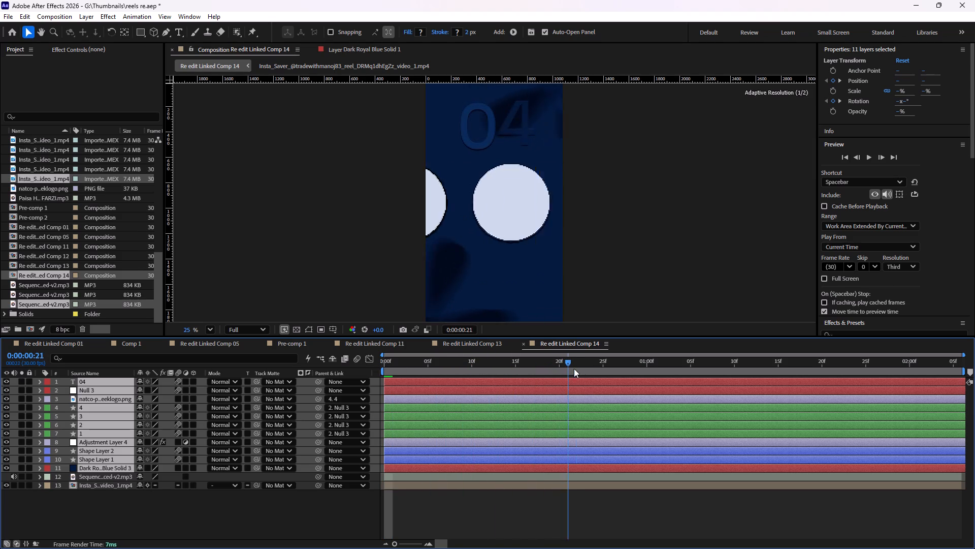
pyautogui.moveTo(574, 369); pyautogui.dragTo(762, 377)
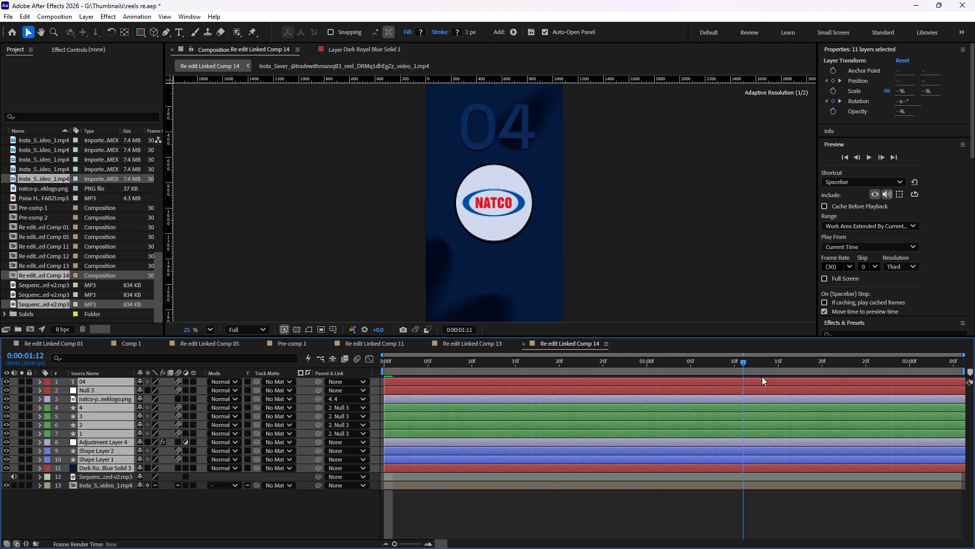
pyautogui.moveTo(762, 377); pyautogui.dragTo(734, 391)
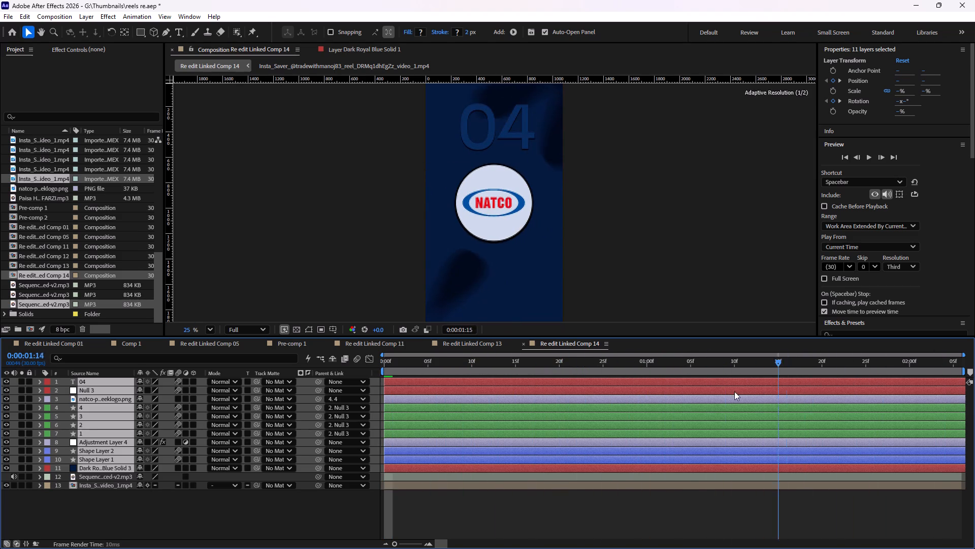
pyautogui.moveTo(734, 391); pyautogui.dragTo(451, 408)
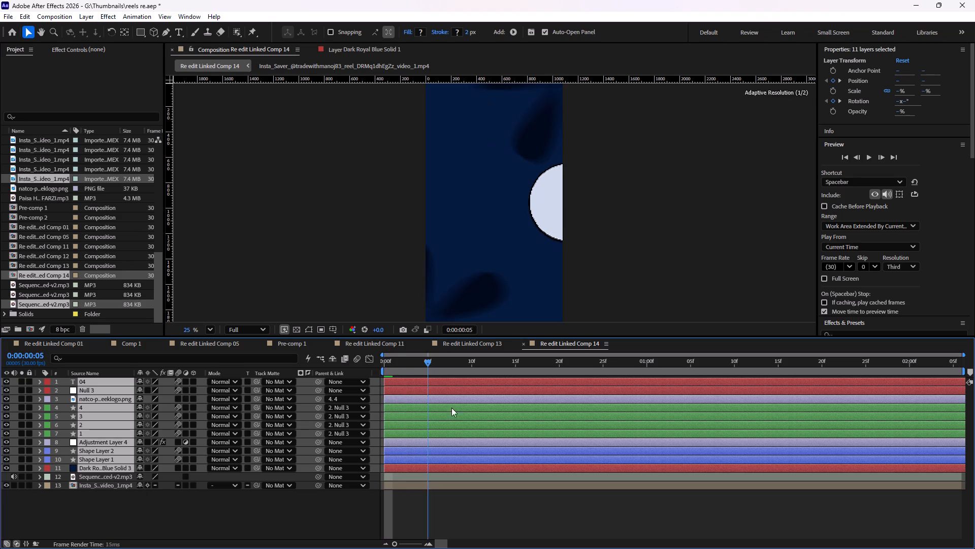
pyautogui.moveTo(451, 408); pyautogui.dragTo(896, 435)
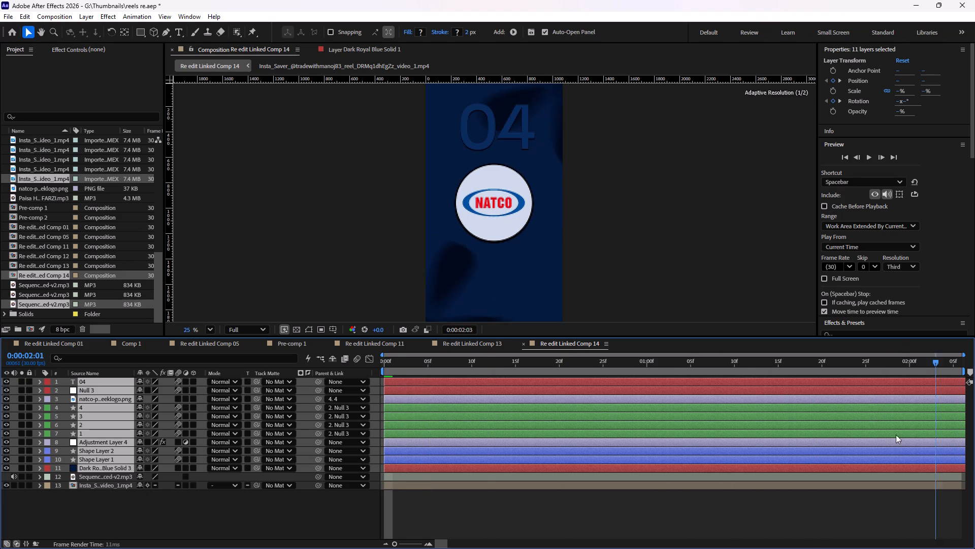
pyautogui.moveTo(896, 435); pyautogui.dragTo(383, 439)
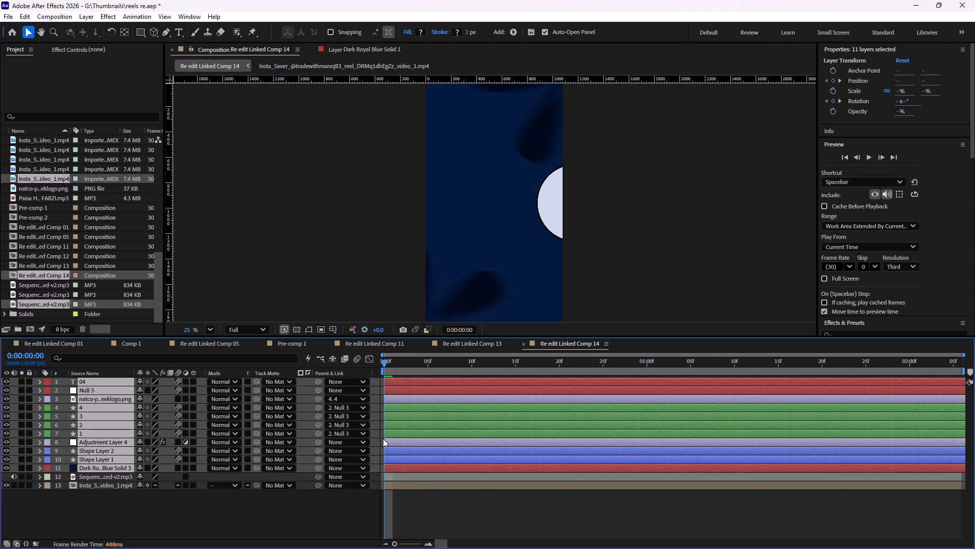
pyautogui.moveTo(383, 439); pyautogui.dragTo(813, 456)
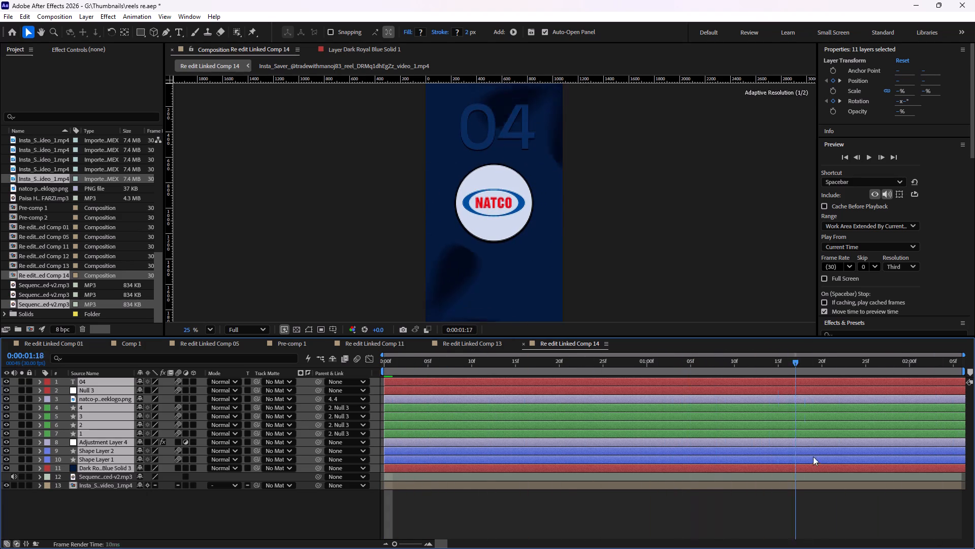
pyautogui.moveTo(813, 456); pyautogui.dragTo(656, 468)
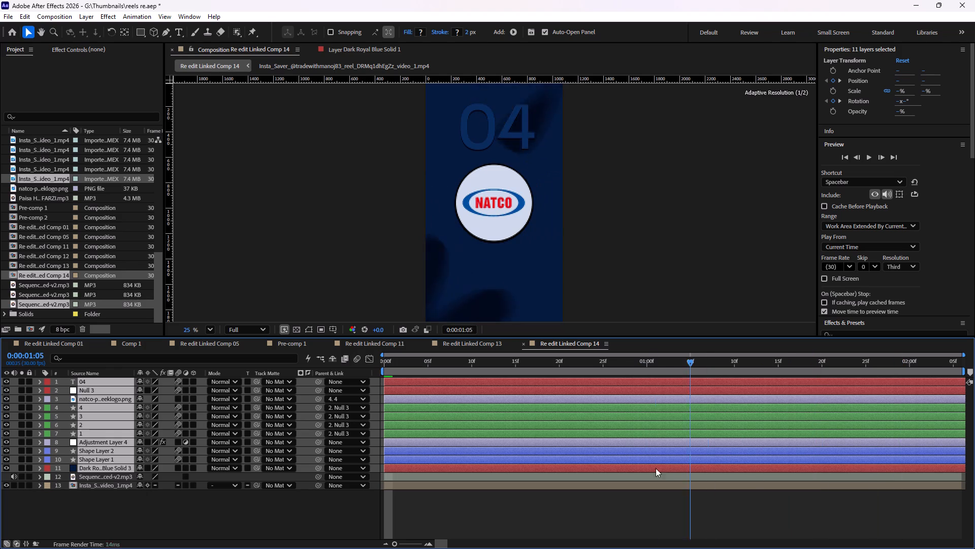
pyautogui.moveTo(656, 468); pyautogui.dragTo(742, 483)
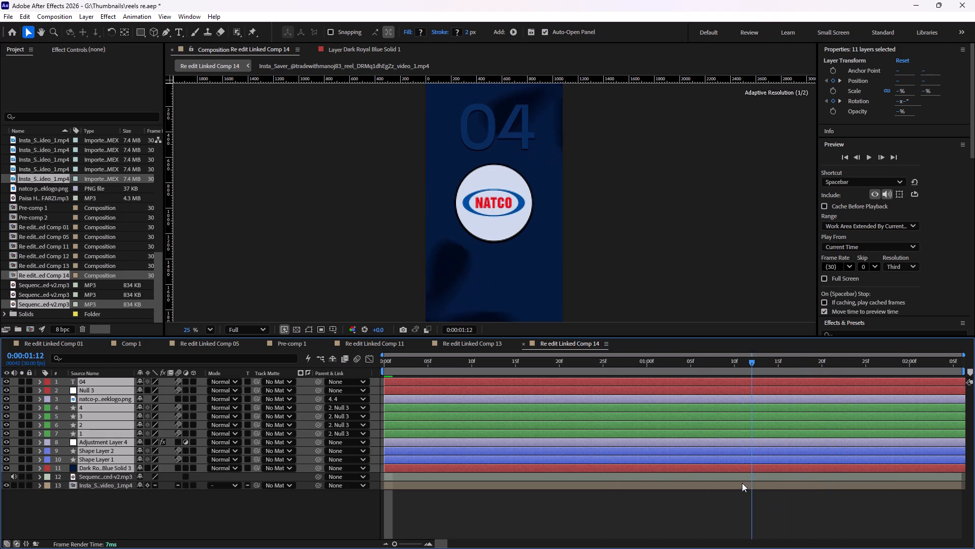
pyautogui.moveTo(742, 483); pyautogui.dragTo(814, 497)
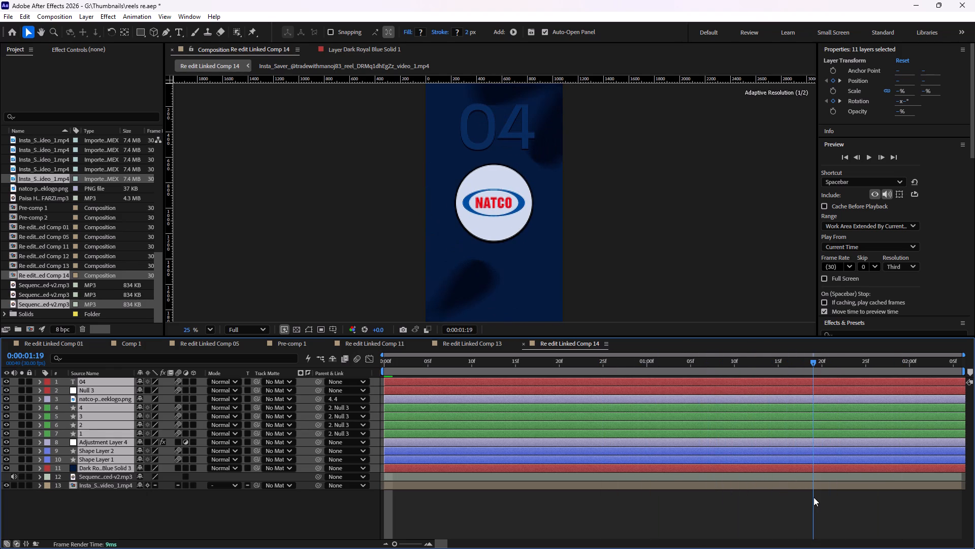
pyautogui.moveTo(814, 497); pyautogui.dragTo(743, 485)
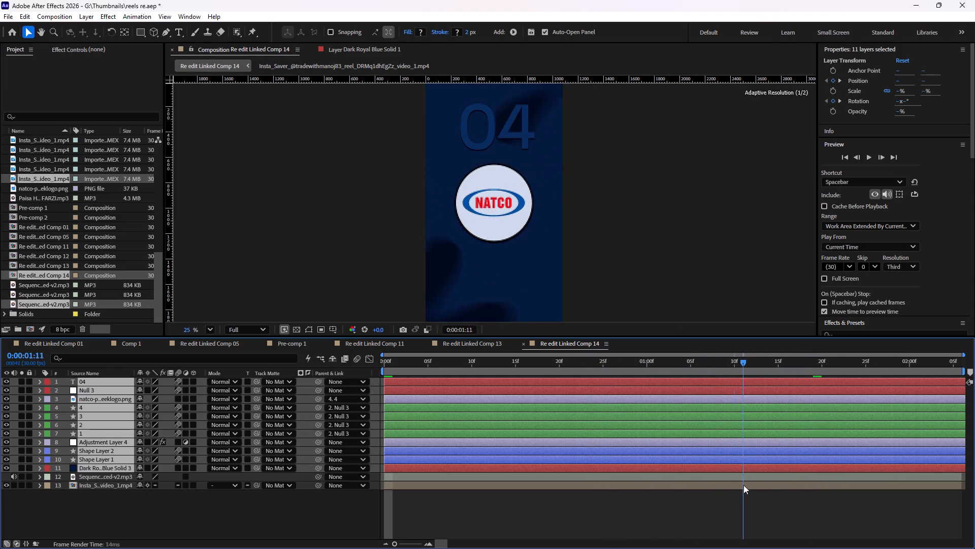
pyautogui.moveTo(743, 485); pyautogui.dragTo(427, 484)
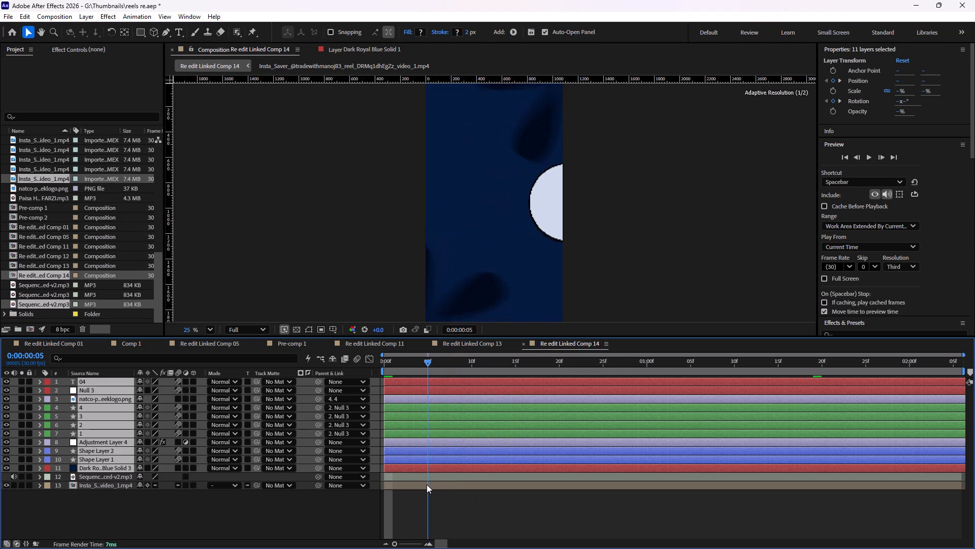
pyautogui.moveTo(427, 484); pyautogui.dragTo(522, 499)
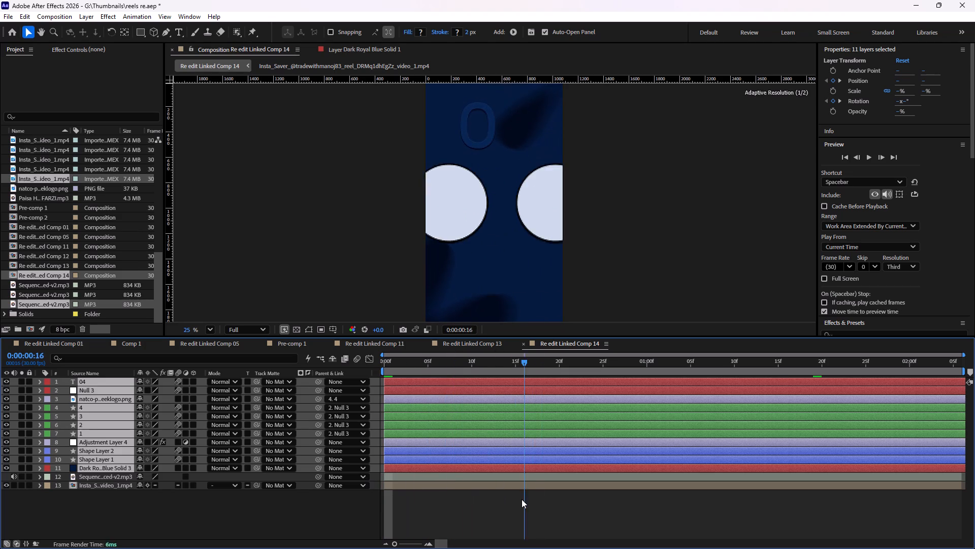
pyautogui.moveTo(522, 499); pyautogui.dragTo(695, 512)
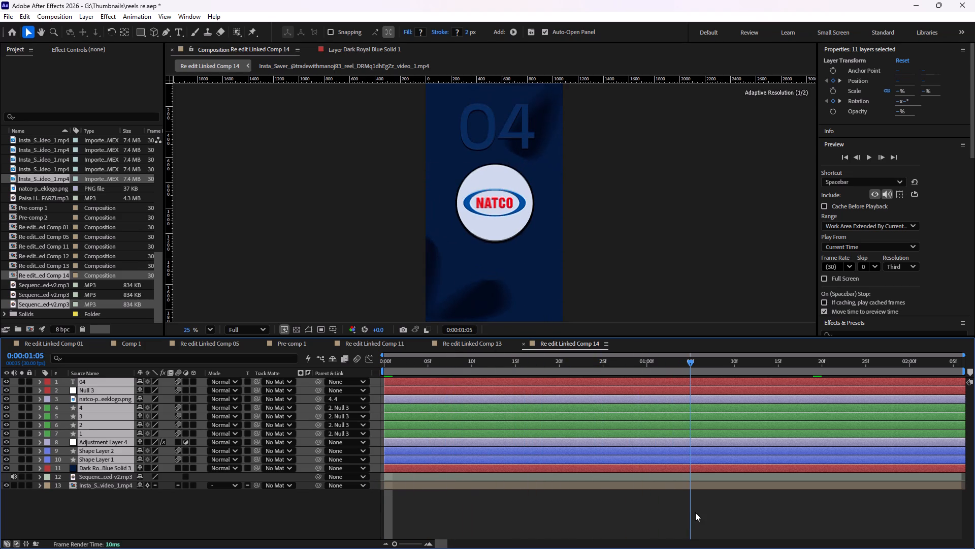
pyautogui.moveTo(695, 512); pyautogui.dragTo(644, 509)
# Delete circle shape layer 1 from Re edit Linked Comp 14.
pyautogui.click(708, 500)
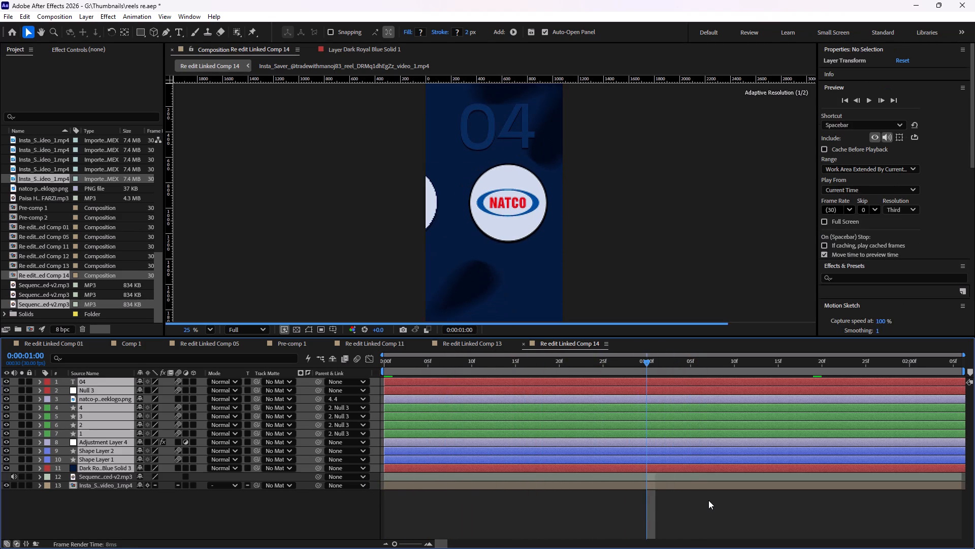
pyautogui.scroll(5, 480, 224)
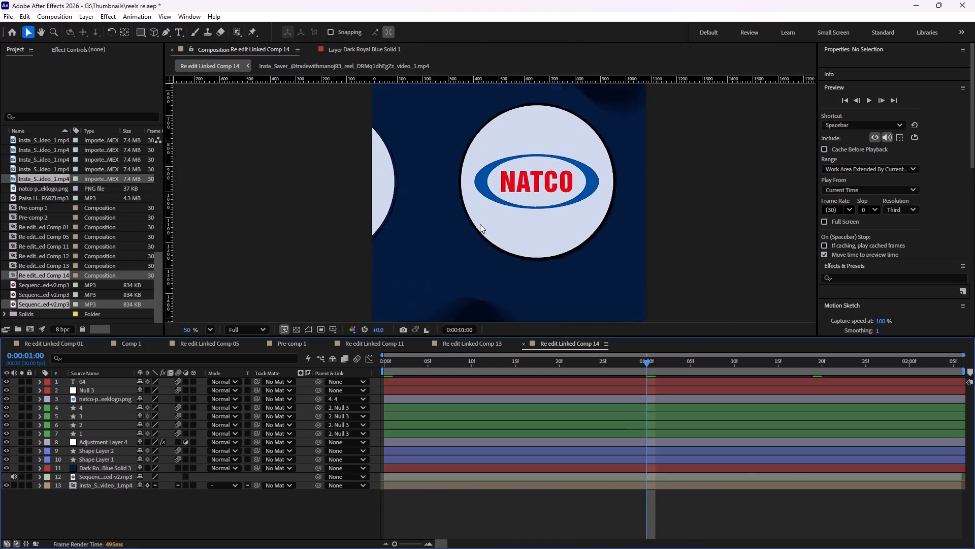
pyautogui.scroll(-4, 480, 224)
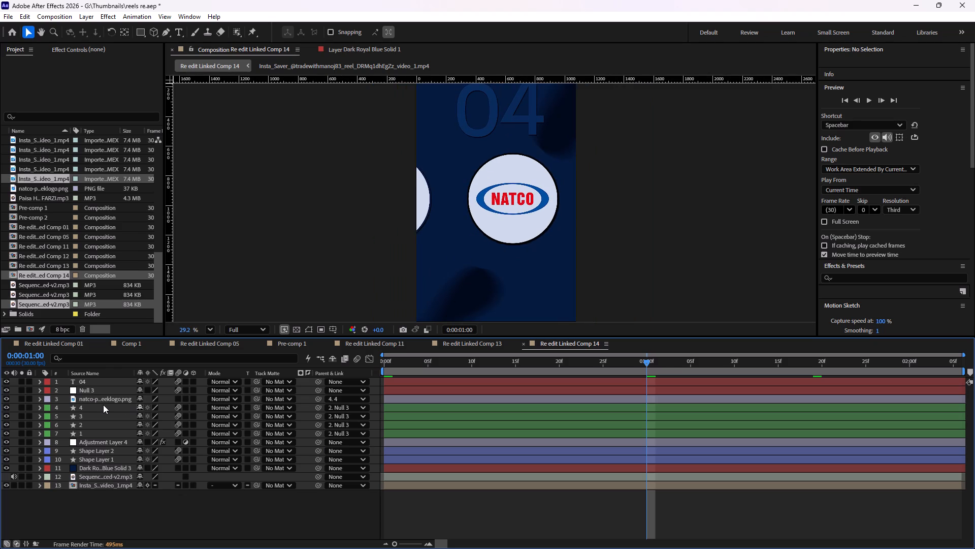
pyautogui.click(88, 433)
pyautogui.press('BackSpace')
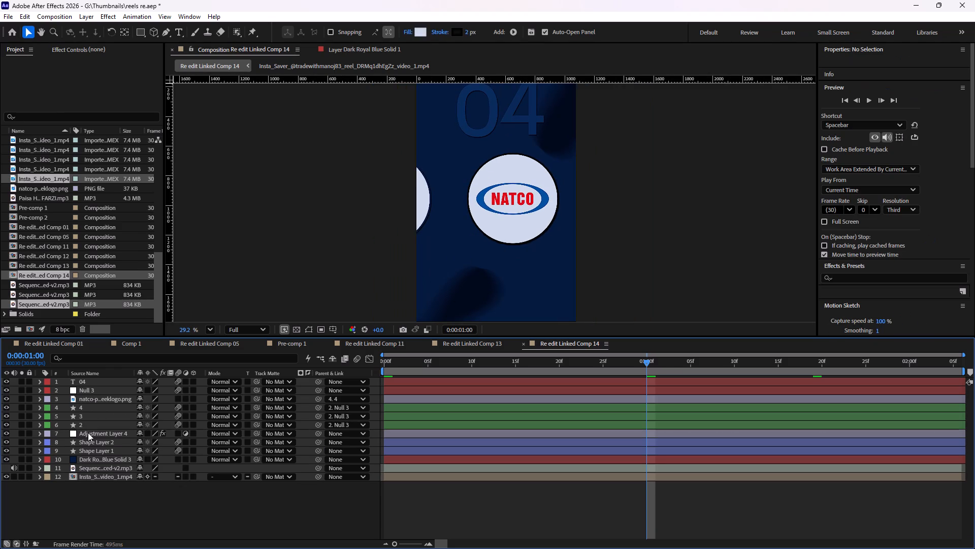
# Rename circle shape layer 2 in Re edit Linked Comp 14 as 1.
pyautogui.click(95, 425)
pyautogui.scroll(2, 95, 425)
pyautogui.rightClick(95, 425)
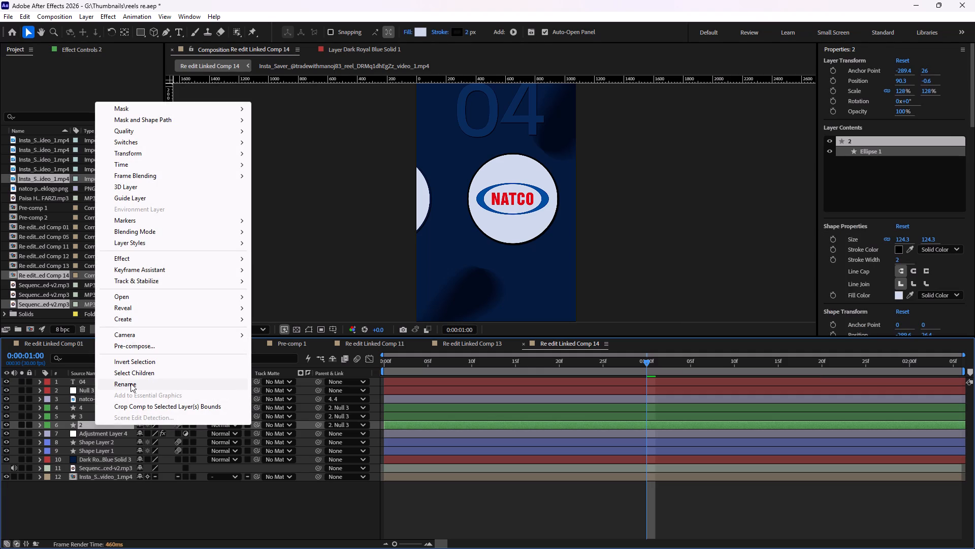
pyautogui.click(131, 383)
pyautogui.press('BackSpace')
pyautogui.press('1')
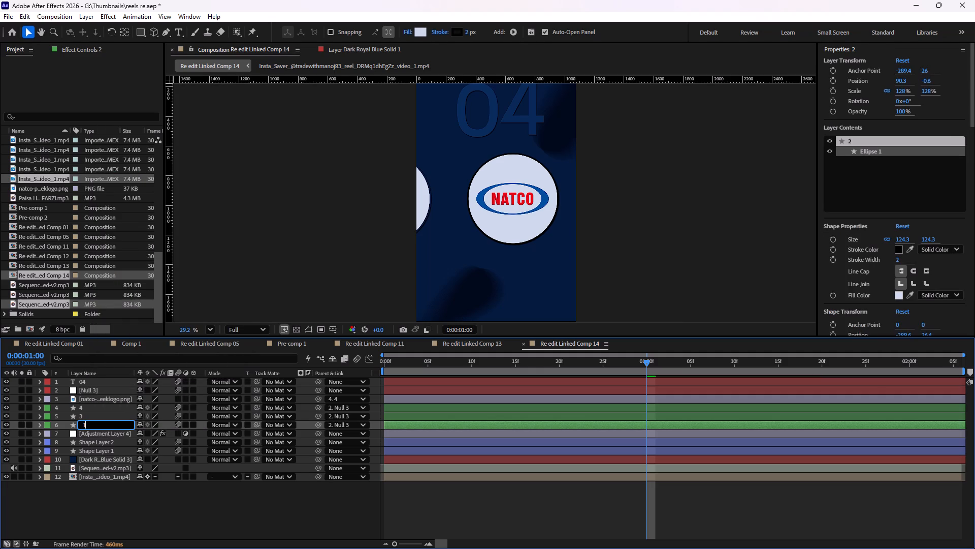
pyautogui.press('Return')
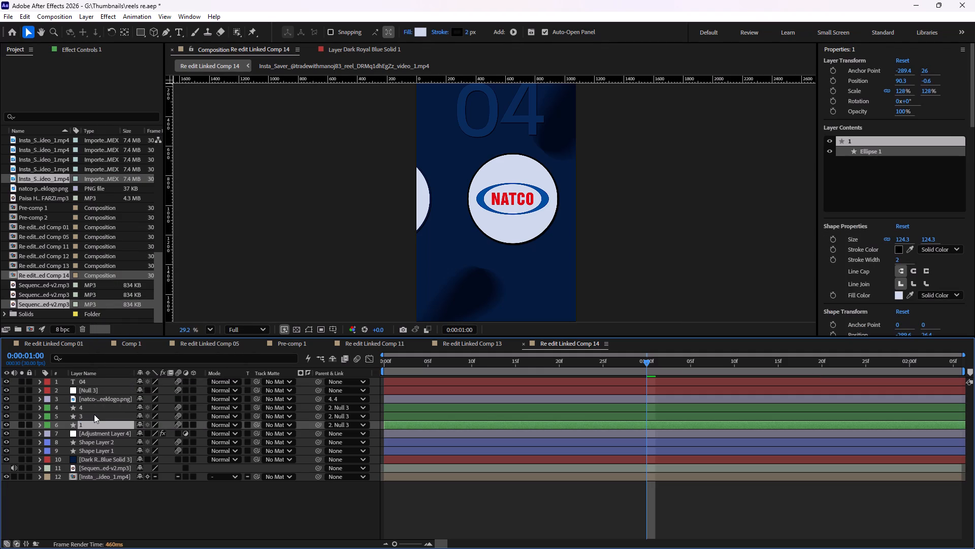
# Rename circle shape layer 3 in Re edit Linked Comp 14 as 2.
pyautogui.click(94, 414)
pyautogui.rightClick(94, 414)
pyautogui.scroll(1, 94, 414)
pyautogui.click(132, 376)
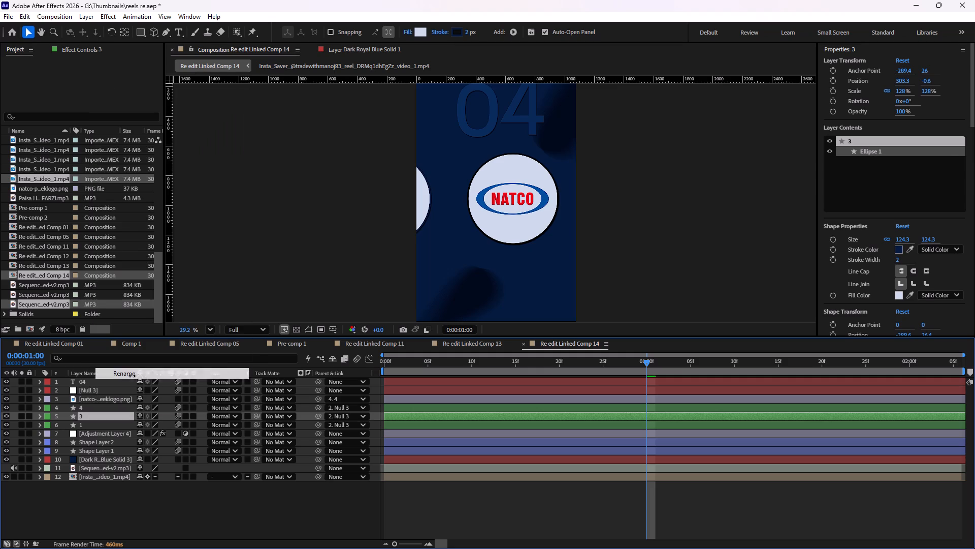
pyautogui.press('BackSpace')
pyautogui.press('2')
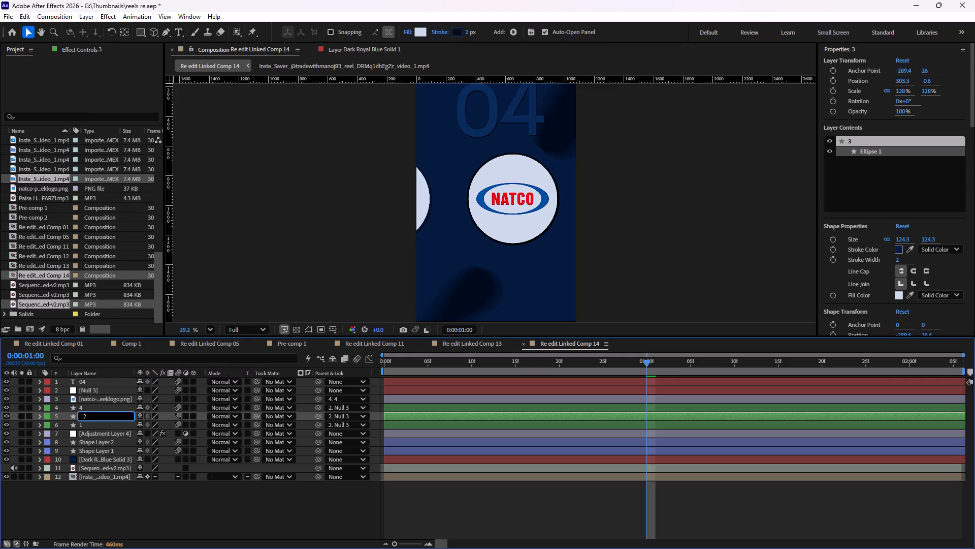
pyautogui.press('Return')
# Rename circle shape layer 4 in Re edit Linked Comp 14 as 3.
pyautogui.scroll(-1, 88, 404)
pyautogui.rightClick(88, 404)
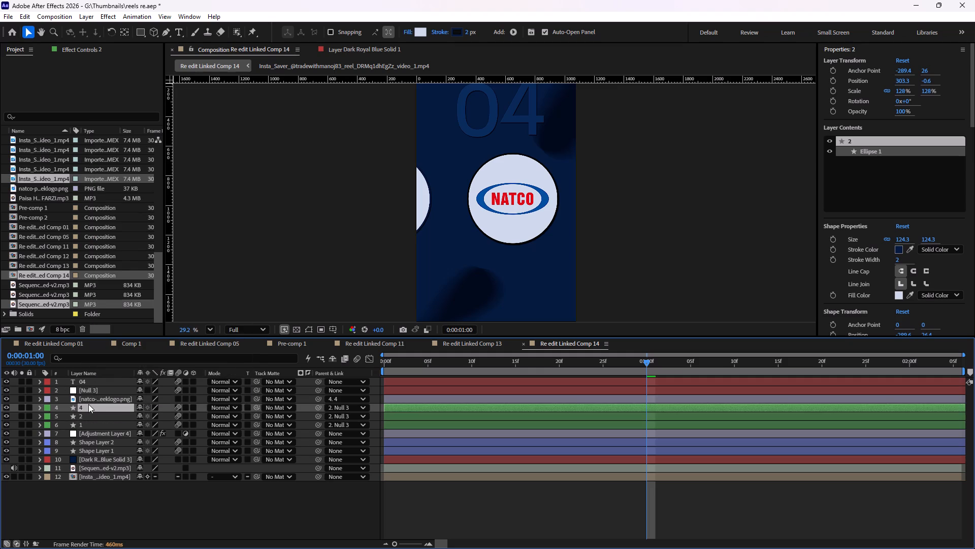
pyautogui.scroll(1, 88, 404)
pyautogui.click(117, 358)
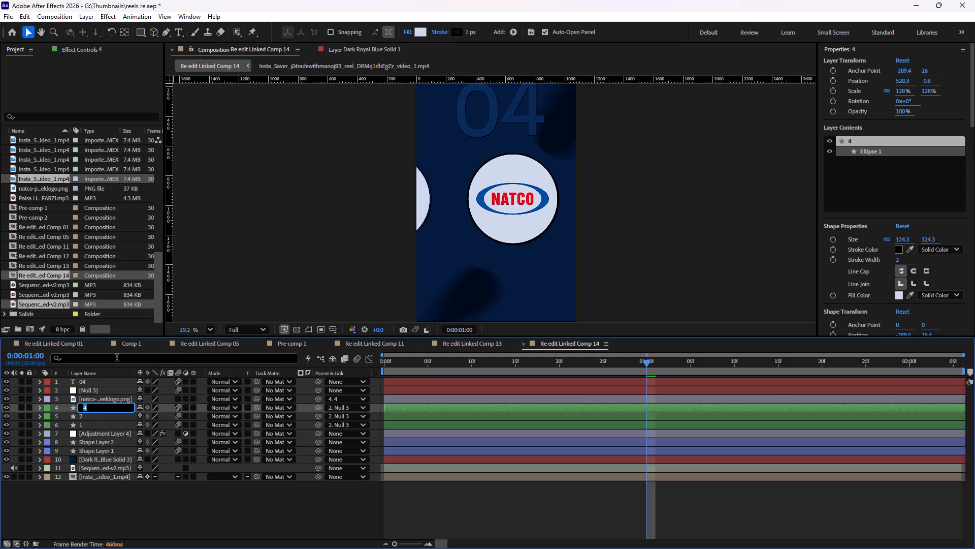
pyautogui.press('BackSpace')
pyautogui.press('BackSpace')
pyautogui.press('3')
pyautogui.press('Return')
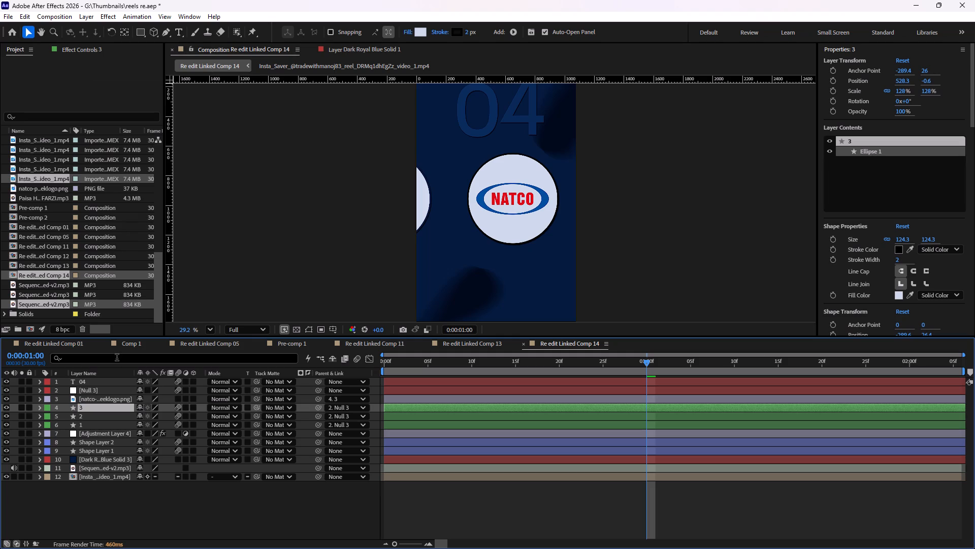
# Scrub through Re edit Linked Comp 14, examining when the circles and the Natco logo slide in.
pyautogui.moveTo(648, 360); pyautogui.dragTo(642, 360)
pyautogui.moveTo(642, 360); pyautogui.dragTo(543, 380)
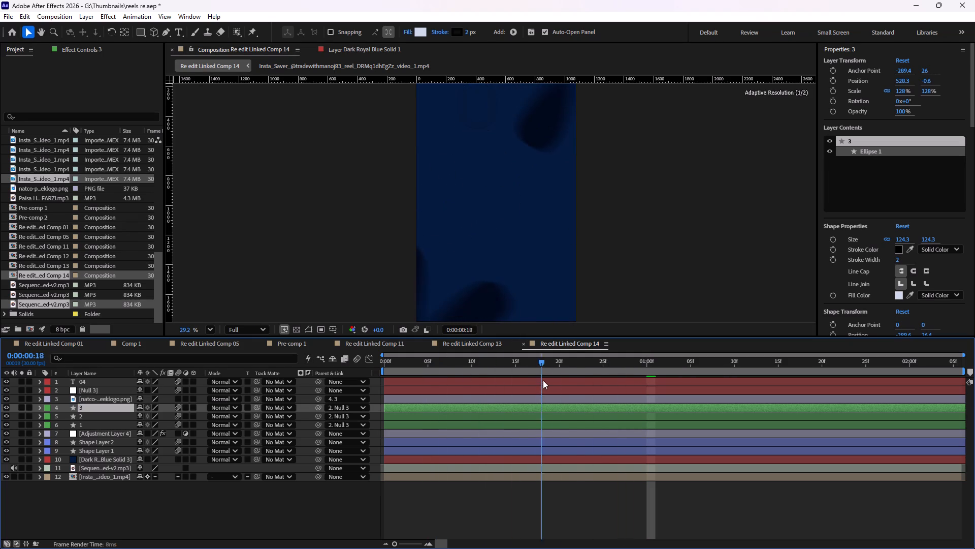
pyautogui.moveTo(543, 380); pyautogui.dragTo(359, 379)
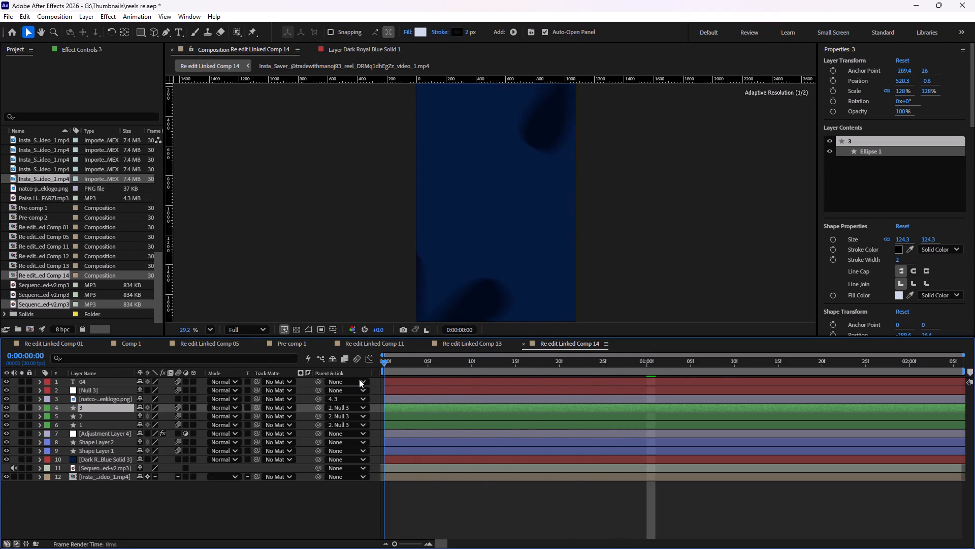
pyautogui.moveTo(359, 379); pyautogui.dragTo(627, 385)
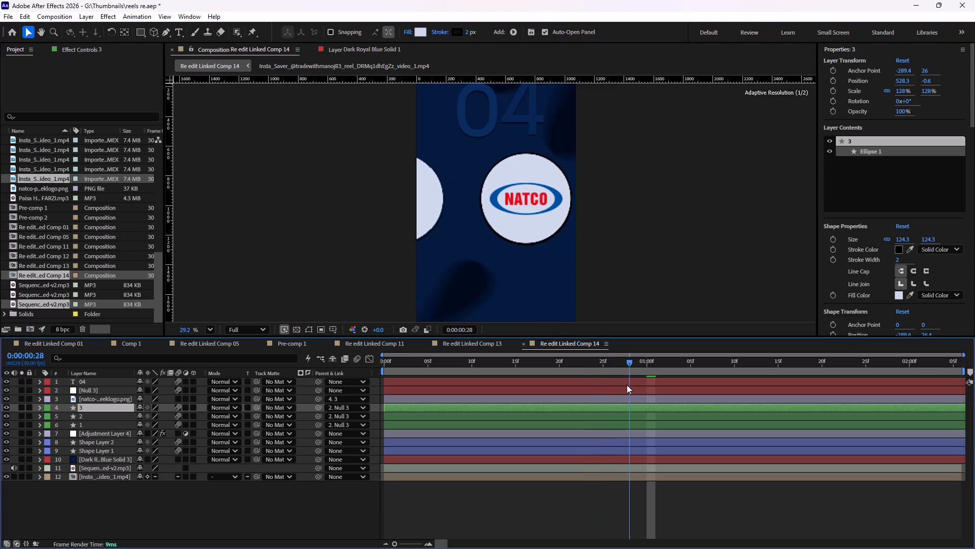
pyautogui.moveTo(627, 385); pyautogui.dragTo(643, 386)
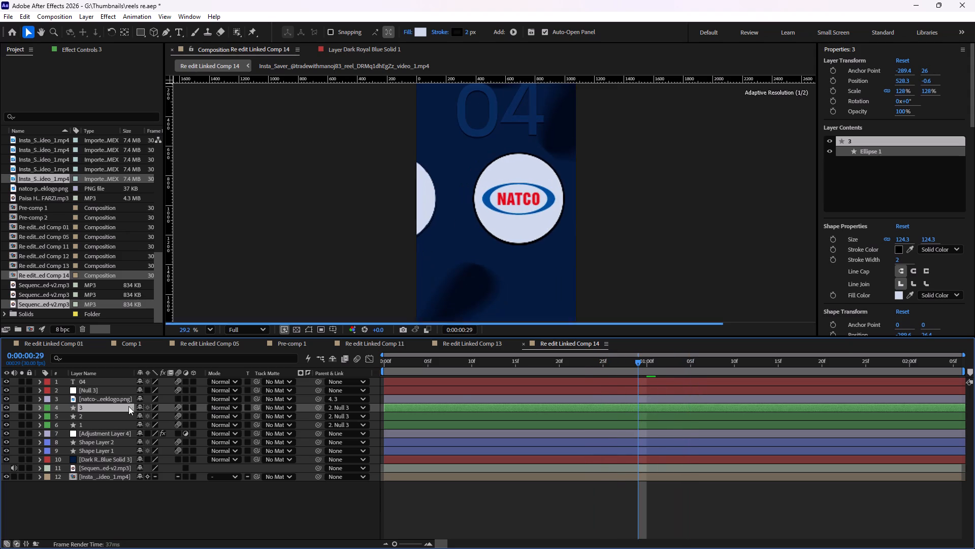
# Look through the project's PNG footage, including the Copy Pasta folder, for the orange four-petal logo that can replace the Natco logo.
pyautogui.click(94, 399)
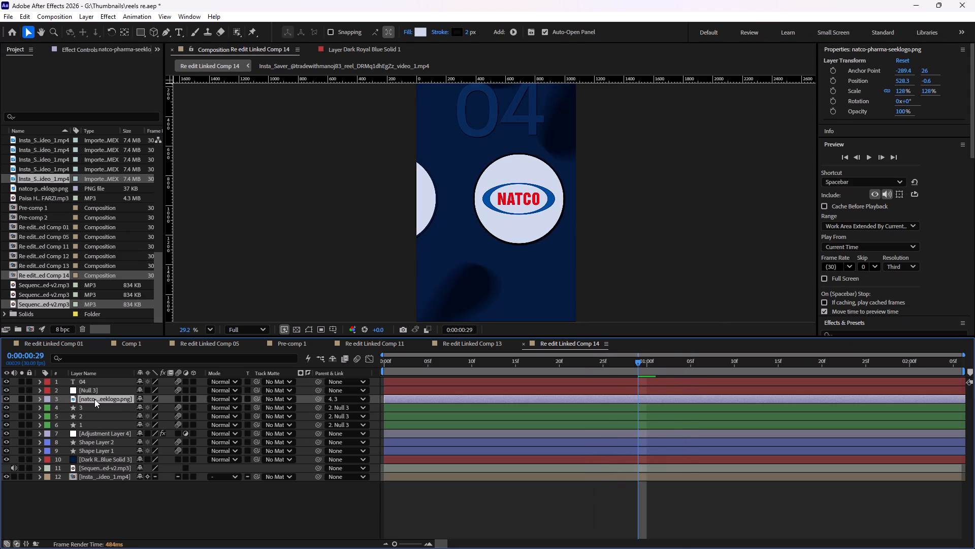
pyautogui.click(42, 197)
pyautogui.click(47, 190)
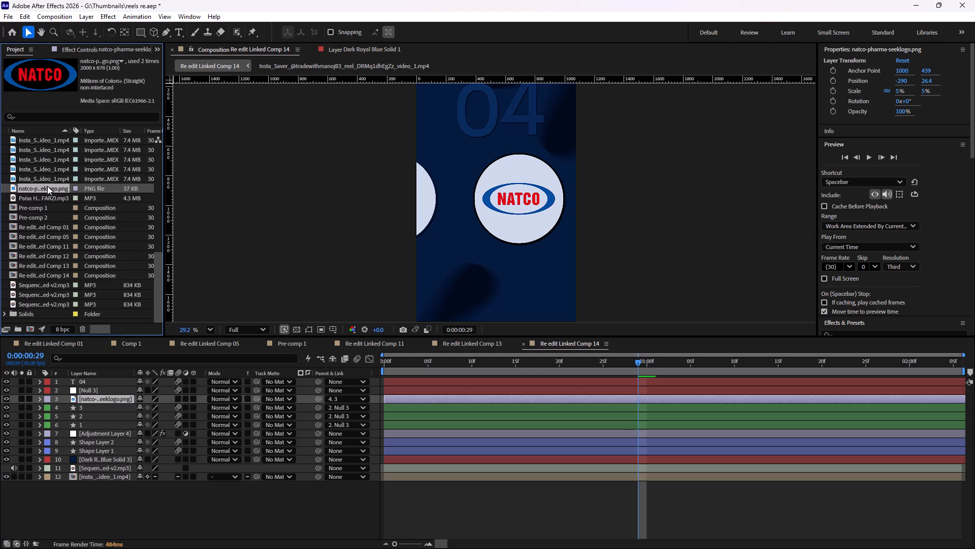
pyautogui.scroll(11, 37, 142)
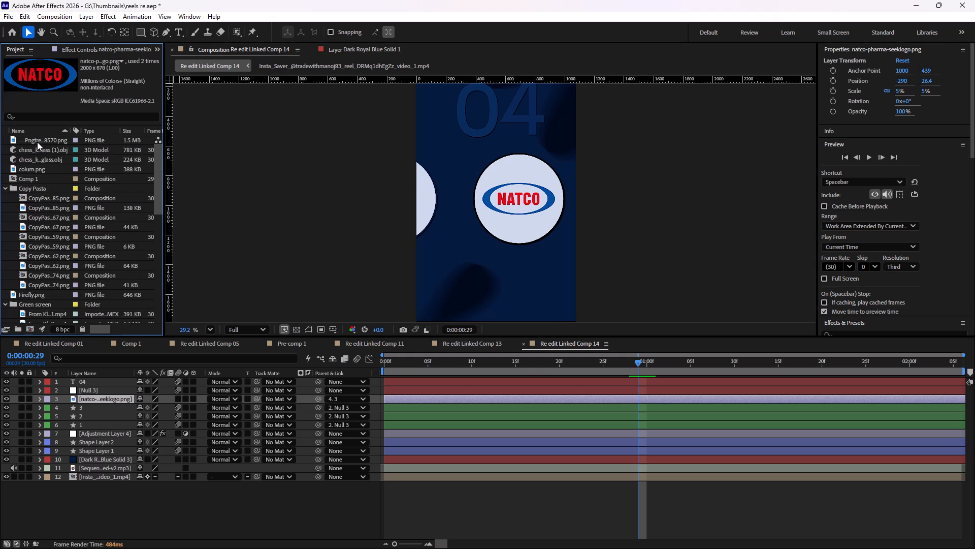
pyautogui.scroll(4, 37, 142)
pyautogui.click(38, 142)
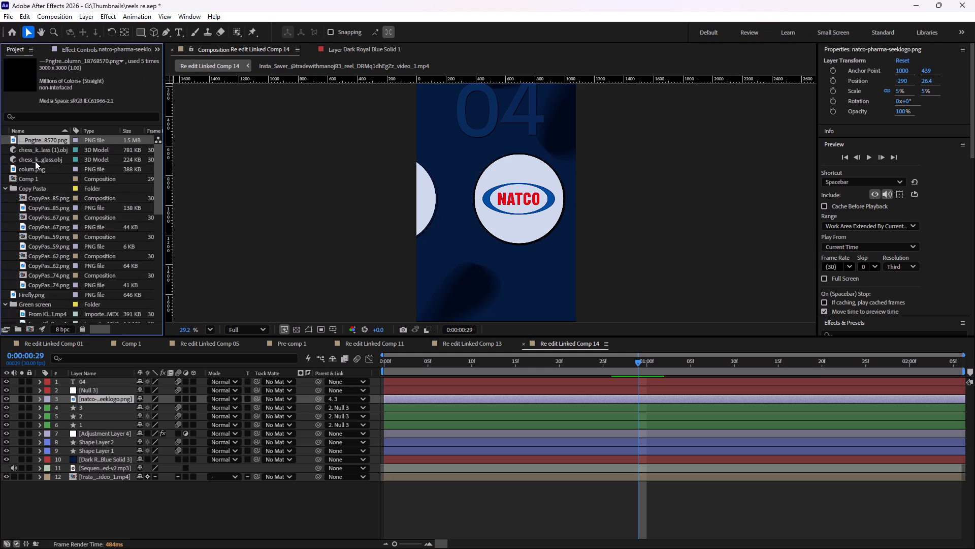
pyautogui.click(32, 167)
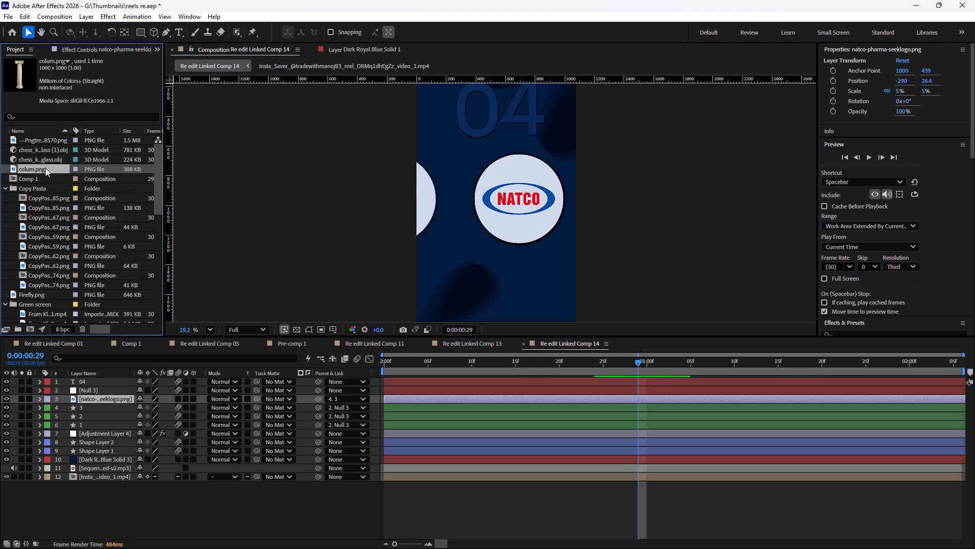
pyautogui.click(36, 207)
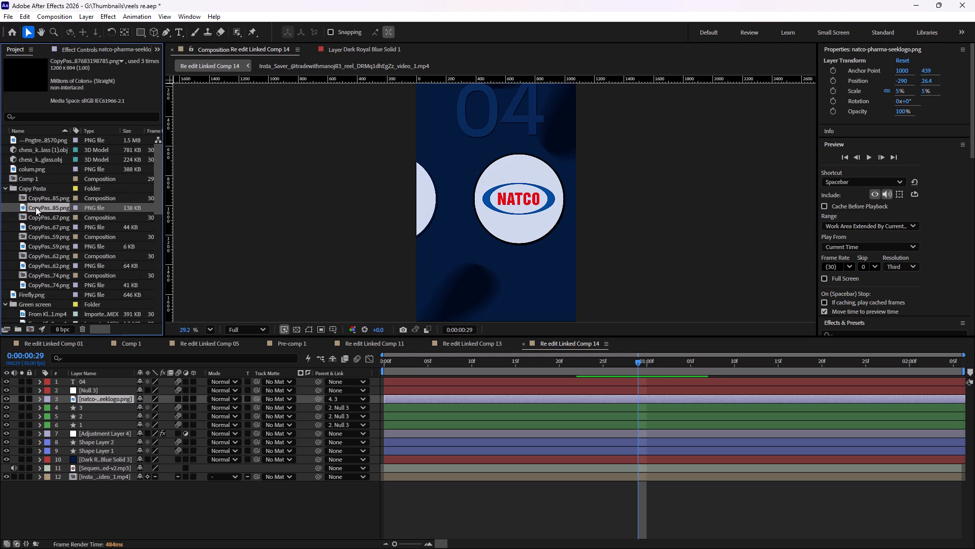
pyautogui.click(36, 224)
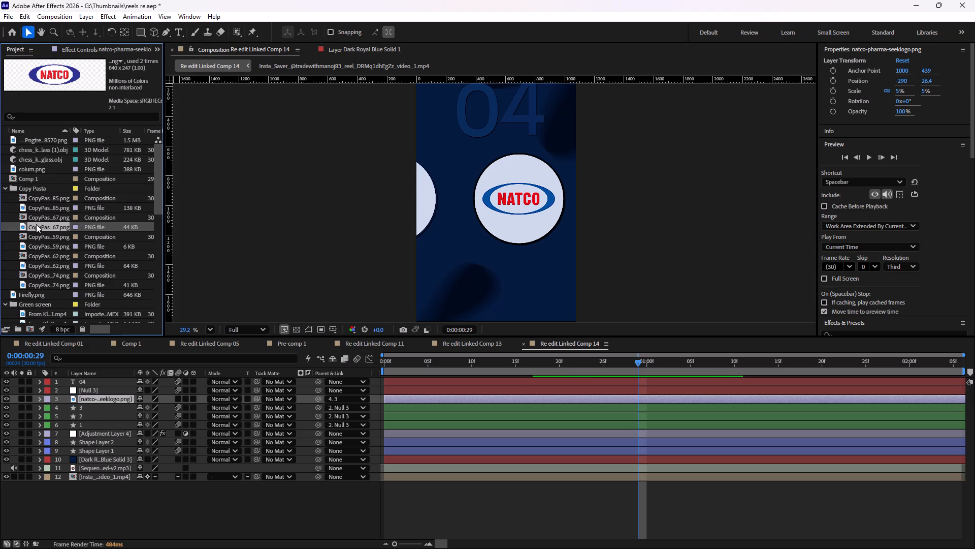
pyautogui.click(55, 246)
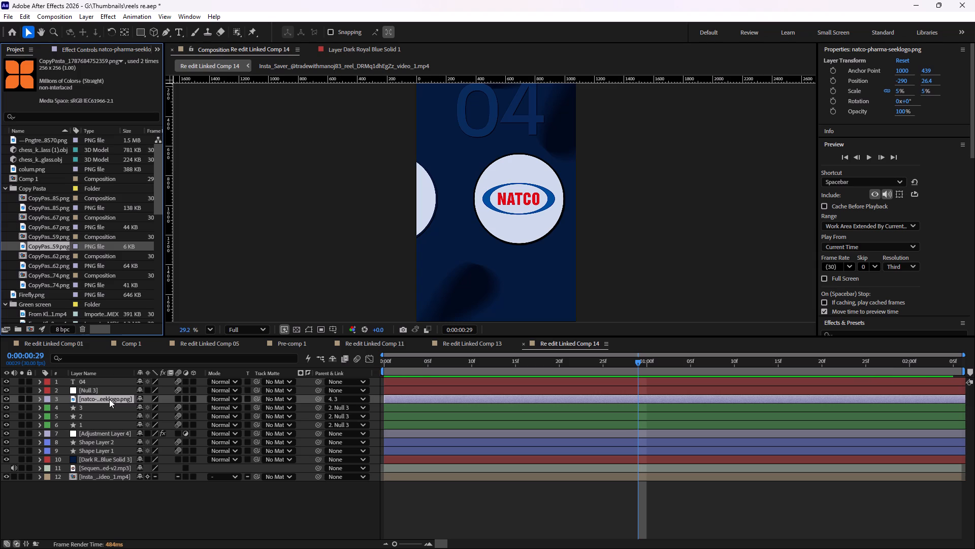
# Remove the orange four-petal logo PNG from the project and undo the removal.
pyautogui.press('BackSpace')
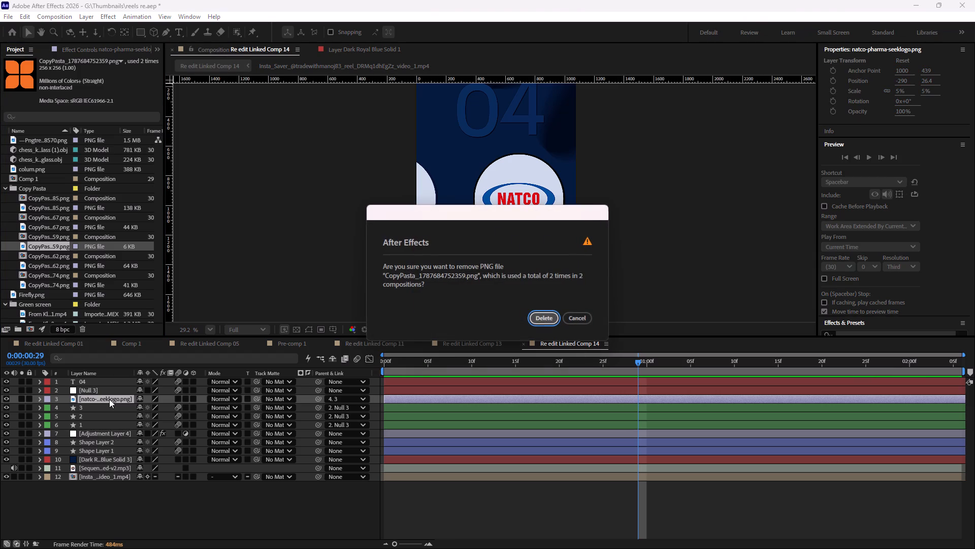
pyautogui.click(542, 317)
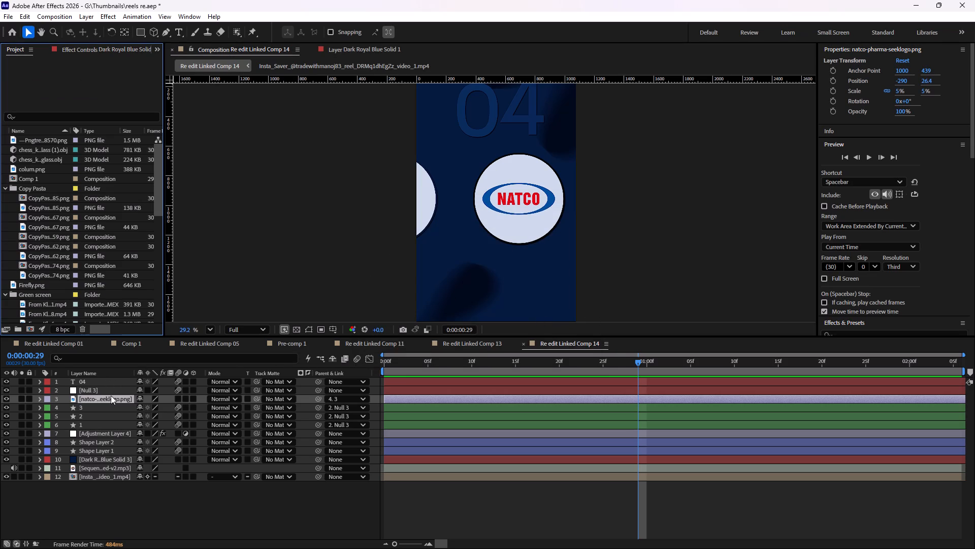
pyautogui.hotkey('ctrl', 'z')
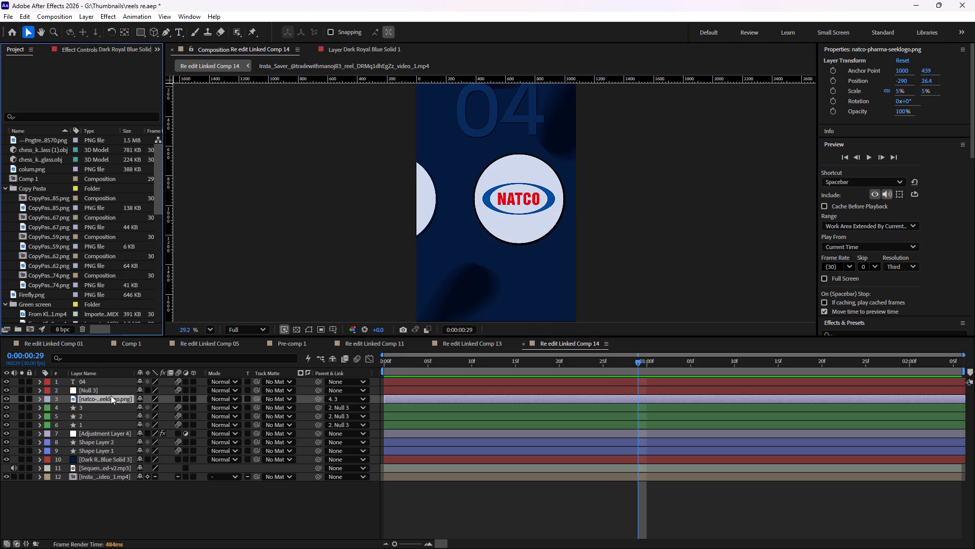
# Delete the Natco logo layer from Re edit Linked Comp 14, with the current time at 0:00:00:00.
pyautogui.click(48, 284)
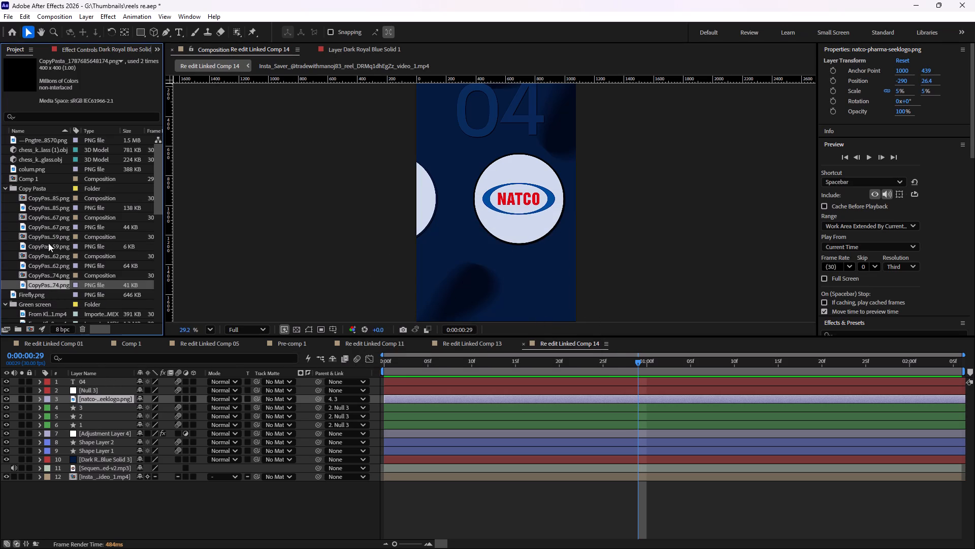
pyautogui.click(44, 246)
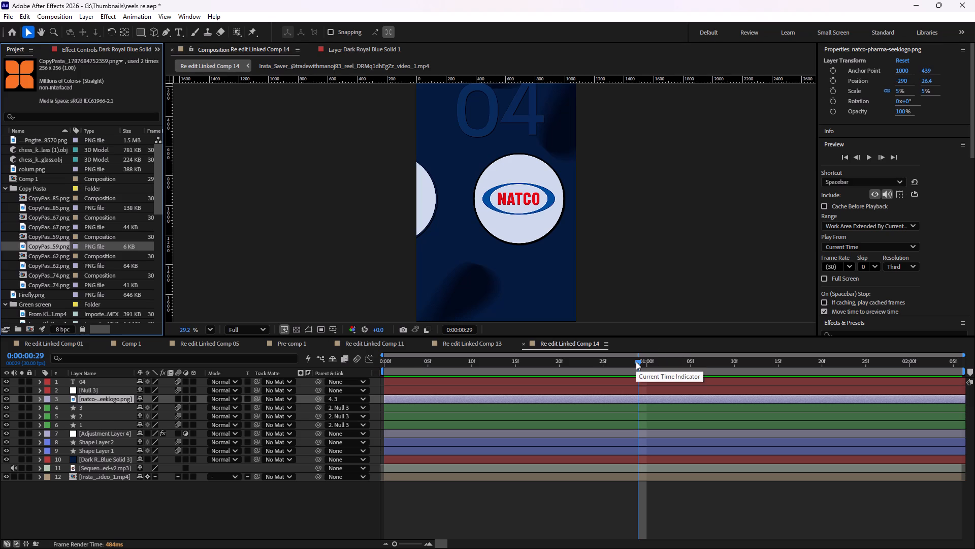
pyautogui.moveTo(636, 361); pyautogui.dragTo(528, 362)
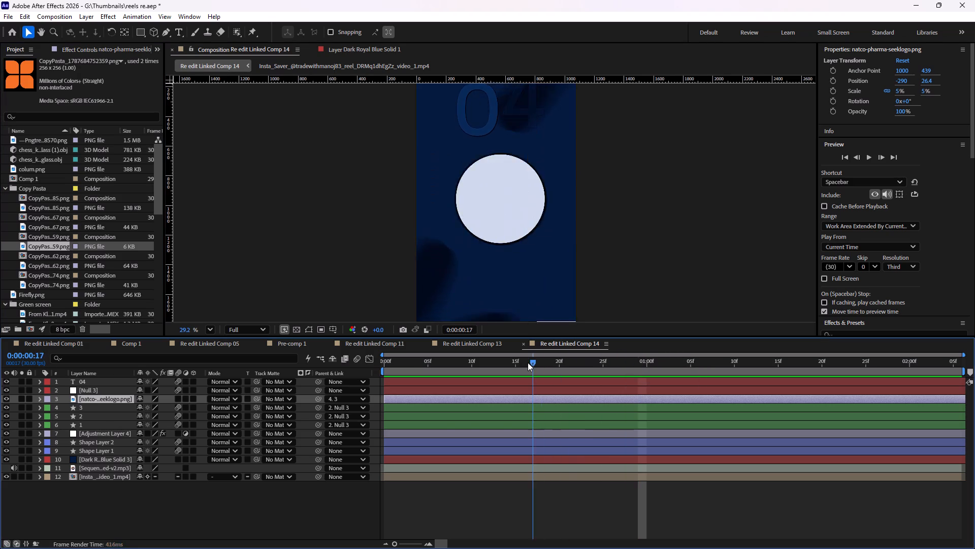
pyautogui.moveTo(528, 362); pyautogui.dragTo(384, 371)
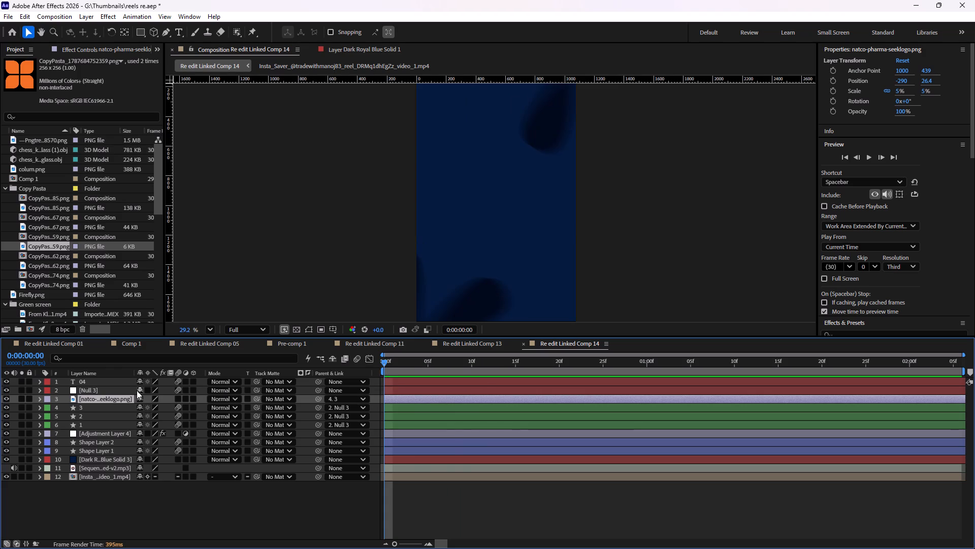
pyautogui.click(108, 398)
pyautogui.click(162, 499)
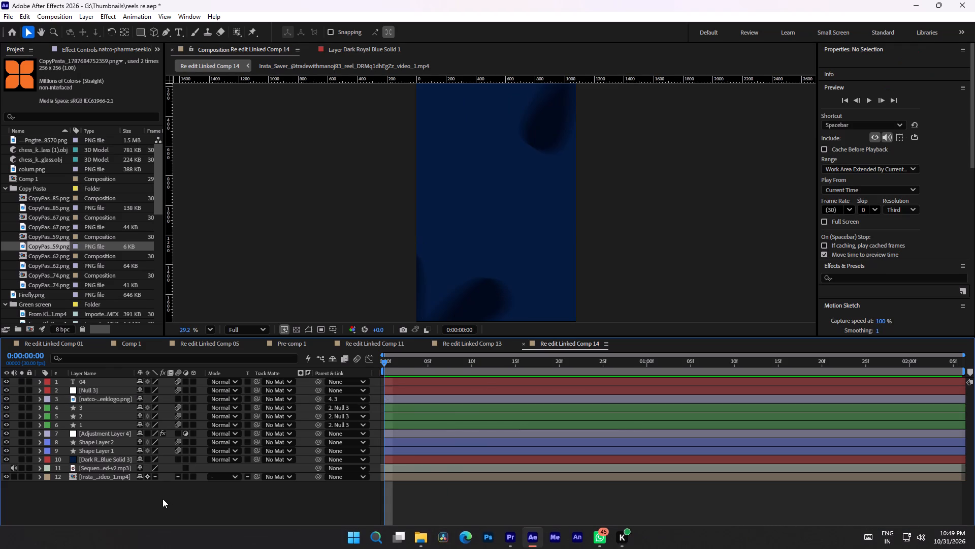
pyautogui.click(106, 400)
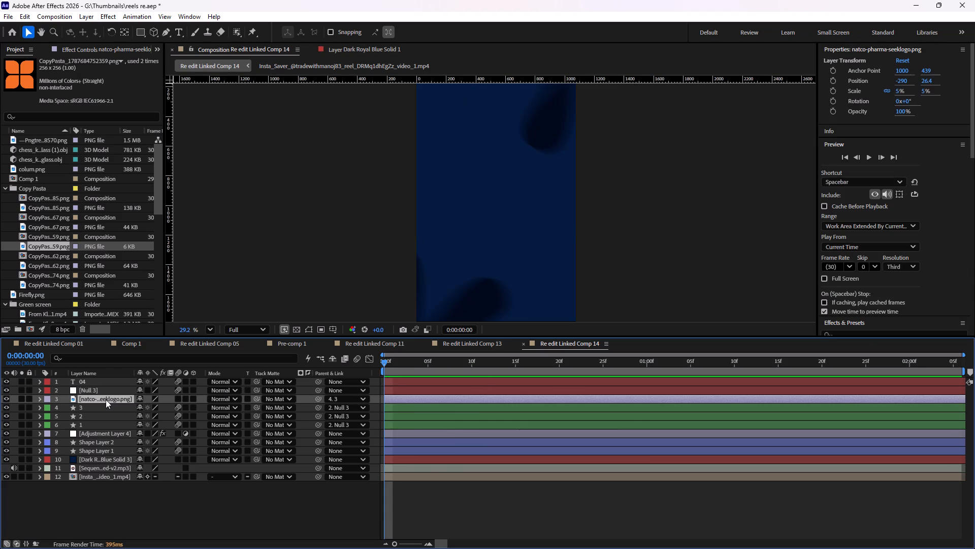
pyautogui.press('BackSpace')
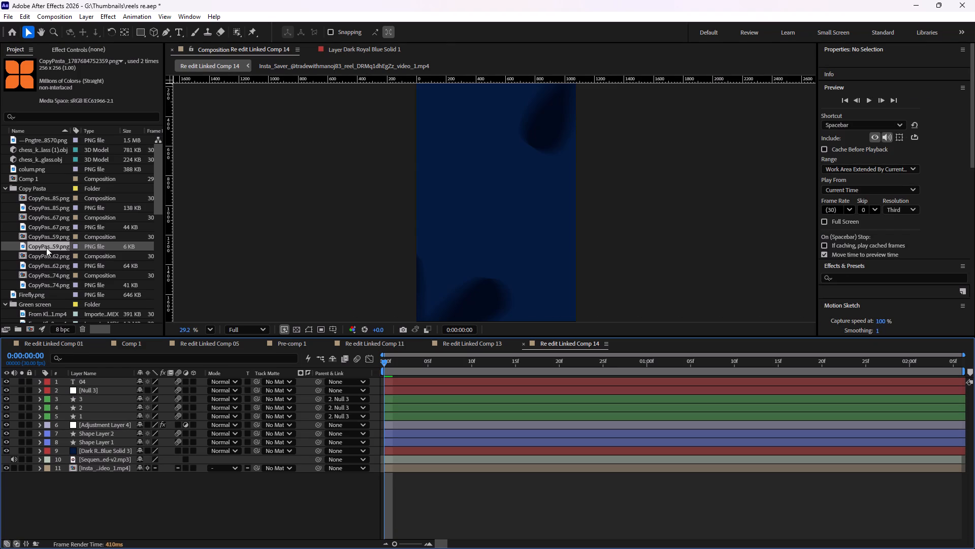
# Add the orange four-petal logo PNG to Re edit Linked Comp 14 as a layer between Null 3 and circle layer 3.
pyautogui.moveTo(46, 248); pyautogui.dragTo(95, 399)
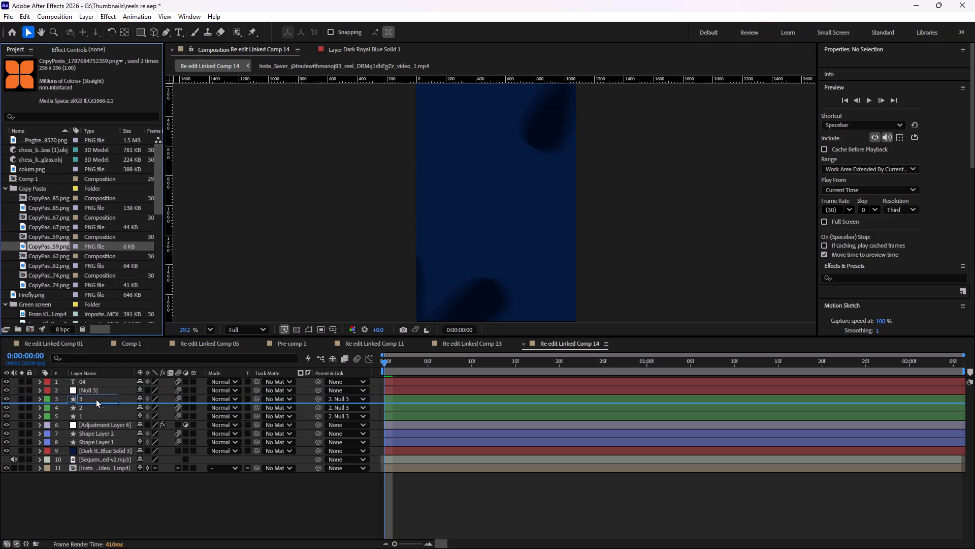
pyautogui.moveTo(95, 399); pyautogui.dragTo(95, 398)
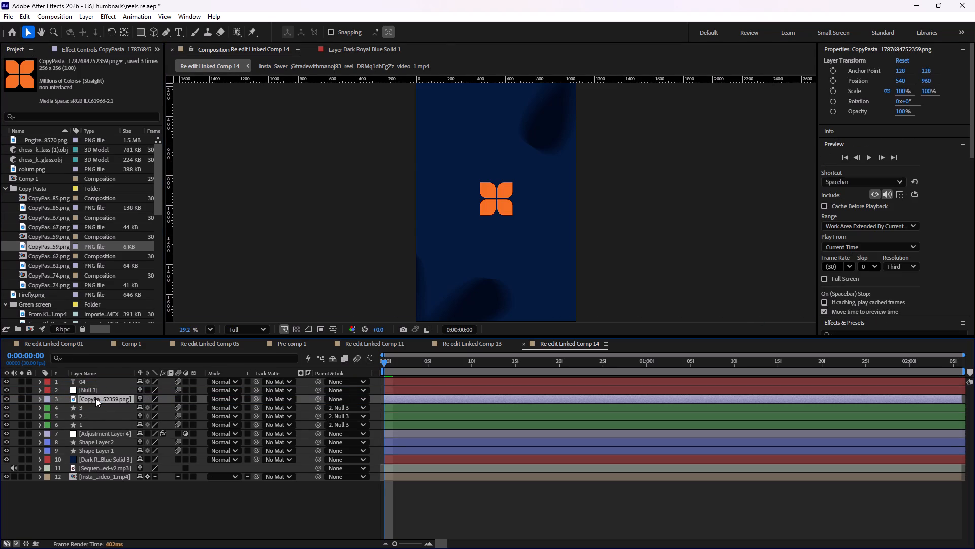
# Scale the orange logo layer to 163% at 0:00:01:18, where it sits inside the white circle.
pyautogui.moveTo(385, 360); pyautogui.dragTo(413, 362)
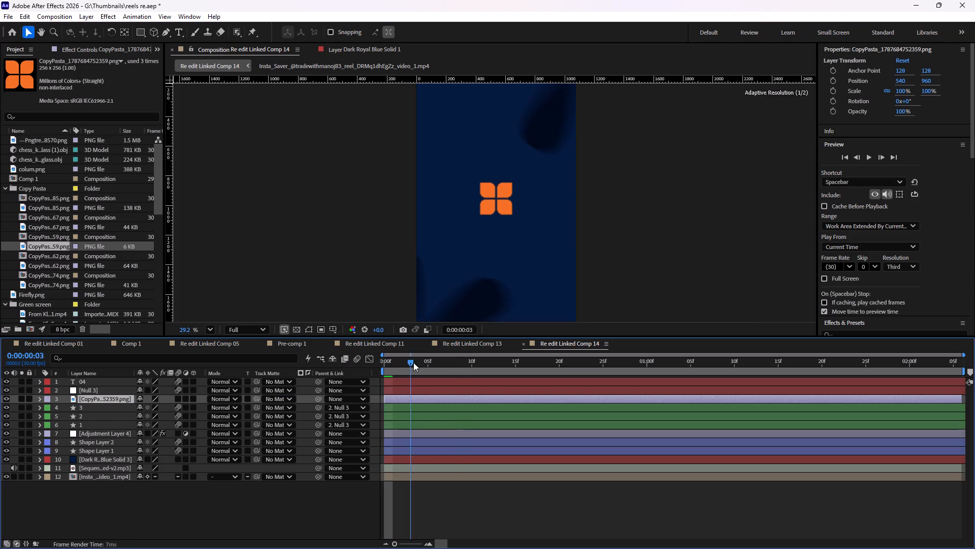
pyautogui.moveTo(413, 362); pyautogui.dragTo(690, 382)
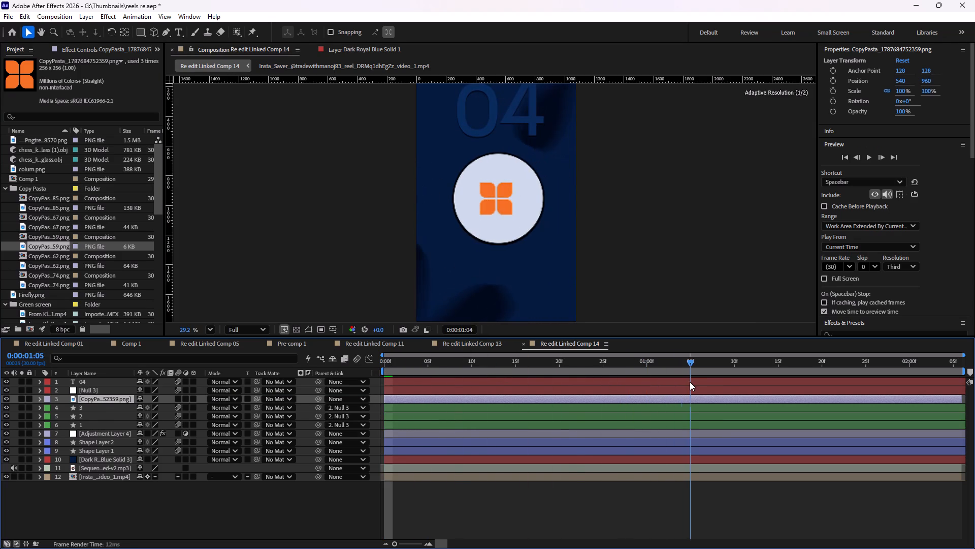
pyautogui.moveTo(690, 382); pyautogui.dragTo(804, 388)
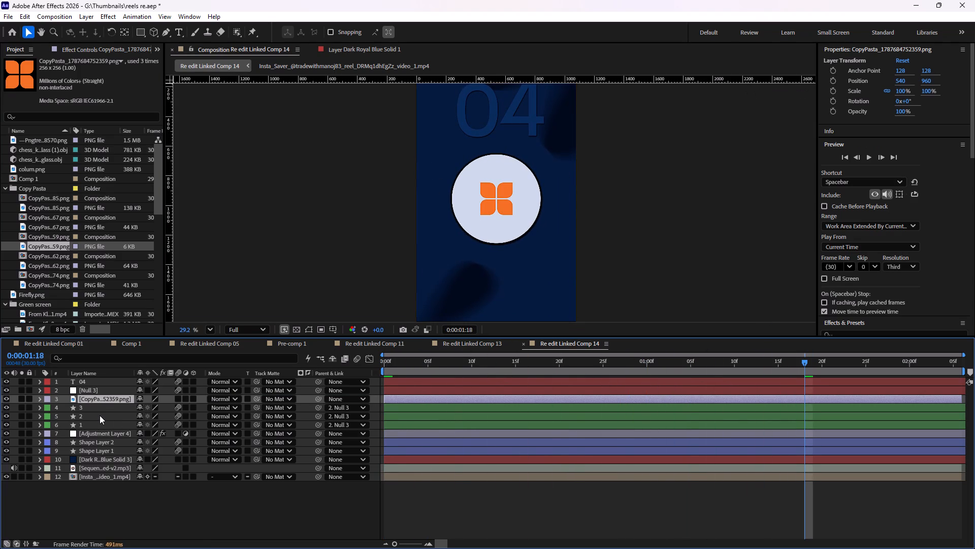
pyautogui.press('s')
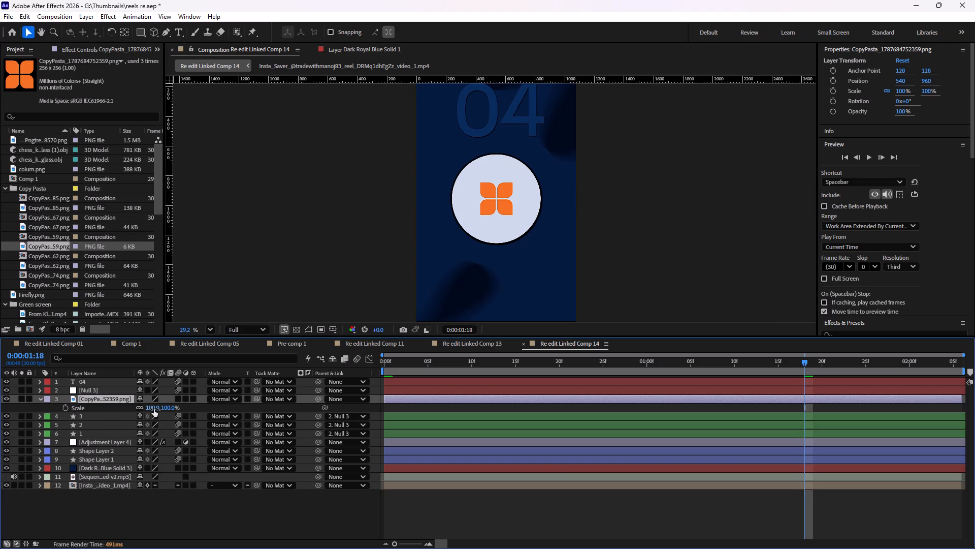
pyautogui.press('s')
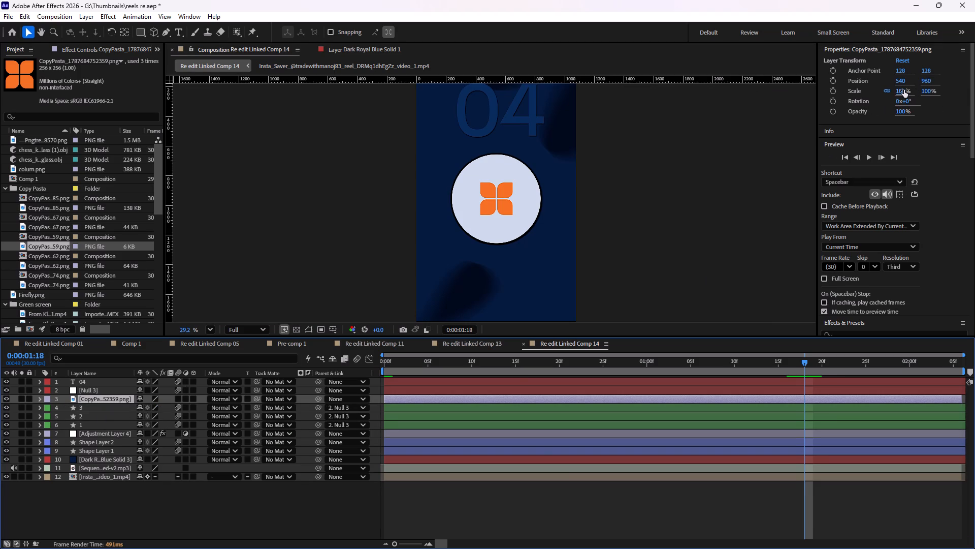
pyautogui.moveTo(903, 90); pyautogui.dragTo(917, 89)
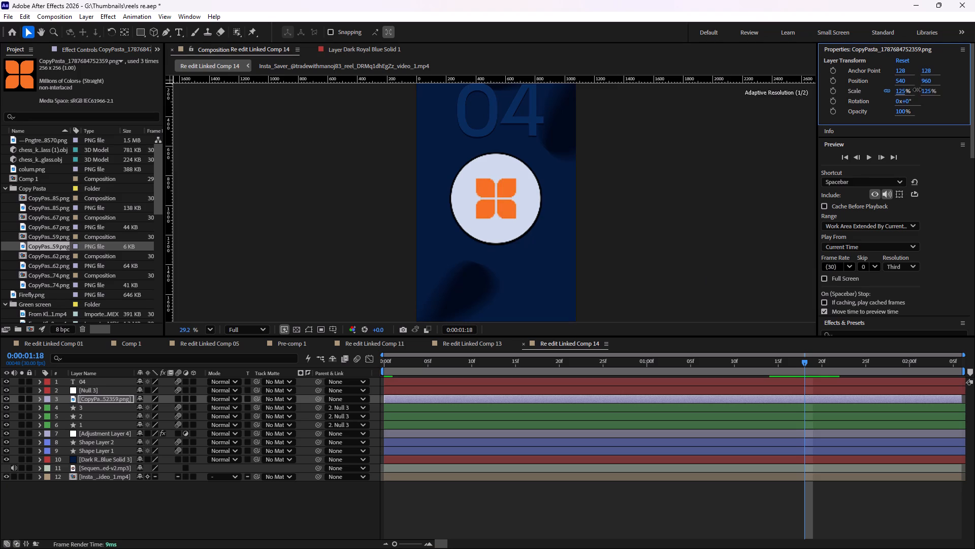
pyautogui.moveTo(917, 89); pyautogui.dragTo(936, 89)
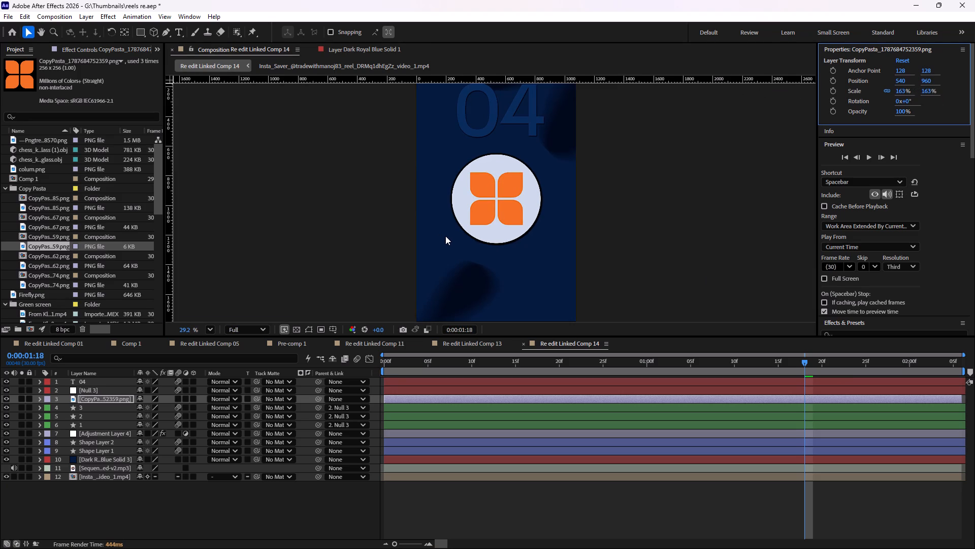
# Parent the orange logo layer to circle layer 3.
pyautogui.scroll(4, 445, 236)
pyautogui.scroll(-4, 460, 211)
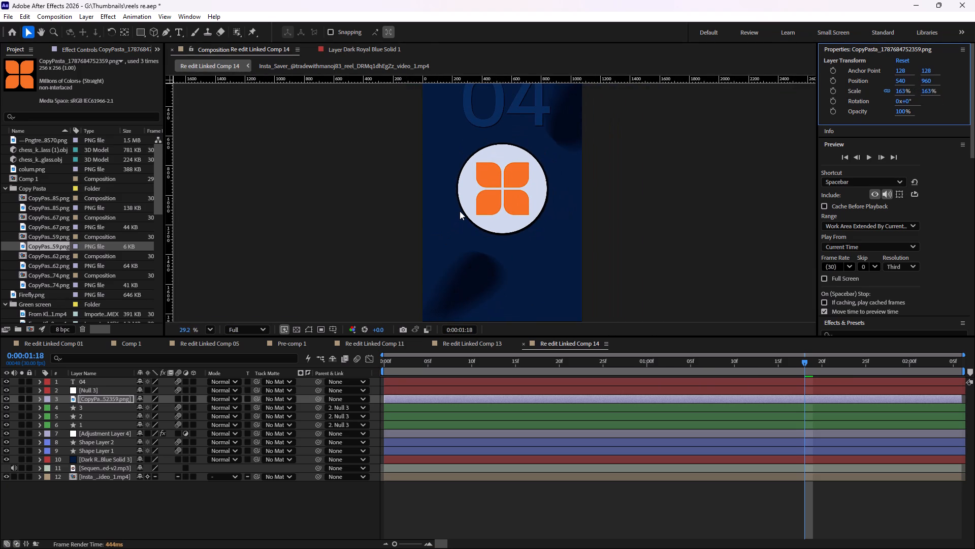
pyautogui.scroll(-1, 460, 211)
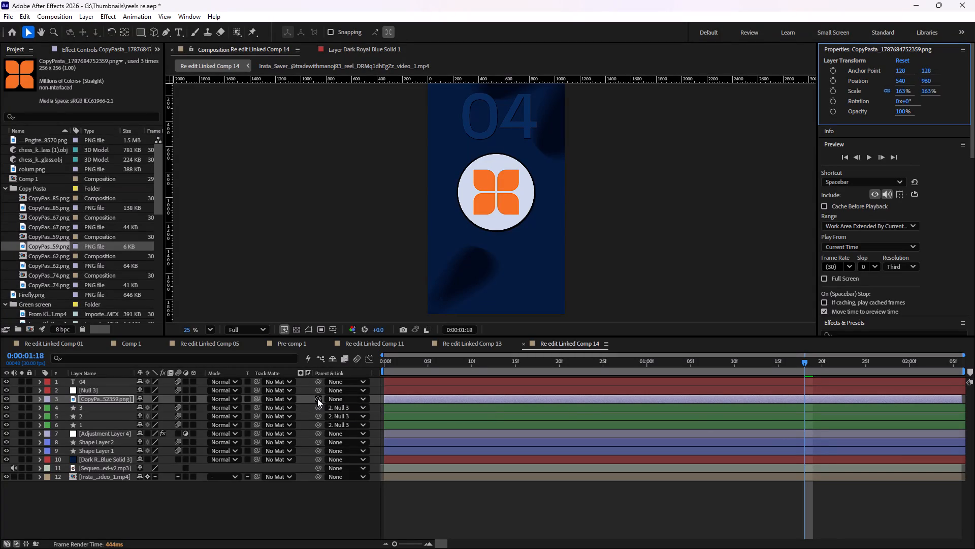
pyautogui.moveTo(317, 399); pyautogui.dragTo(107, 411)
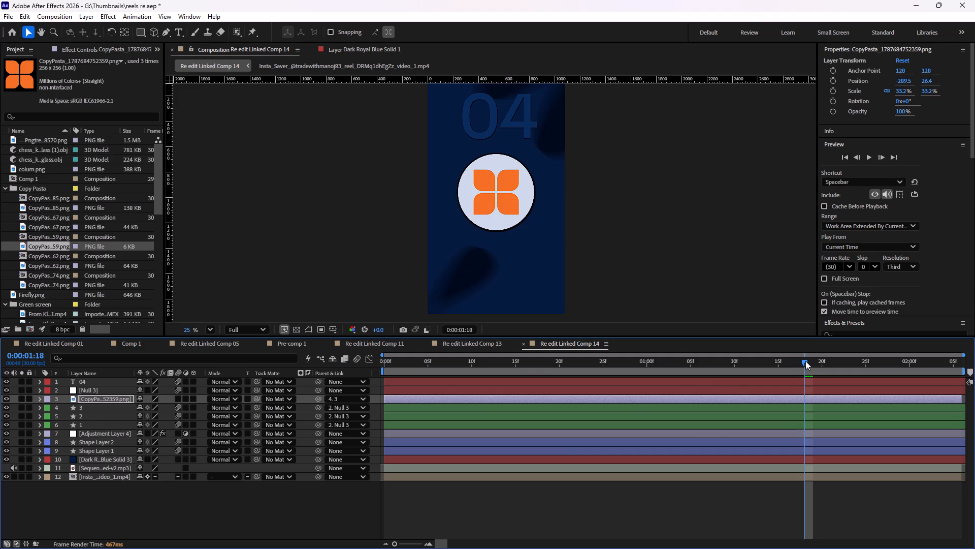
# Preview Re edit Linked Comp 14 from its start to check how the orange logo moves with its circle.
pyautogui.moveTo(805, 361); pyautogui.dragTo(382, 373)
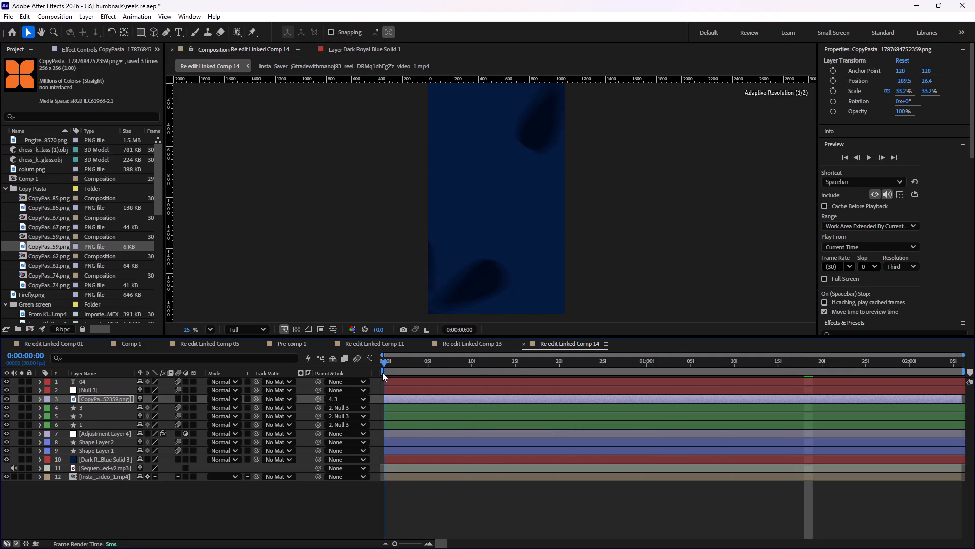
pyautogui.moveTo(382, 373); pyautogui.dragTo(612, 376)
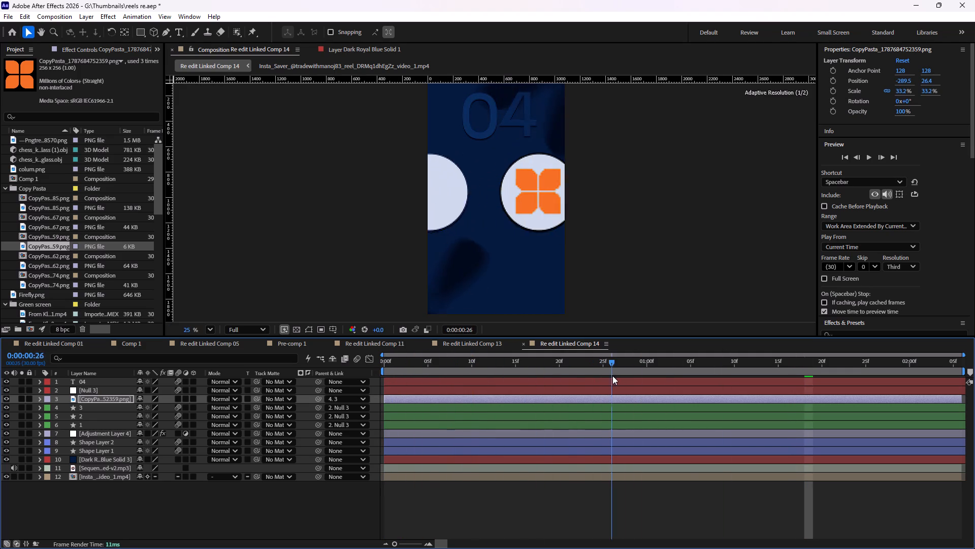
pyautogui.moveTo(612, 376); pyautogui.dragTo(340, 374)
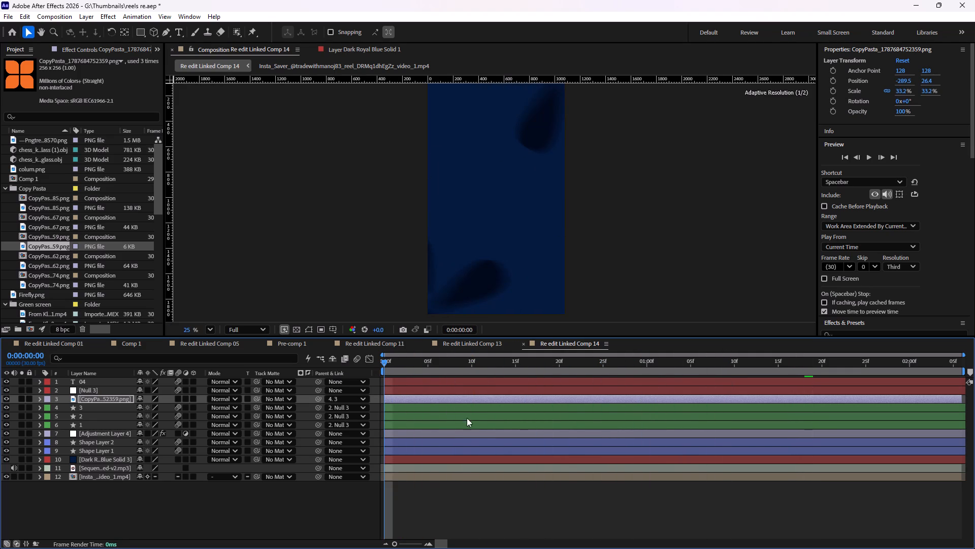
pyautogui.press('space')
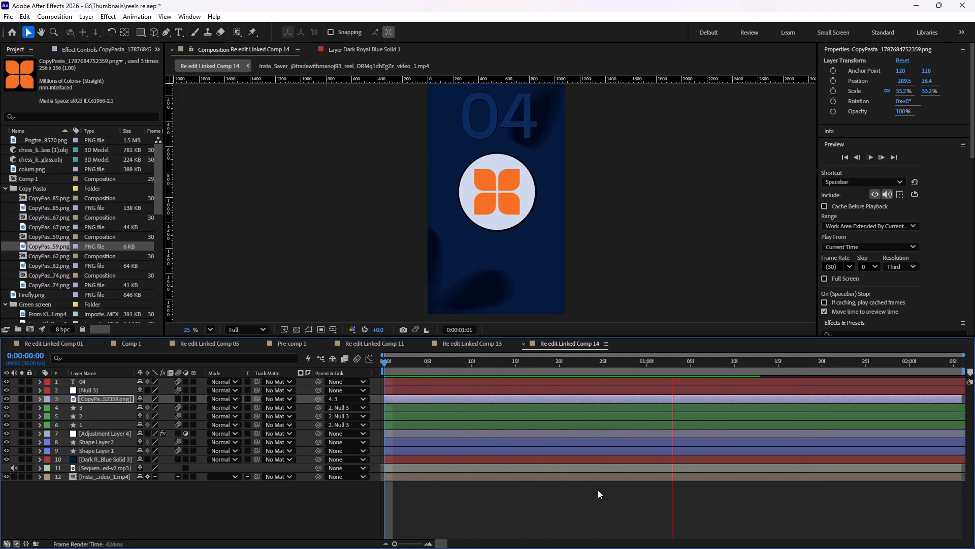
pyautogui.press('space')
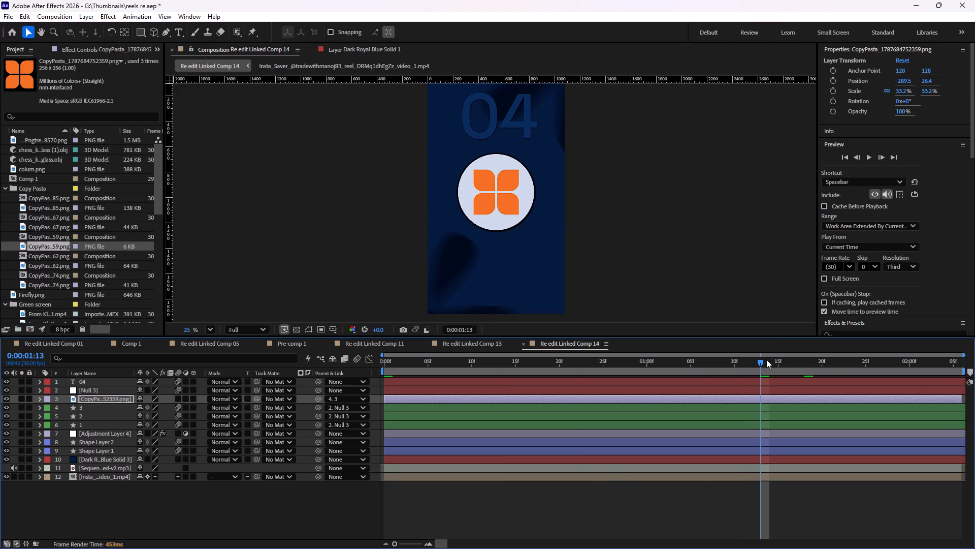
pyautogui.moveTo(758, 363); pyautogui.dragTo(344, 369)
pyautogui.press('space')
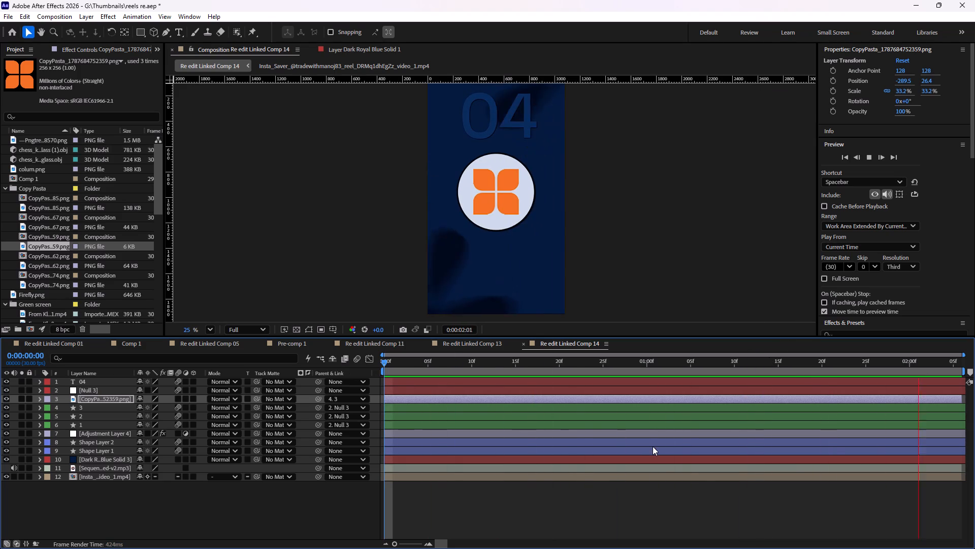
pyautogui.press('space')
pyautogui.press('space')
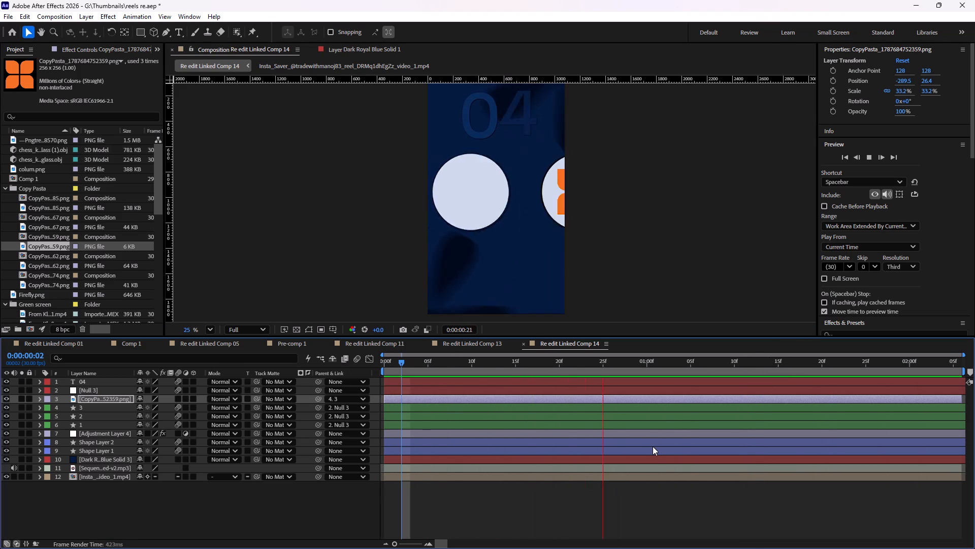
pyautogui.press('space')
# Save the project with the new logo in place.
pyautogui.hotkey('ctrl', 's')
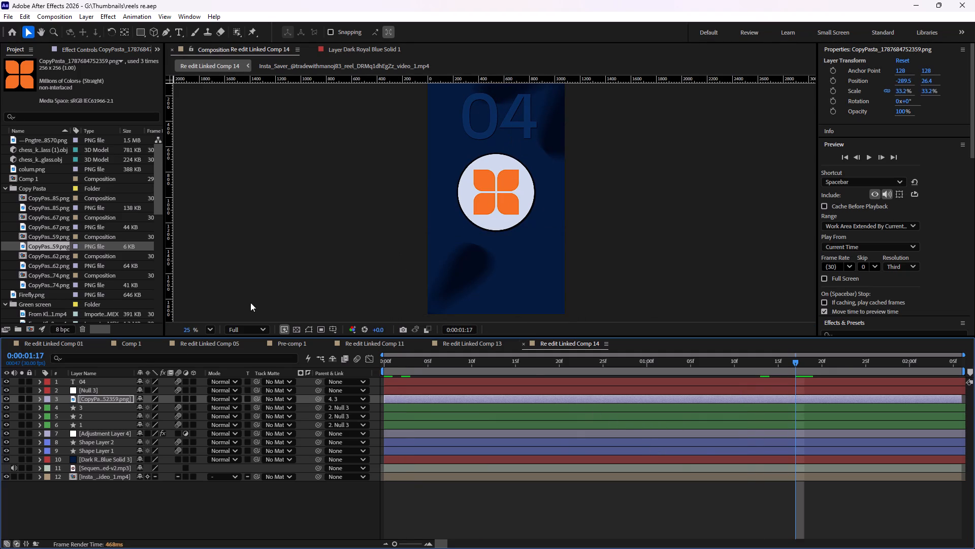
# Change the number text above the circle to 03 and save the project.
pyautogui.click(106, 382)
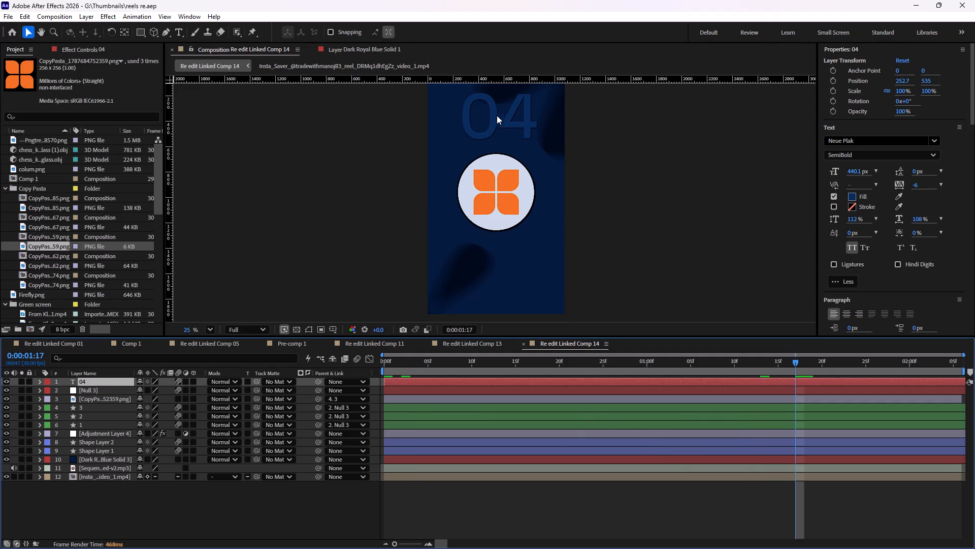
pyautogui.doubleClick(505, 114)
pyautogui.click(514, 115)
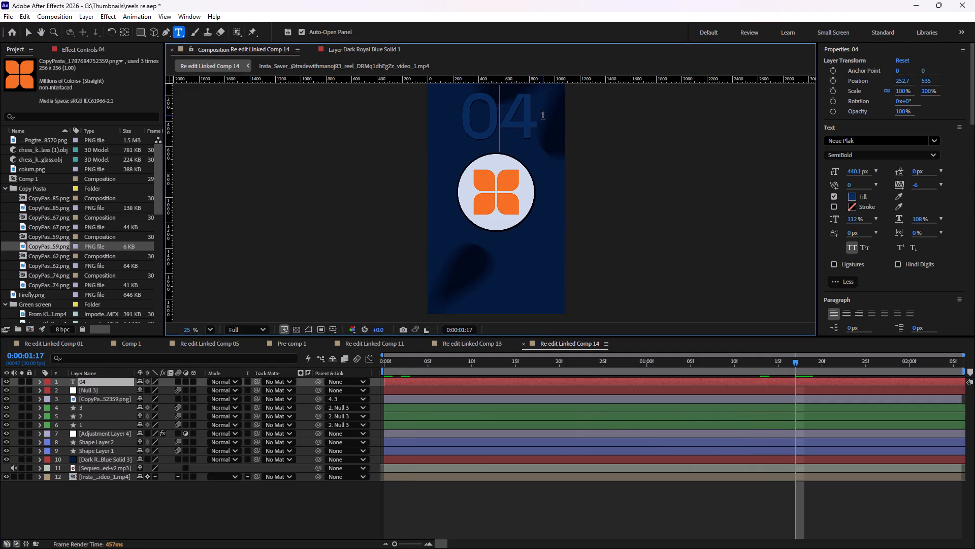
pyautogui.moveTo(532, 115); pyautogui.dragTo(501, 115)
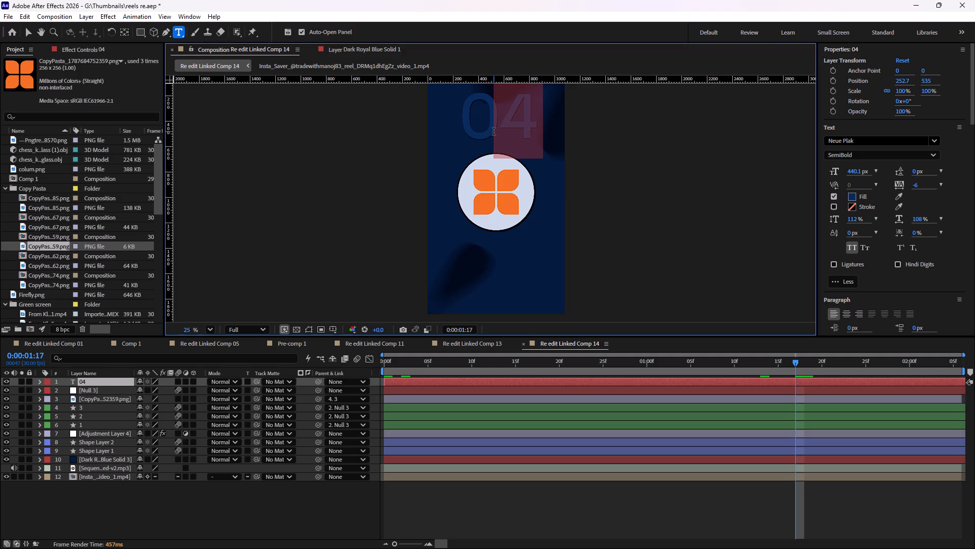
pyautogui.press('BackSpace')
pyautogui.press('3')
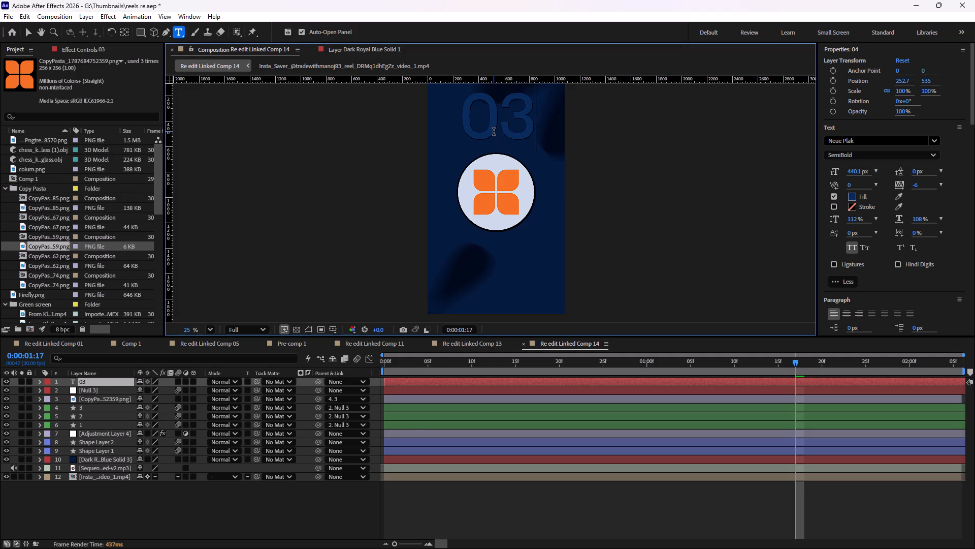
pyautogui.click(470, 512)
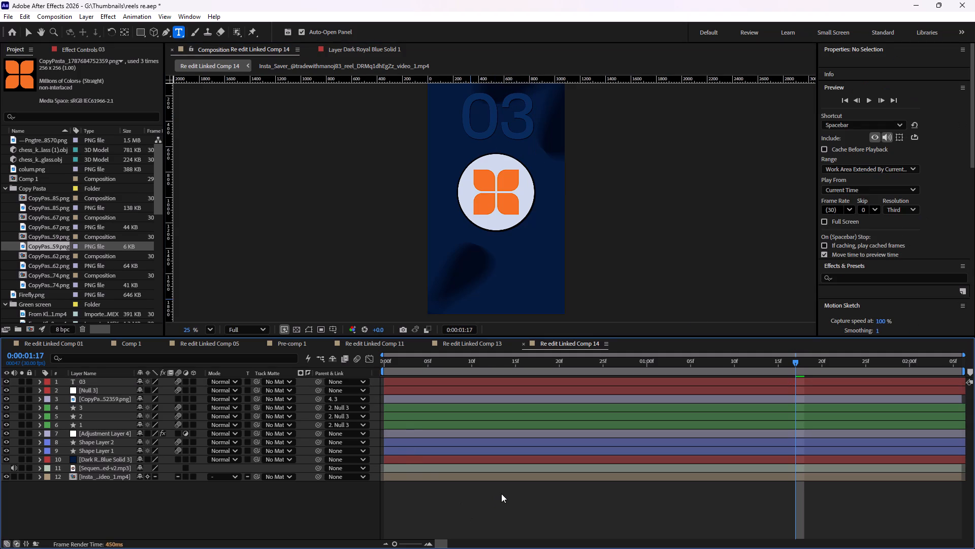
pyautogui.hotkey('ctrl', 's')
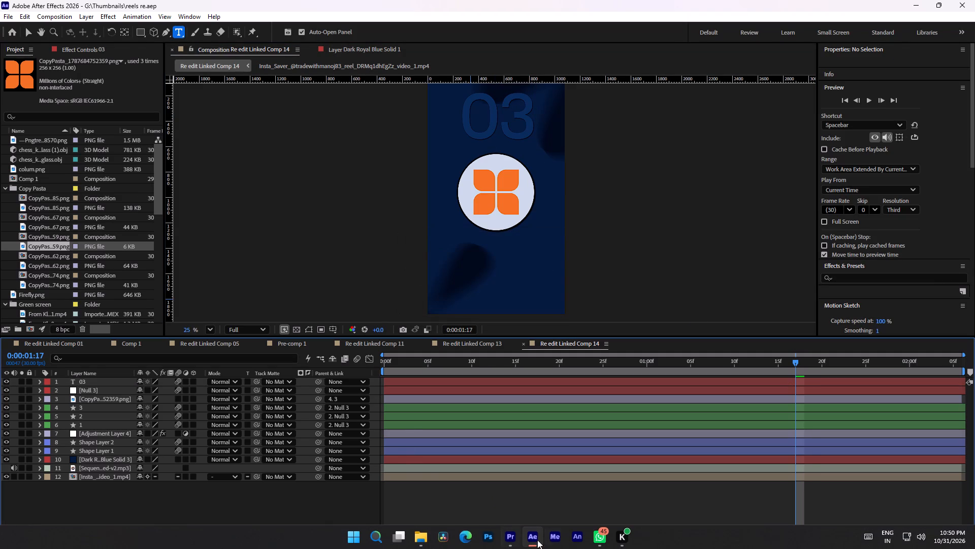
# Switch to Premiere and scrub Sequence 03 around the Re edit Linked Comp 14 clip to check the updated logo and number.
pyautogui.click(505, 537)
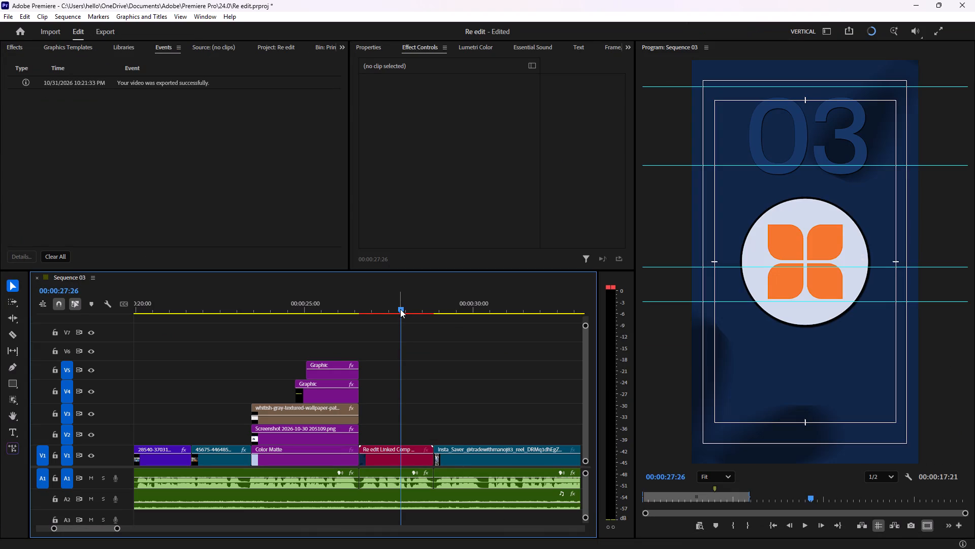
pyautogui.moveTo(400, 309); pyautogui.dragTo(366, 308)
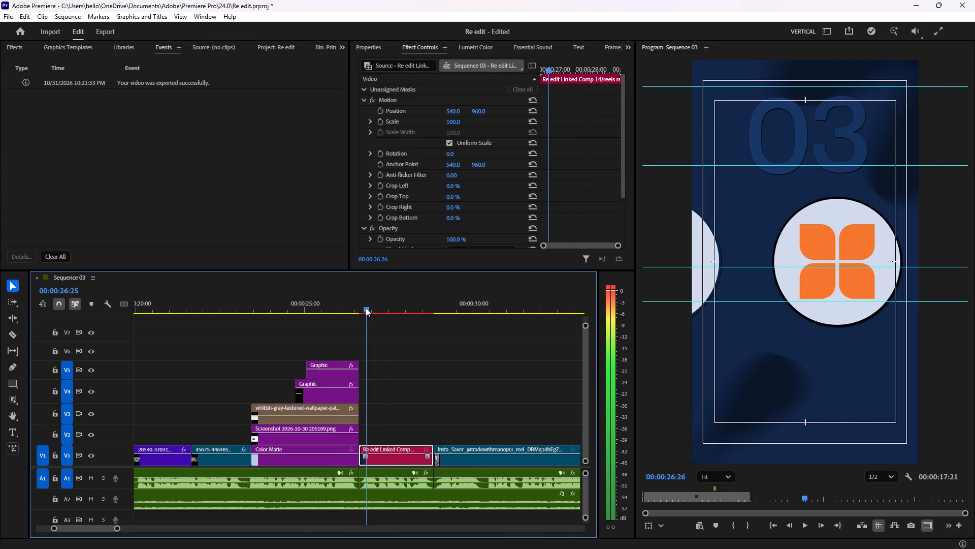
pyautogui.moveTo(366, 308); pyautogui.dragTo(340, 308)
pyautogui.press('space')
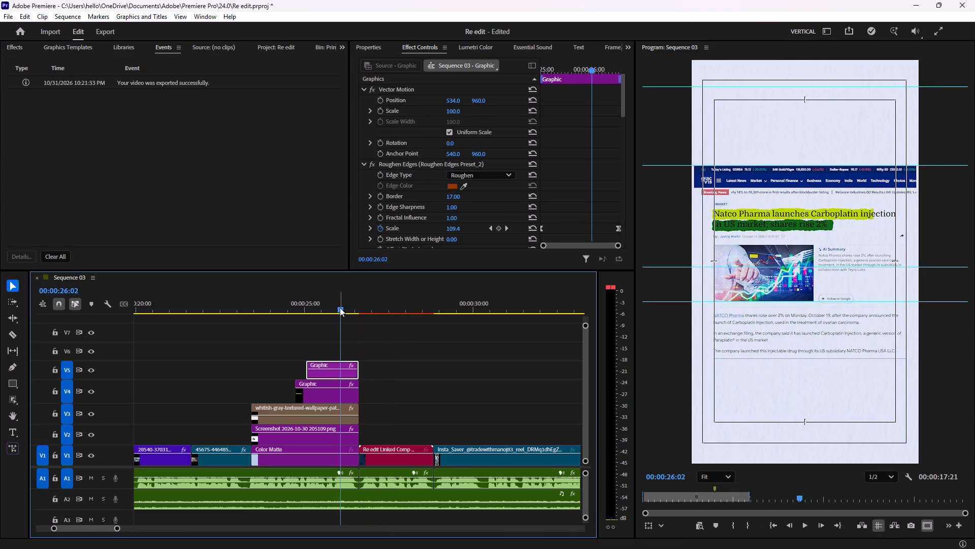
pyautogui.press('space')
pyautogui.moveTo(340, 308); pyautogui.dragTo(350, 308)
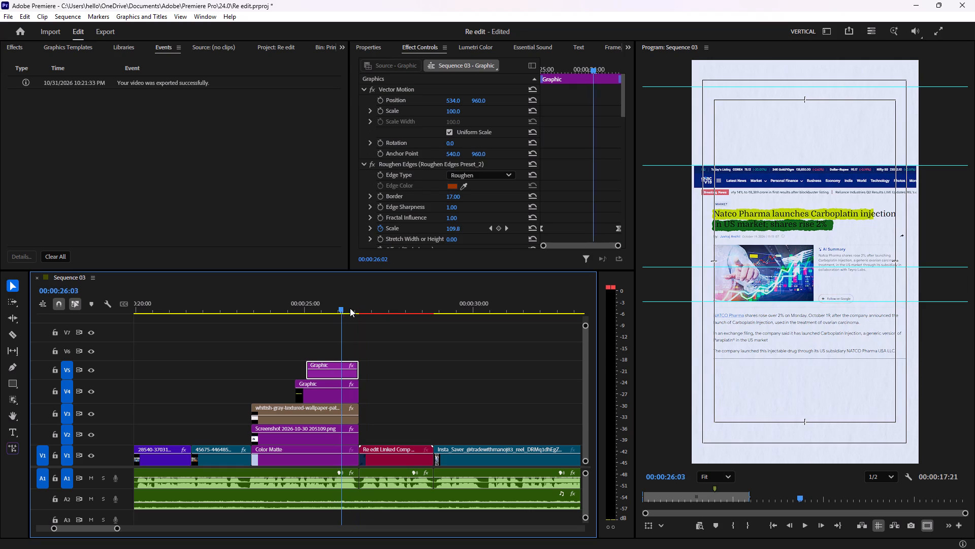
pyautogui.moveTo(350, 308); pyautogui.dragTo(416, 309)
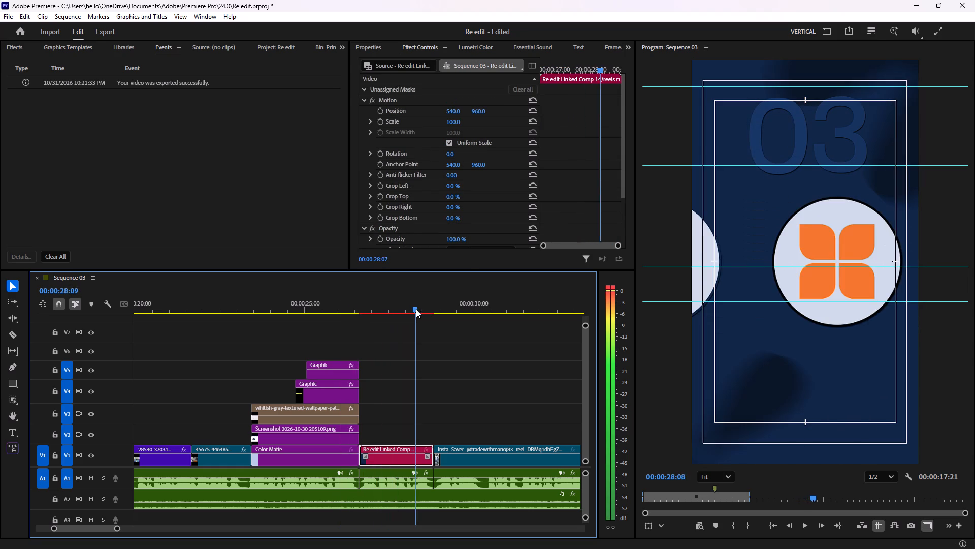
pyautogui.moveTo(416, 309); pyautogui.dragTo(432, 312)
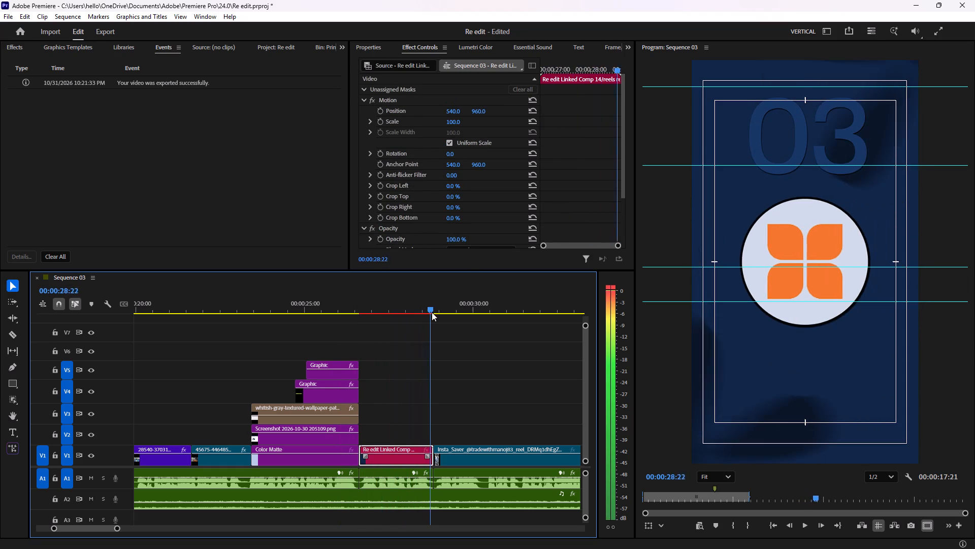
pyautogui.moveTo(432, 312); pyautogui.dragTo(391, 313)
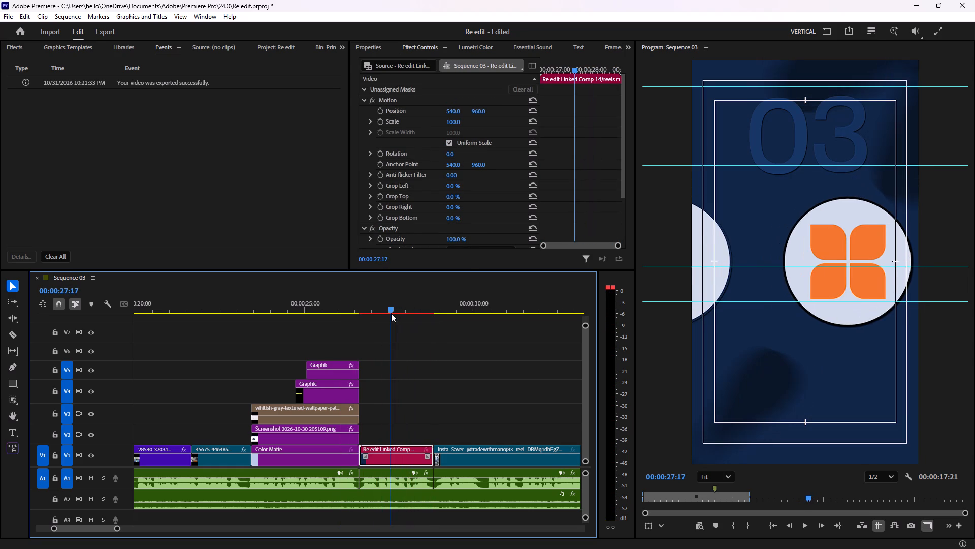
# Play Sequence 03 from the end of the Natco Pharma article through the linked comp into the solar footage to review the transitions.
pyautogui.press('space')
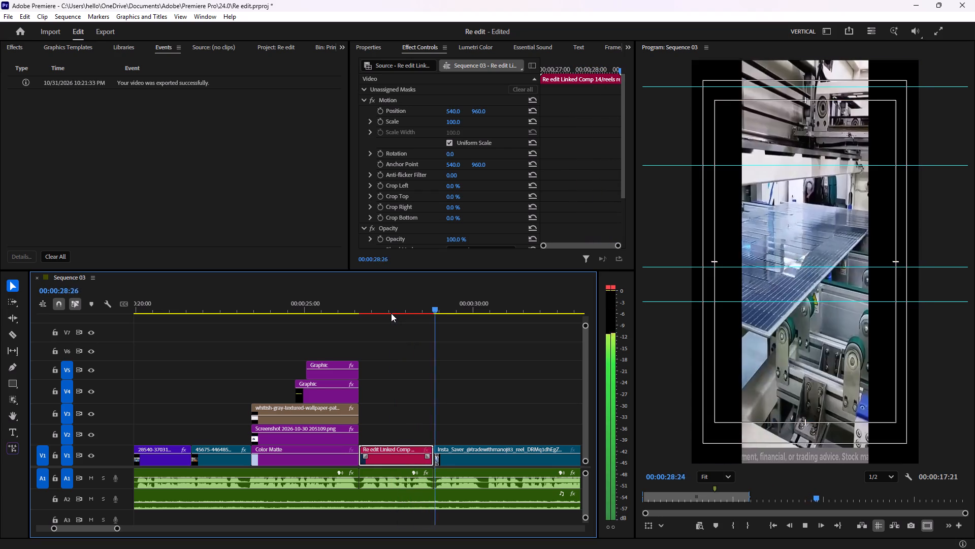
pyautogui.click(360, 310)
pyautogui.press('space')
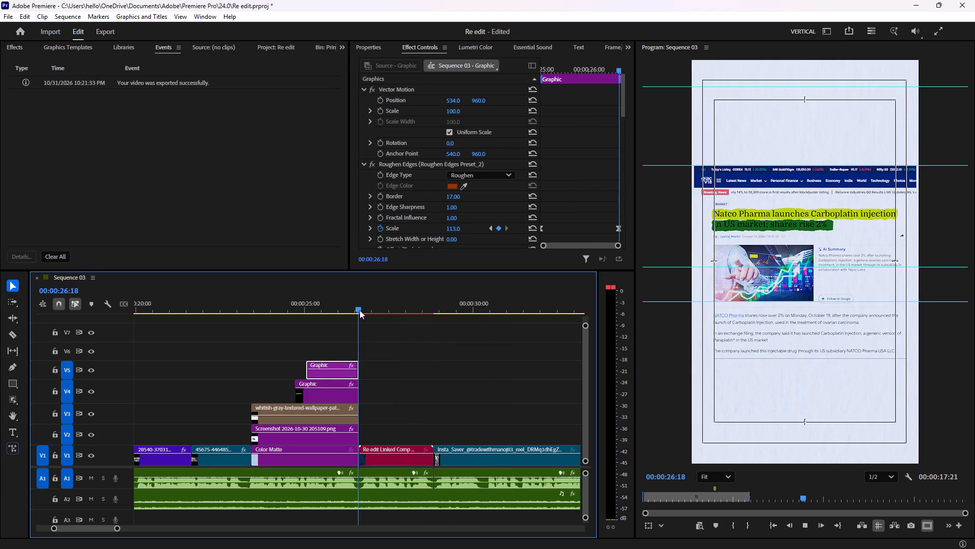
pyautogui.press('space')
pyautogui.press('space')
pyautogui.press('space')
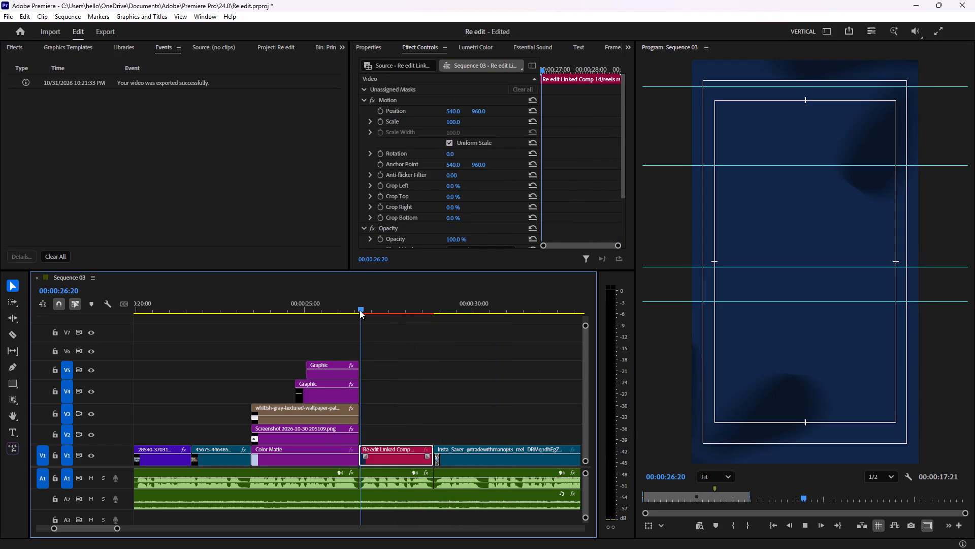
pyautogui.moveTo(359, 309); pyautogui.dragTo(346, 313)
pyautogui.press('space')
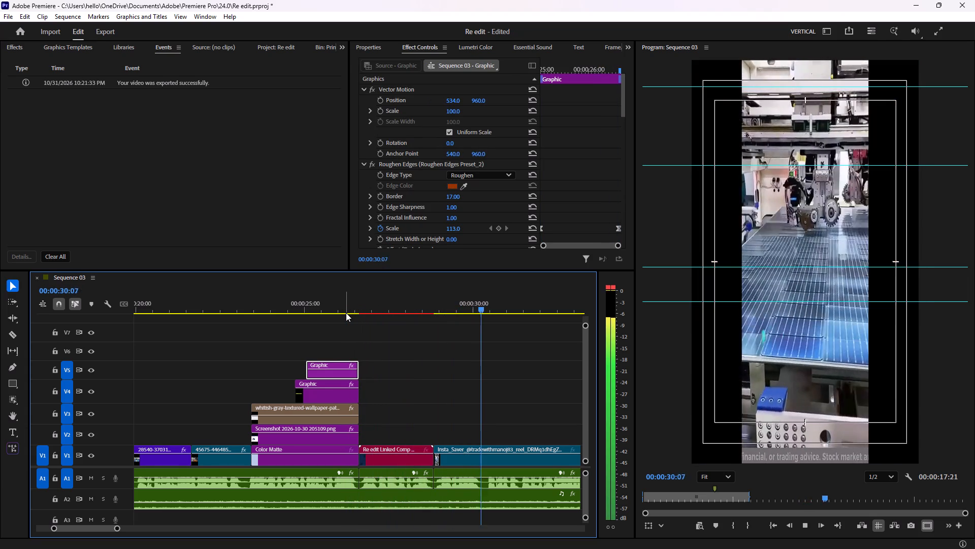
# Stop playback of Sequence 03 in the solar footage at 00:00:31:14.
pyautogui.press('space')
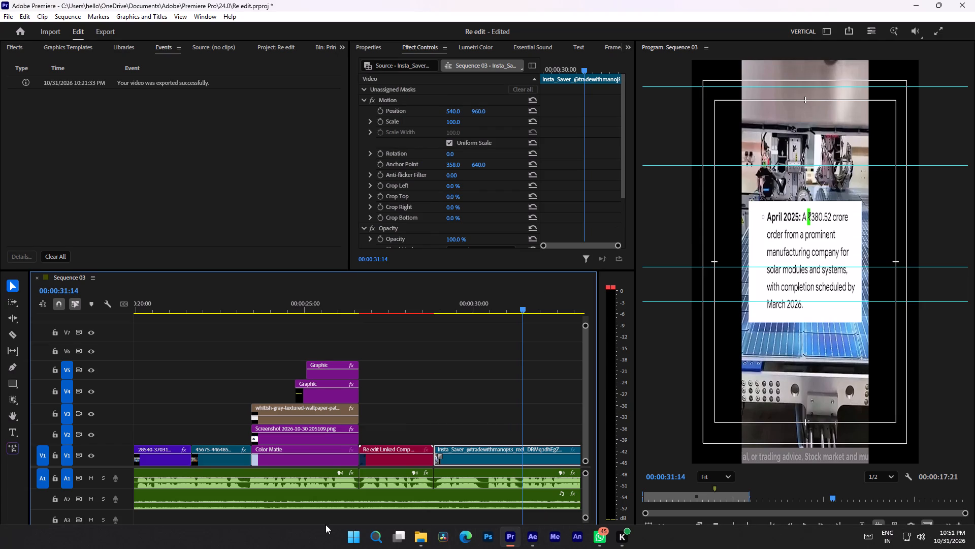
# Find and launch Google Chrome, open the editor's own browser profile, and dismiss the disabled-extension notice.
pyautogui.click(375, 540)
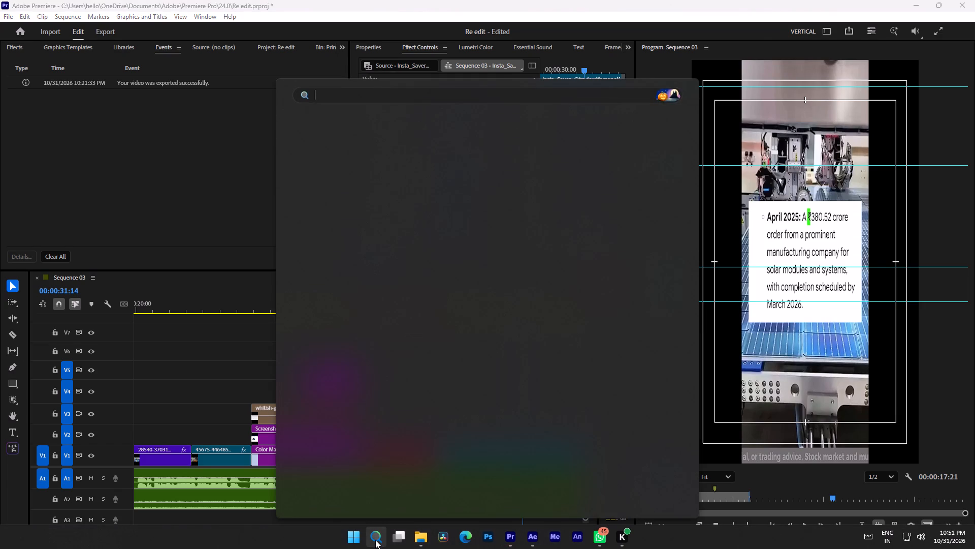
pyautogui.write('cho')
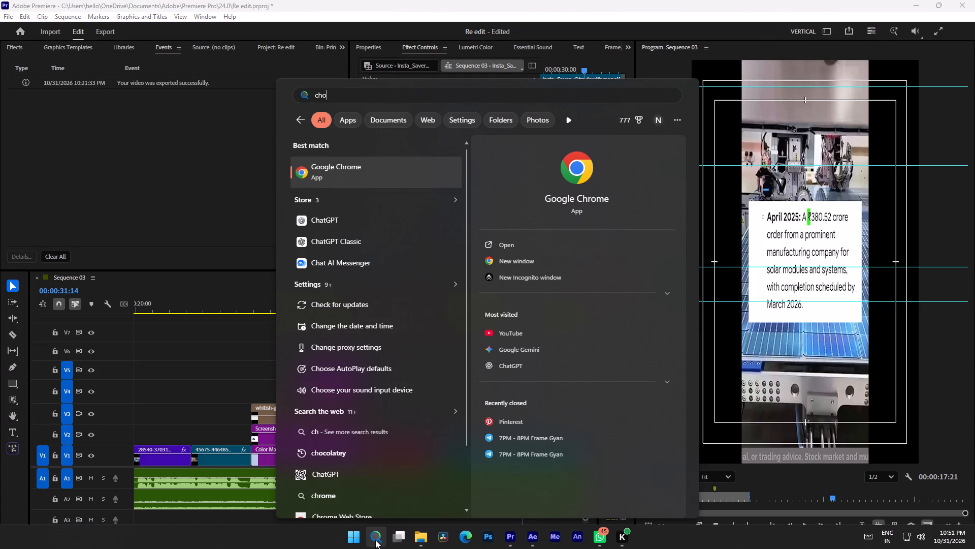
pyautogui.click(506, 246)
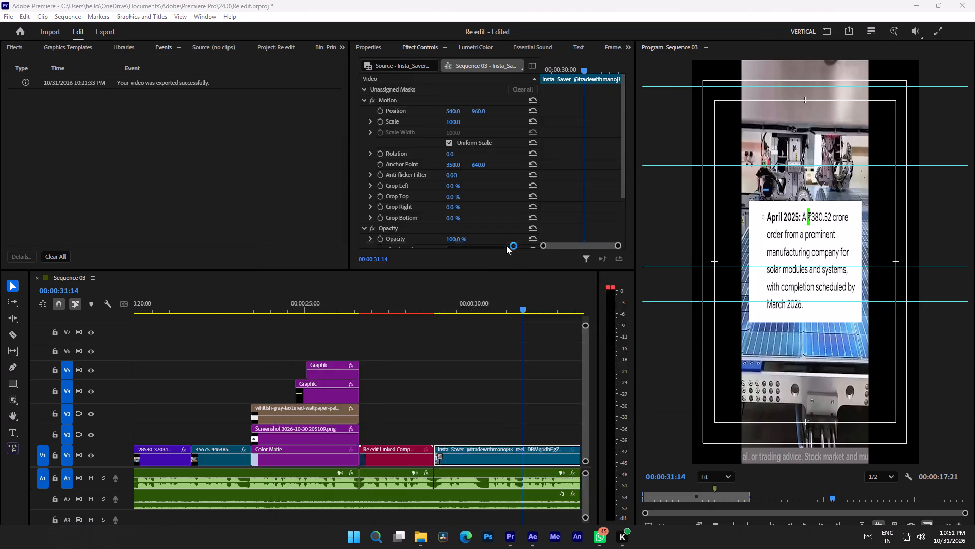
pyautogui.scroll(-6, 450, 306)
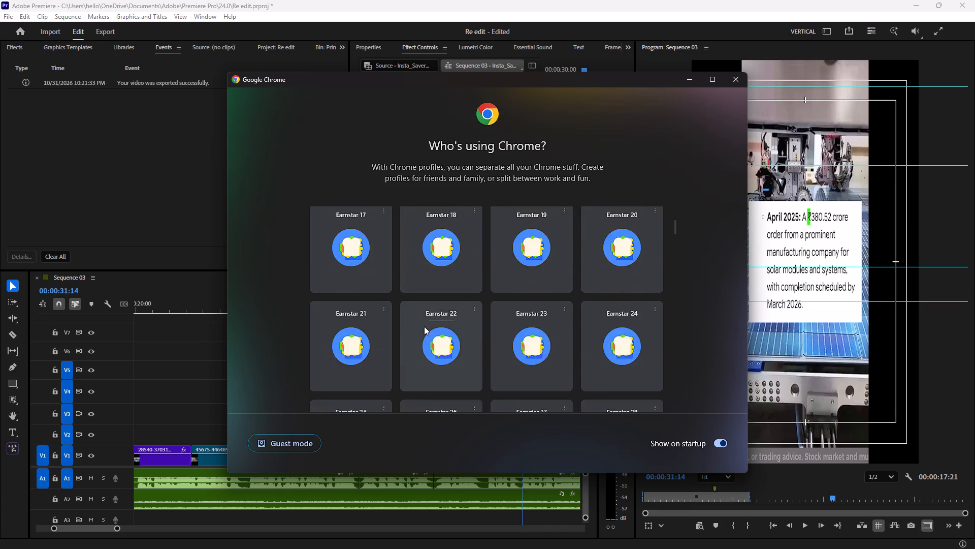
pyautogui.scroll(-10, 424, 326)
pyautogui.scroll(1, 503, 325)
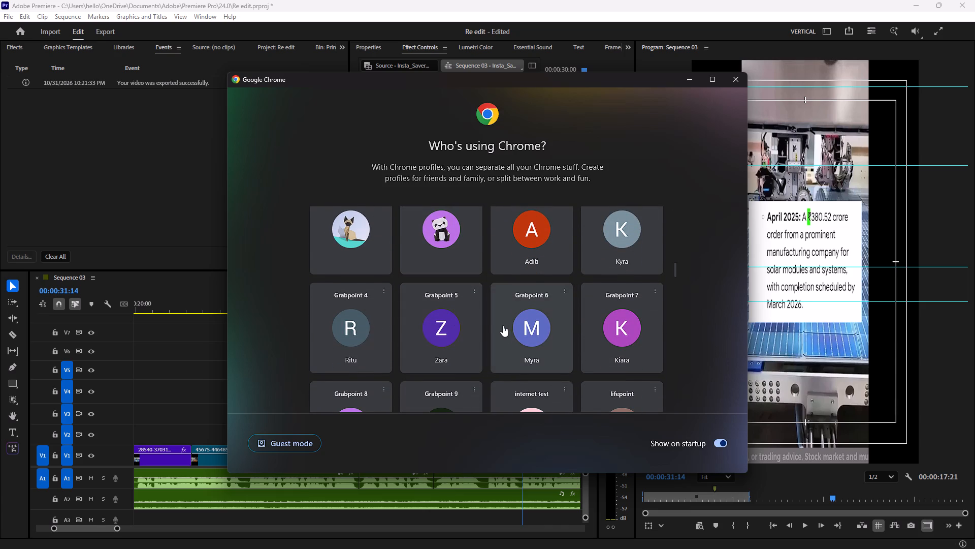
pyautogui.scroll(2, 526, 328)
pyautogui.scroll(-2, 508, 232)
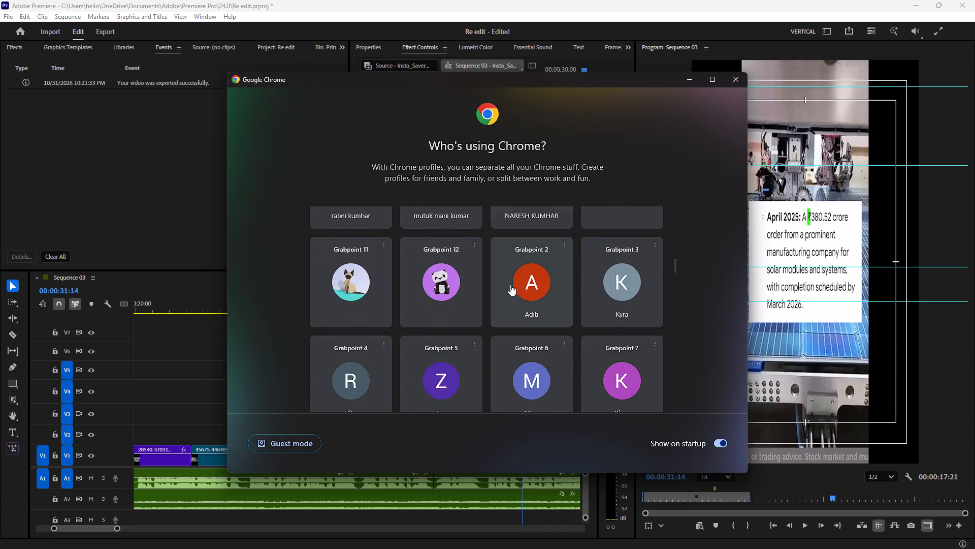
pyautogui.scroll(-7, 398, 300)
pyautogui.click(353, 246)
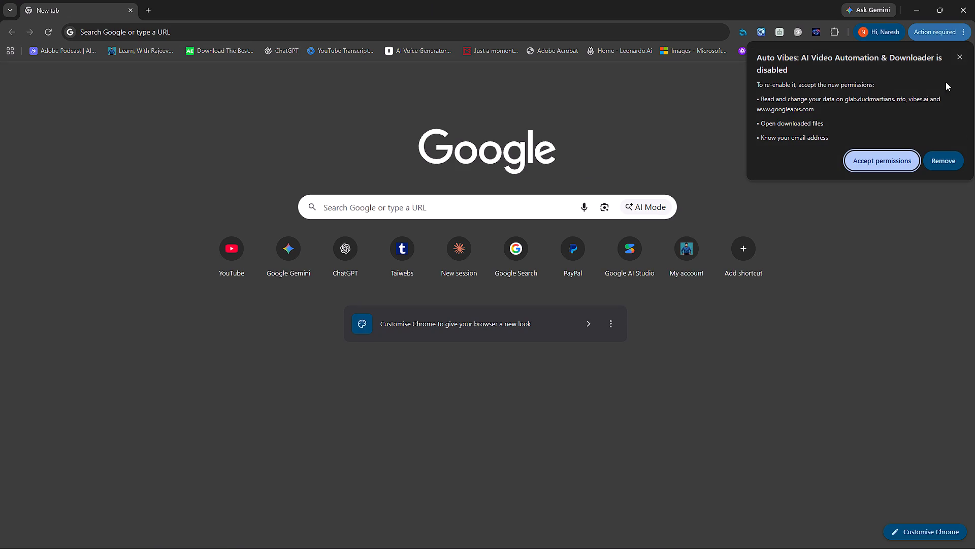
pyautogui.click(960, 56)
# Search Google for pinterest and open the main Pinterest result.
pyautogui.click(469, 205)
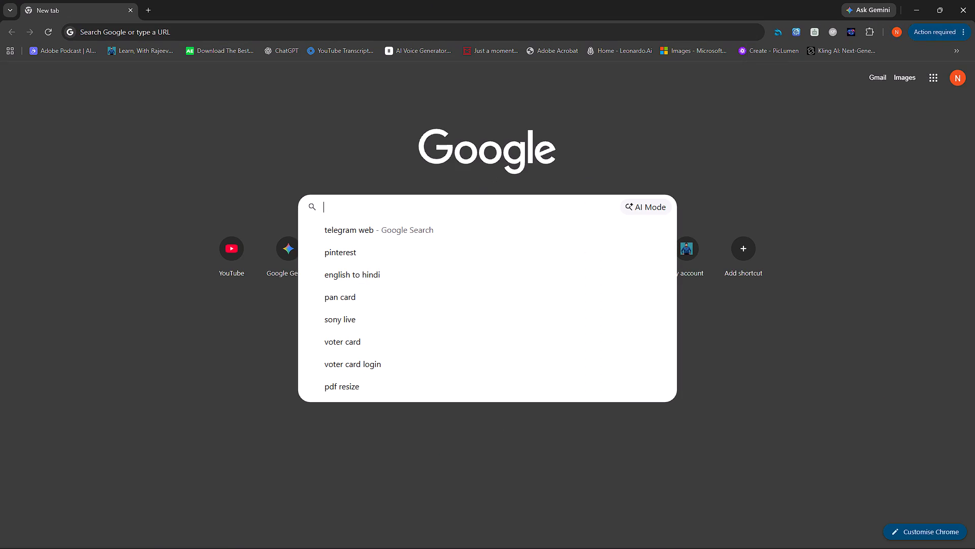
pyautogui.press('p')
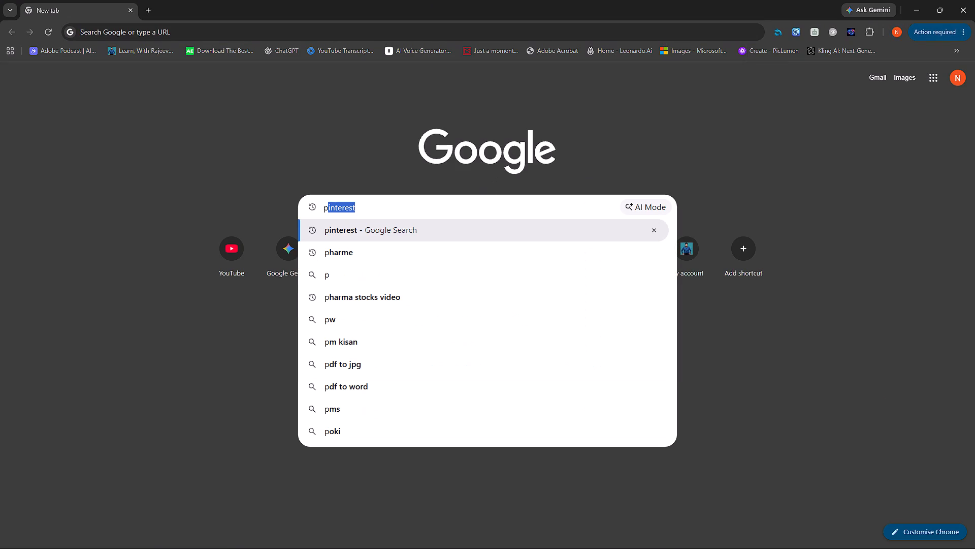
pyautogui.click(412, 235)
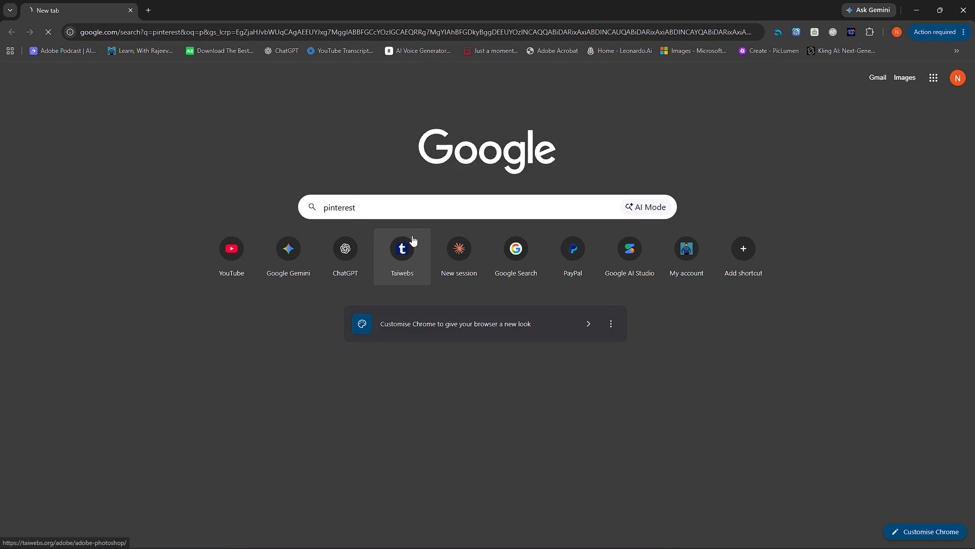
pyautogui.click(118, 135)
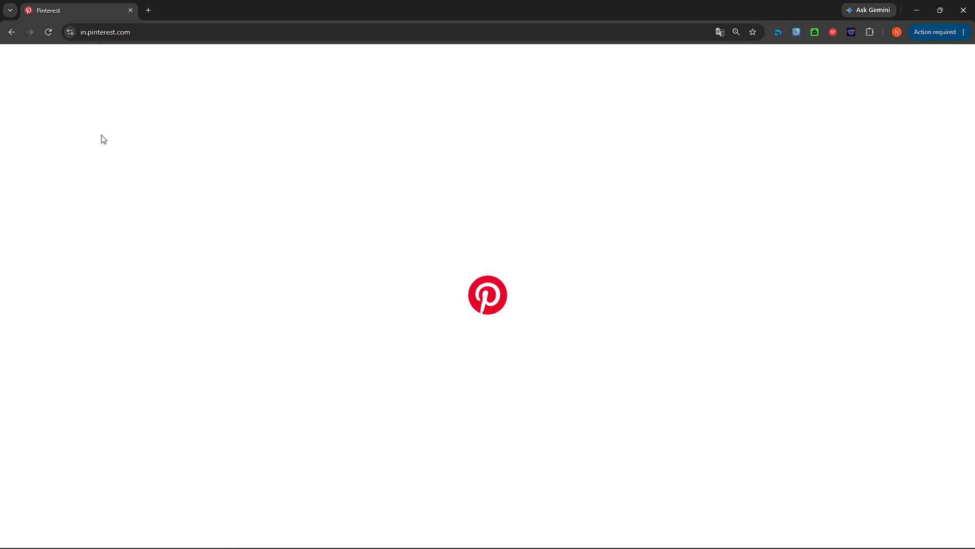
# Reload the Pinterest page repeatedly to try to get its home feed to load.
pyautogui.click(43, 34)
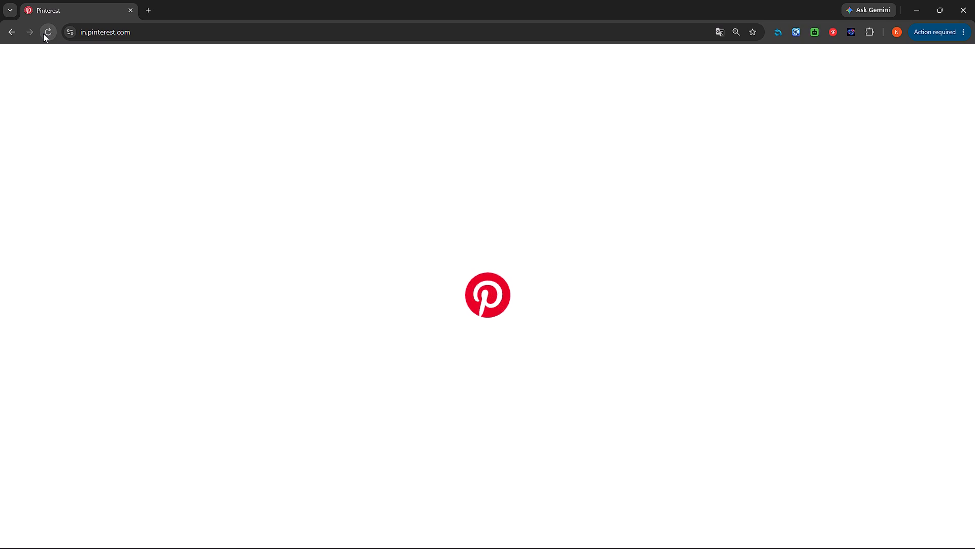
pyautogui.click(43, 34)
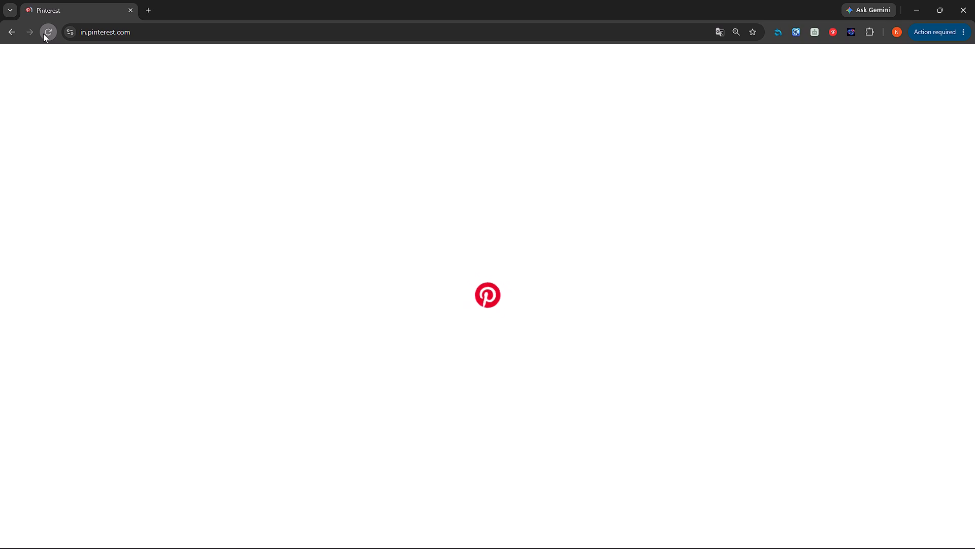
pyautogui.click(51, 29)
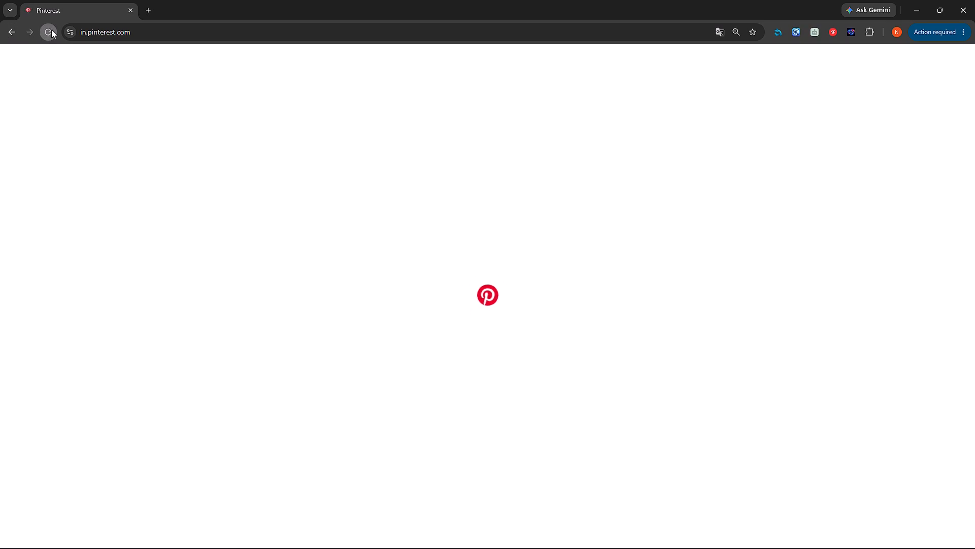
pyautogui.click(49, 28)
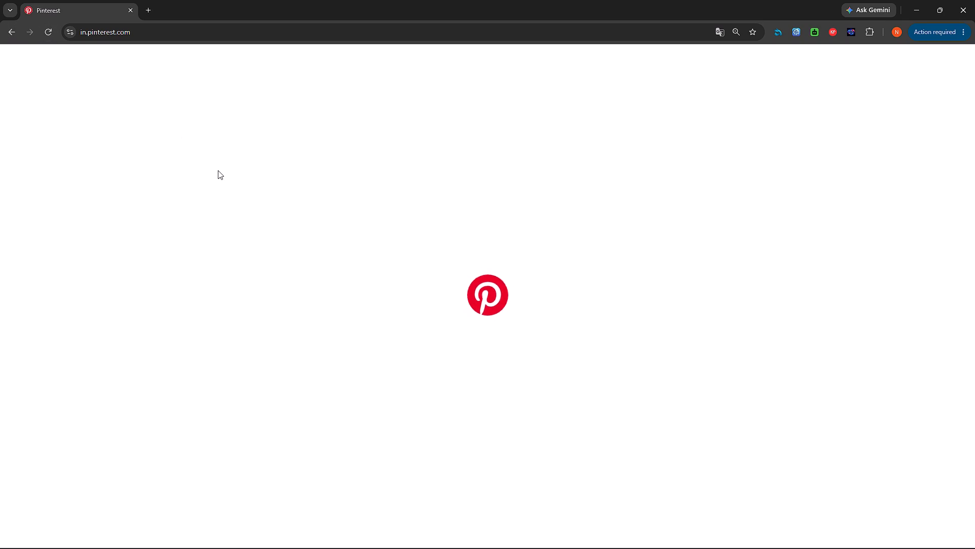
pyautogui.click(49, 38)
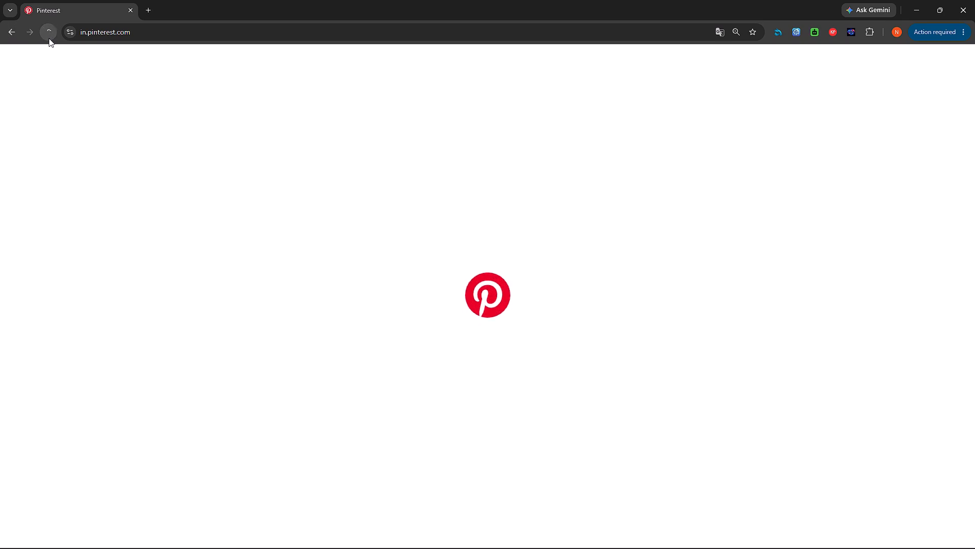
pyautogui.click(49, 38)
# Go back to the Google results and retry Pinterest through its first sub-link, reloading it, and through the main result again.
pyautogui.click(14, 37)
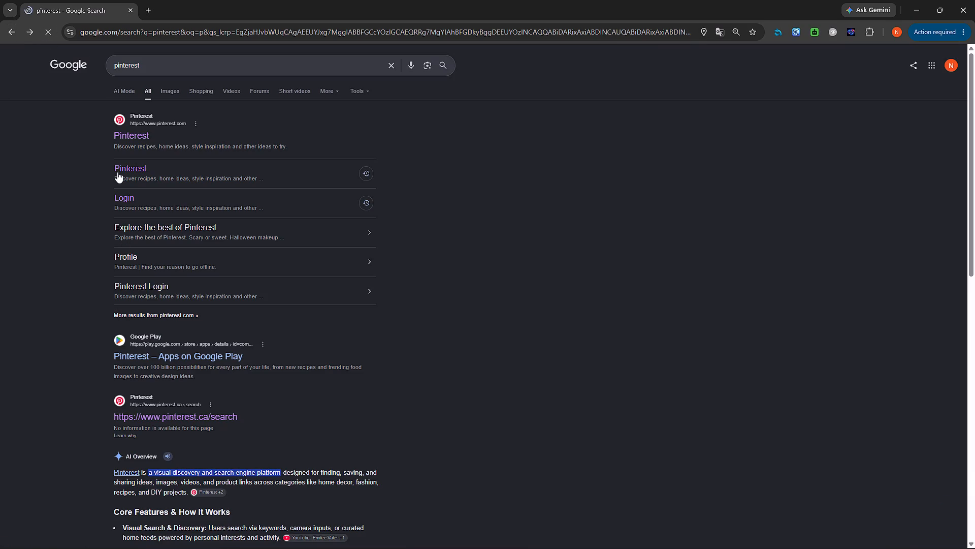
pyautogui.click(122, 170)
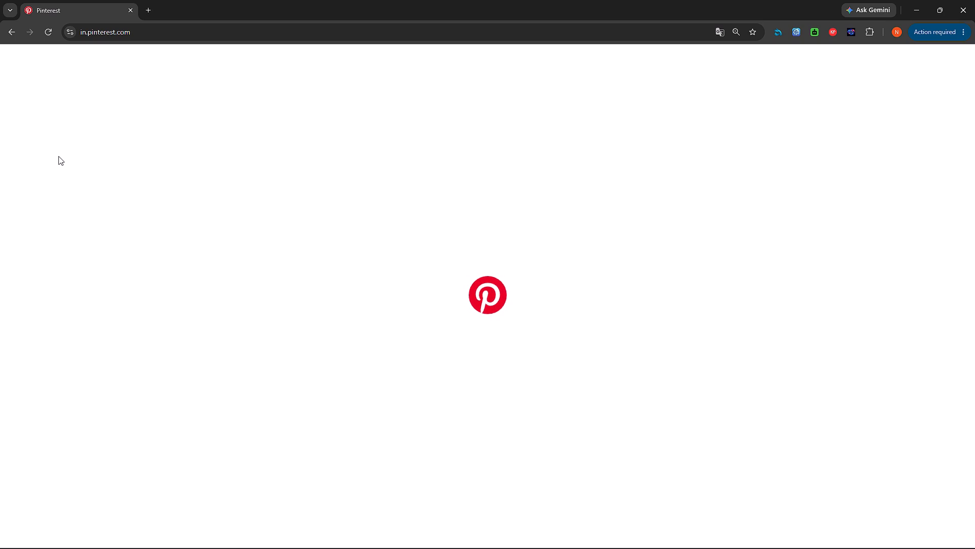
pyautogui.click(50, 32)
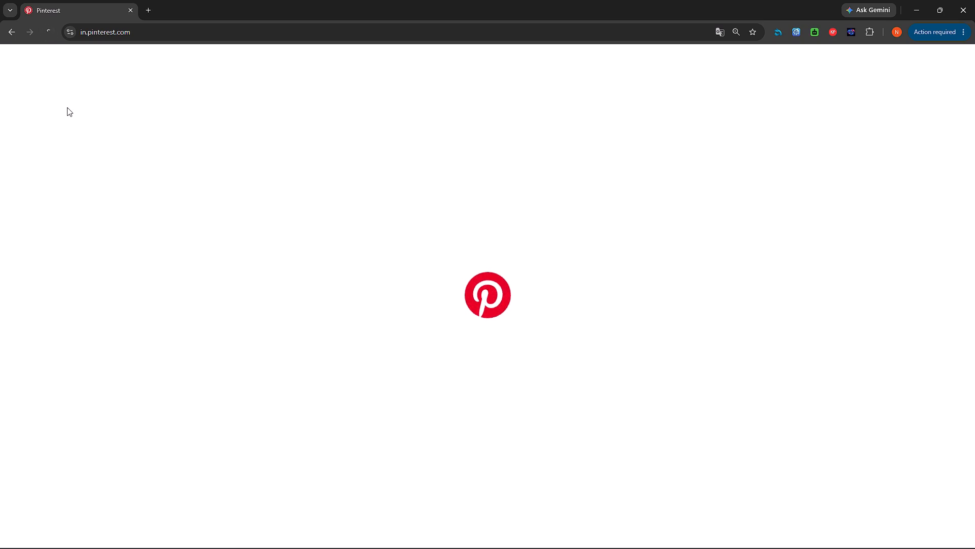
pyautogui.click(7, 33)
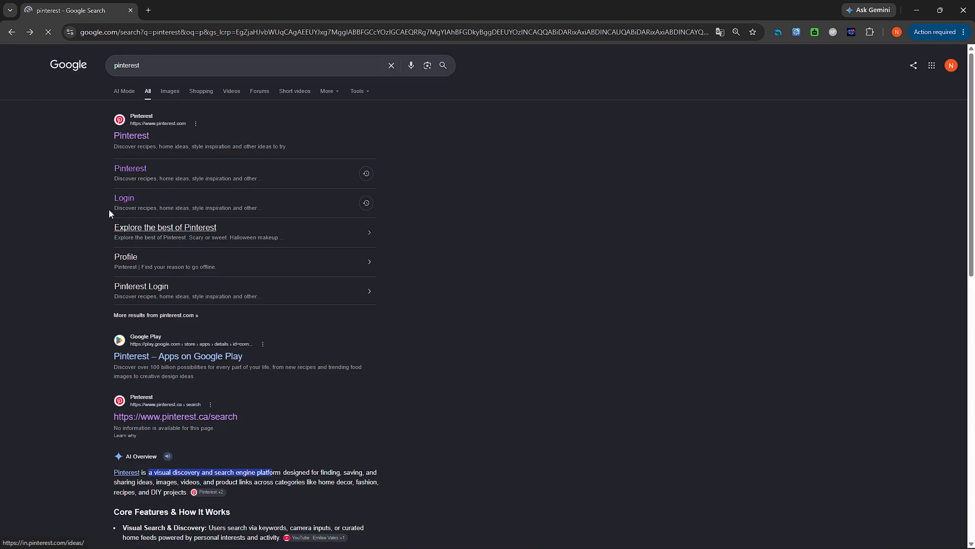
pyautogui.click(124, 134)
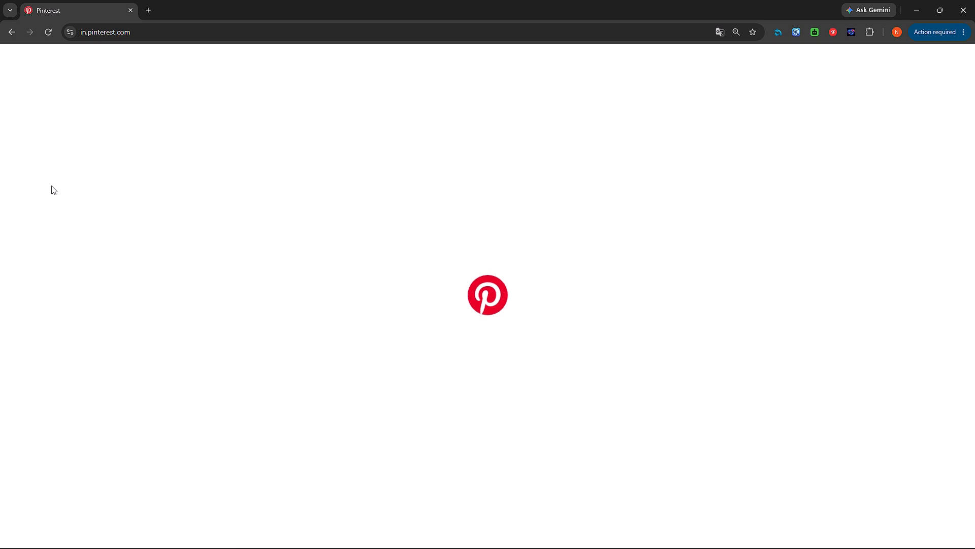
pyautogui.click(7, 34)
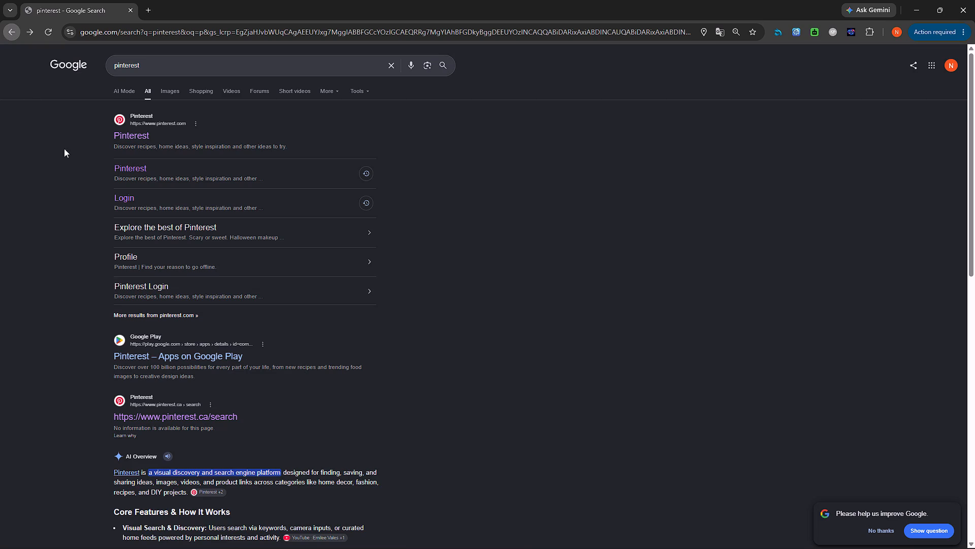
pyautogui.scroll(-4, 146, 329)
pyautogui.click(171, 211)
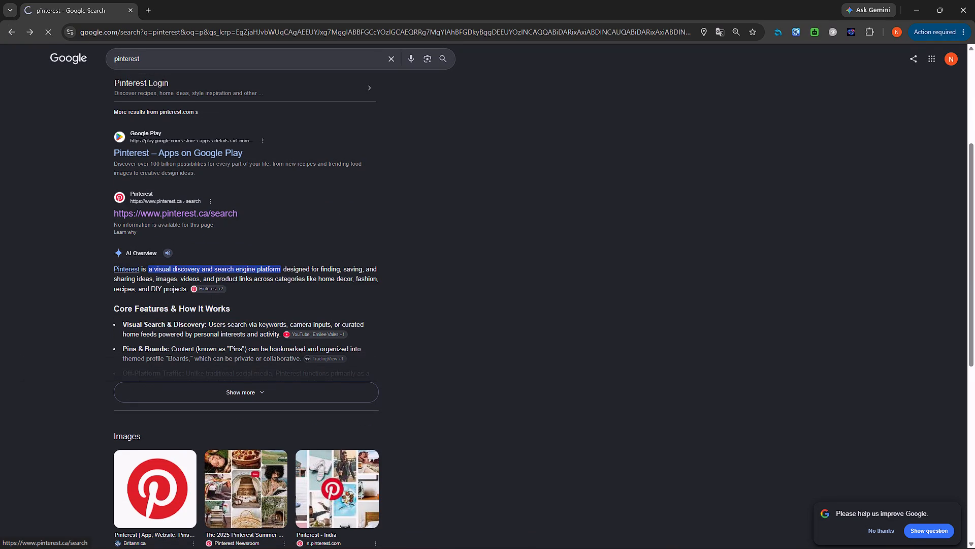
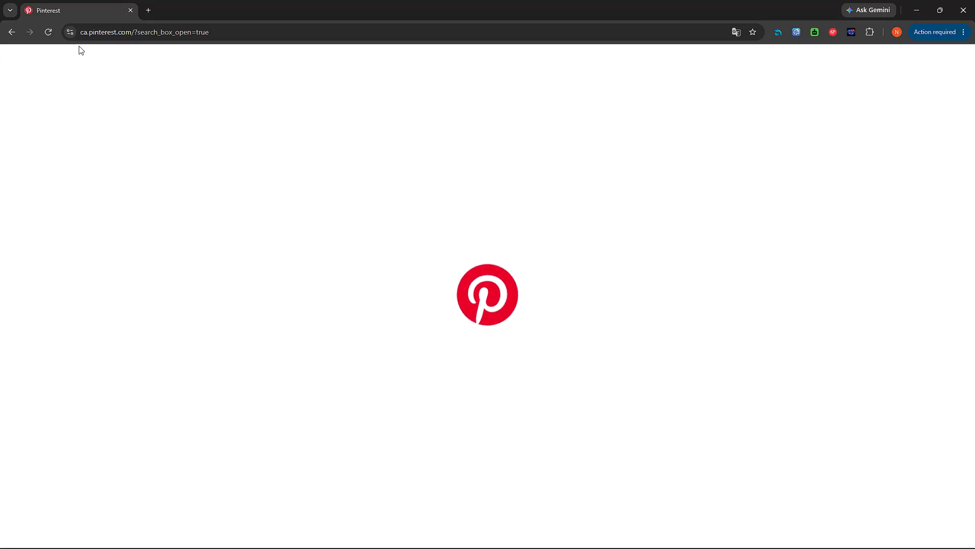
# Reload the Pinterest page and search it for motion graphics, using the suggested spelling.
pyautogui.click(45, 28)
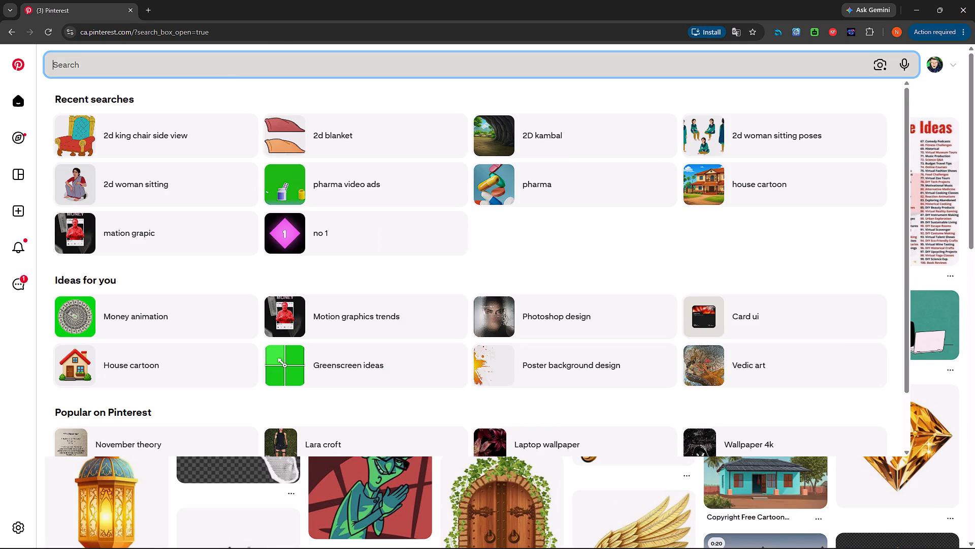
pyautogui.scroll(-5, 365, 281)
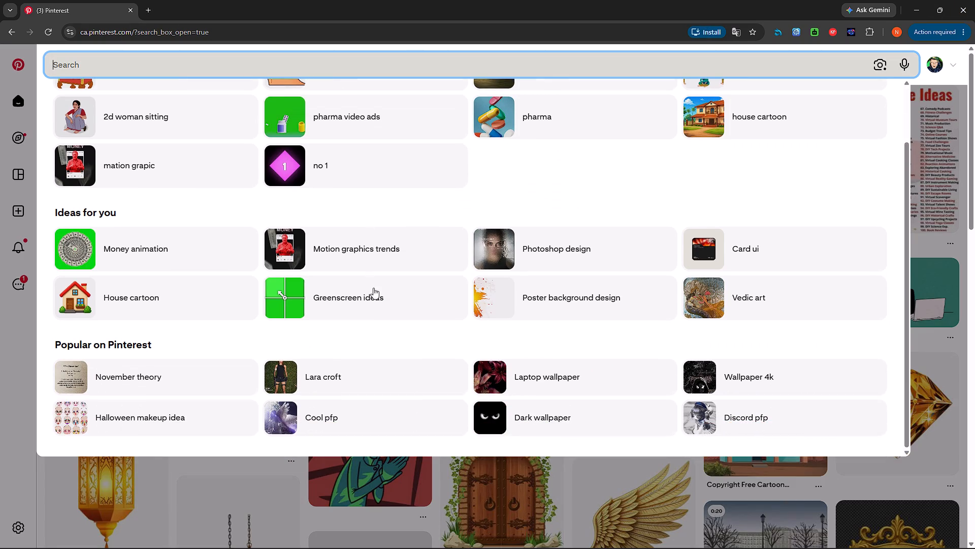
pyautogui.scroll(-5, 414, 287)
pyautogui.scroll(6, 313, 246)
pyautogui.scroll(4, 537, 267)
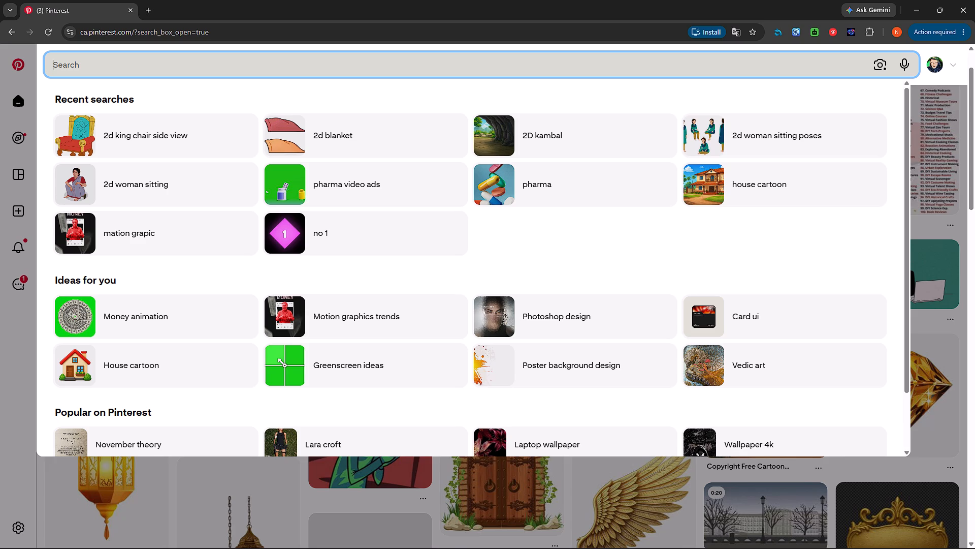
pyautogui.write('motion grapic')
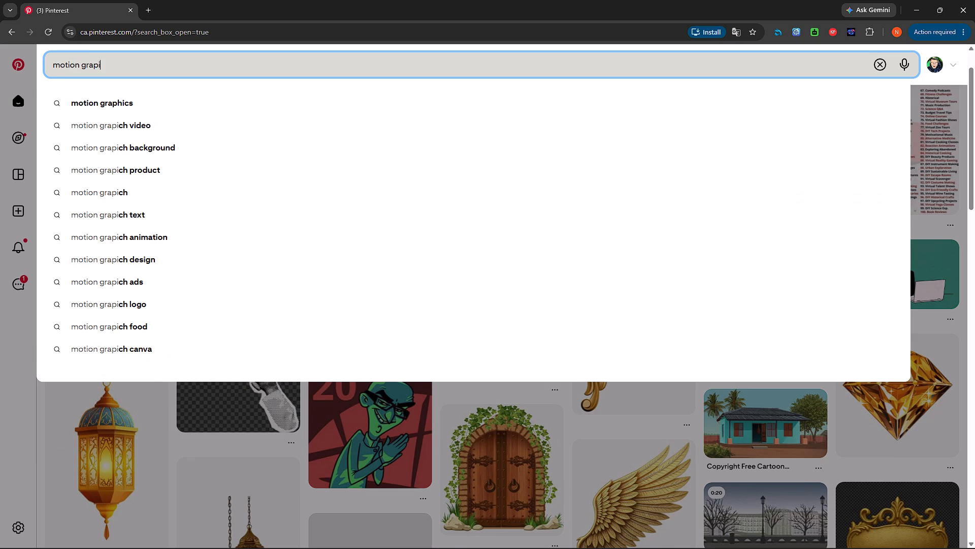
pyautogui.press('space')
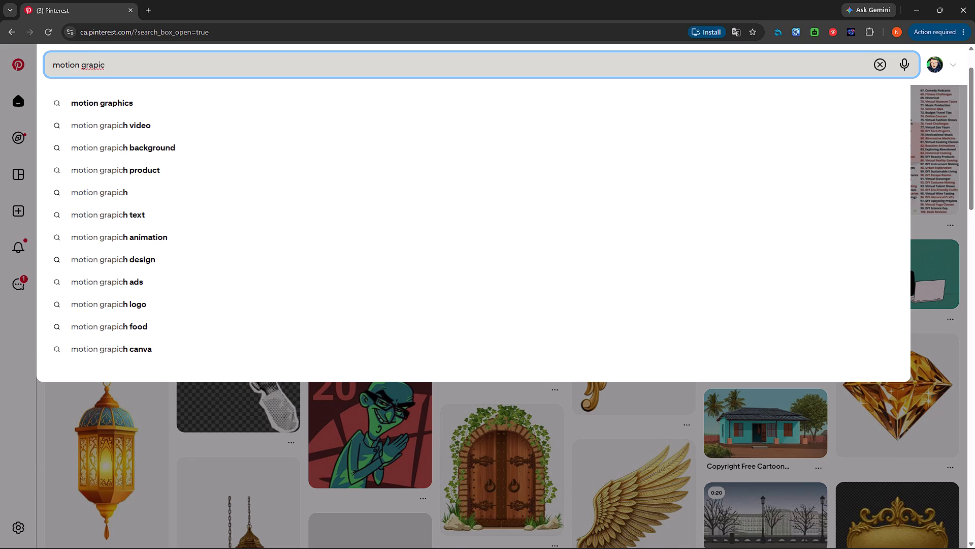
pyautogui.click(135, 101)
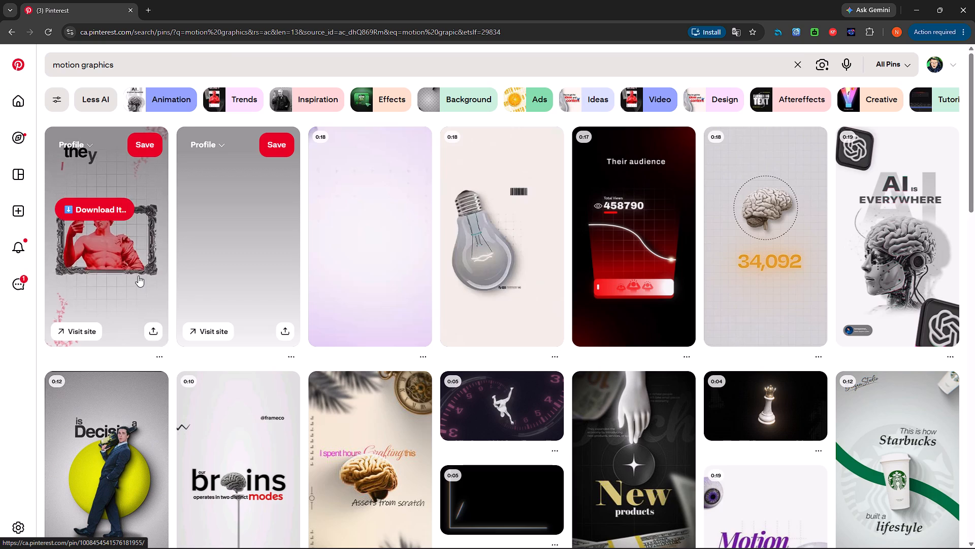
# Clear the Pinterest search, glance at Sequence 03 in Premiere Pro, and return to search for solar video and browse the results.
pyautogui.moveTo(146, 68); pyautogui.dragTo(141, 68)
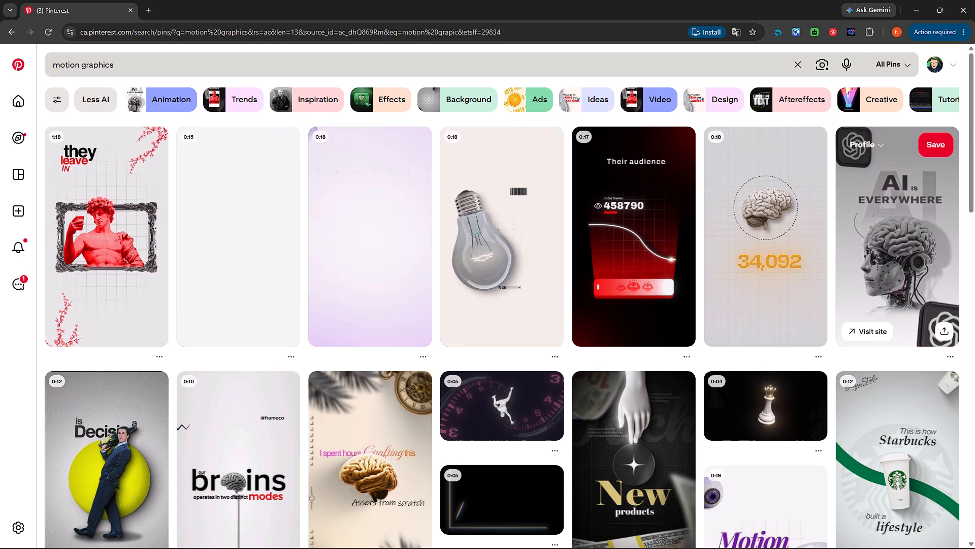
pyautogui.moveTo(141, 68); pyautogui.dragTo(55, 65)
pyautogui.press('BackSpace')
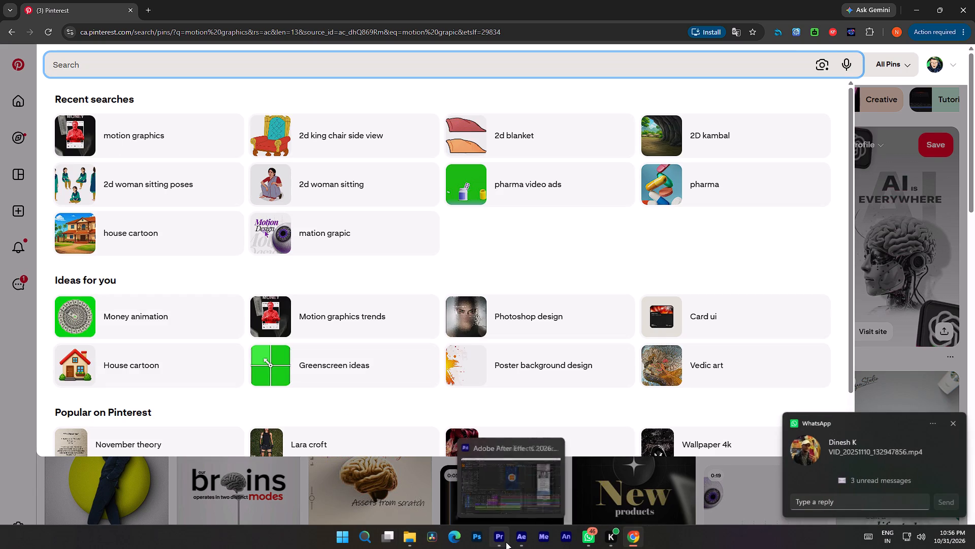
pyautogui.click(506, 542)
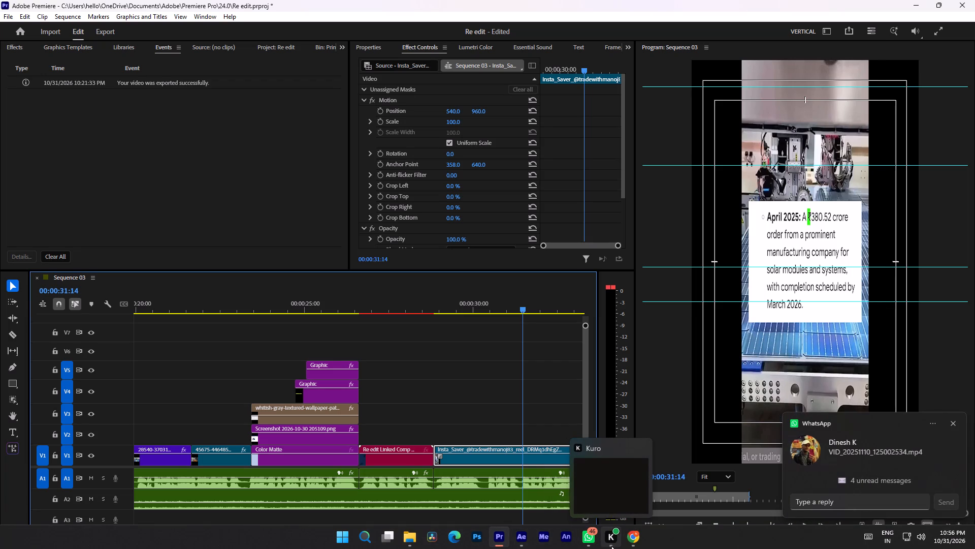
pyautogui.click(631, 544)
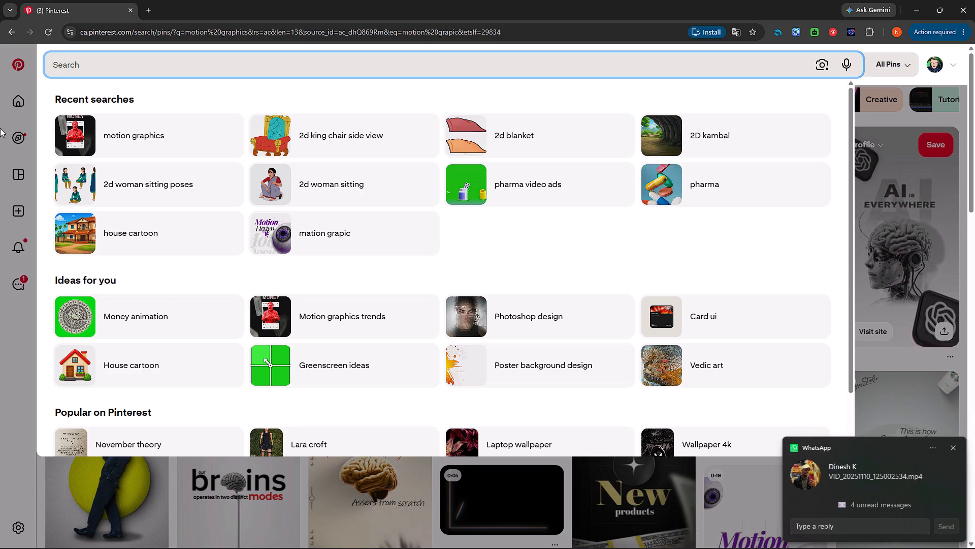
pyautogui.write('solar')
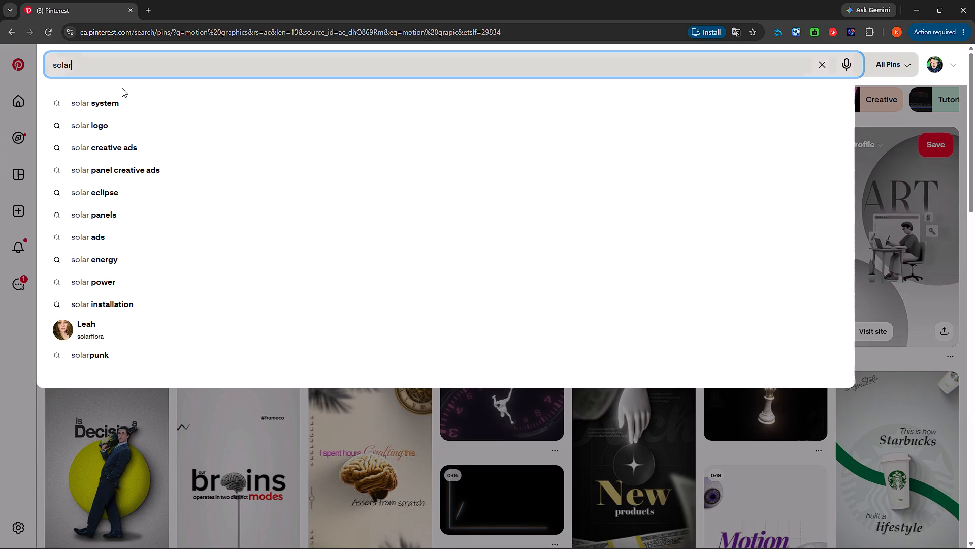
pyautogui.press('space')
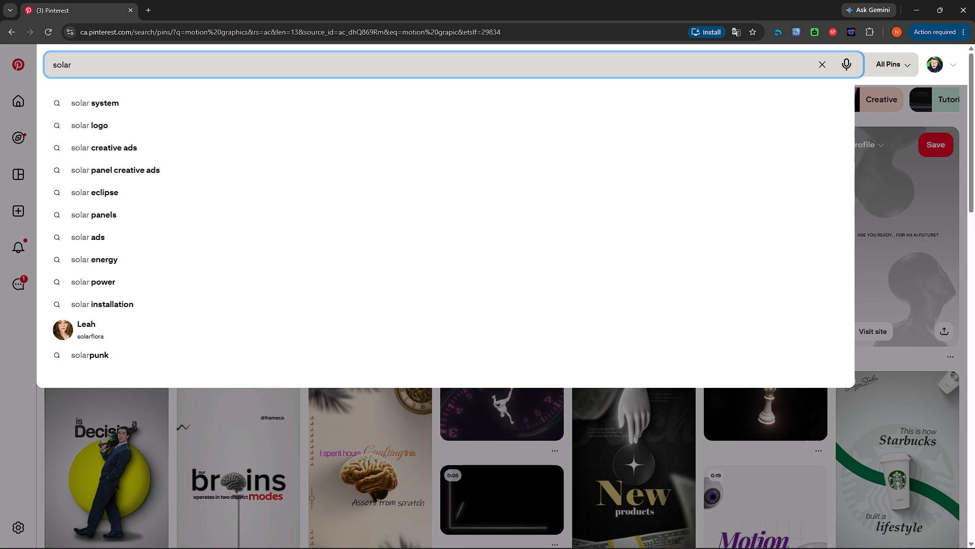
pyautogui.write('video')
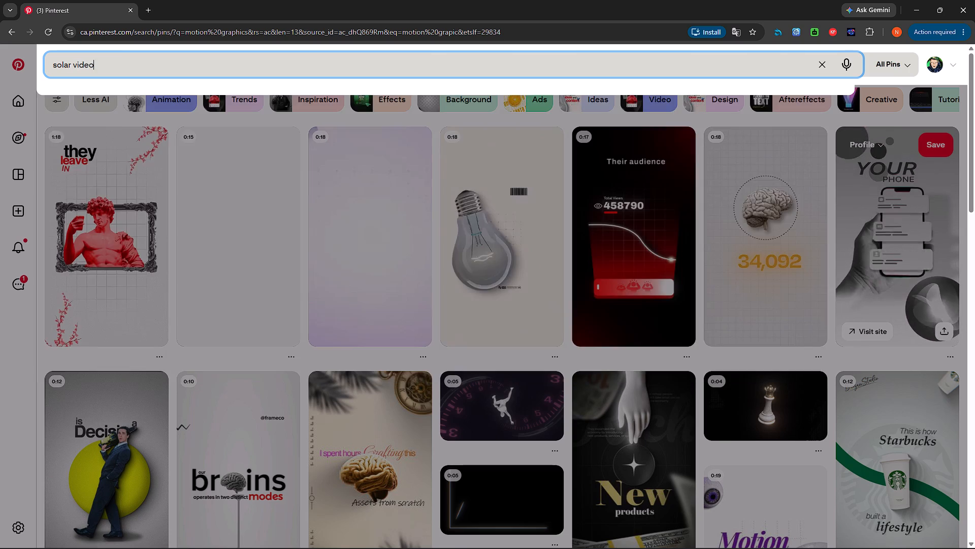
pyautogui.press('Return')
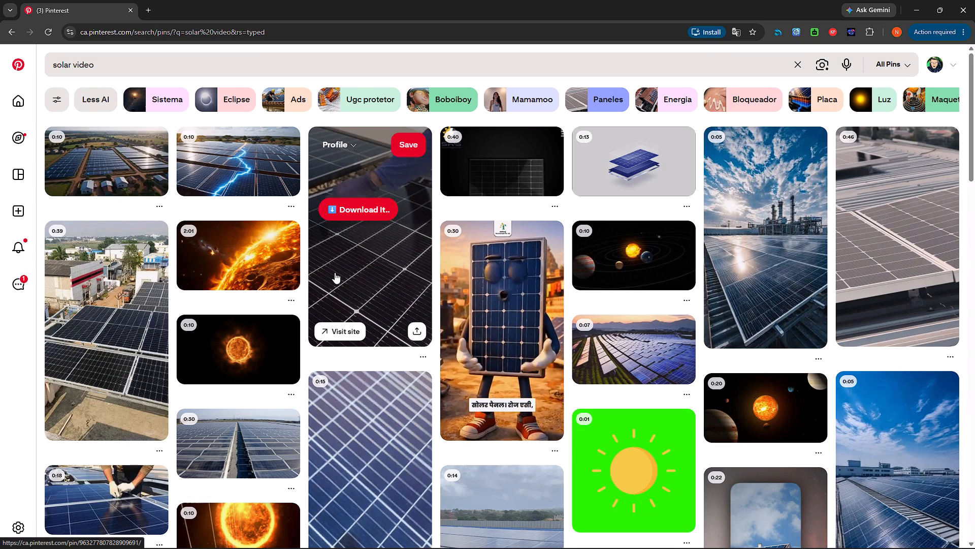
pyautogui.scroll(-2, 335, 272)
pyautogui.scroll(-3, 398, 308)
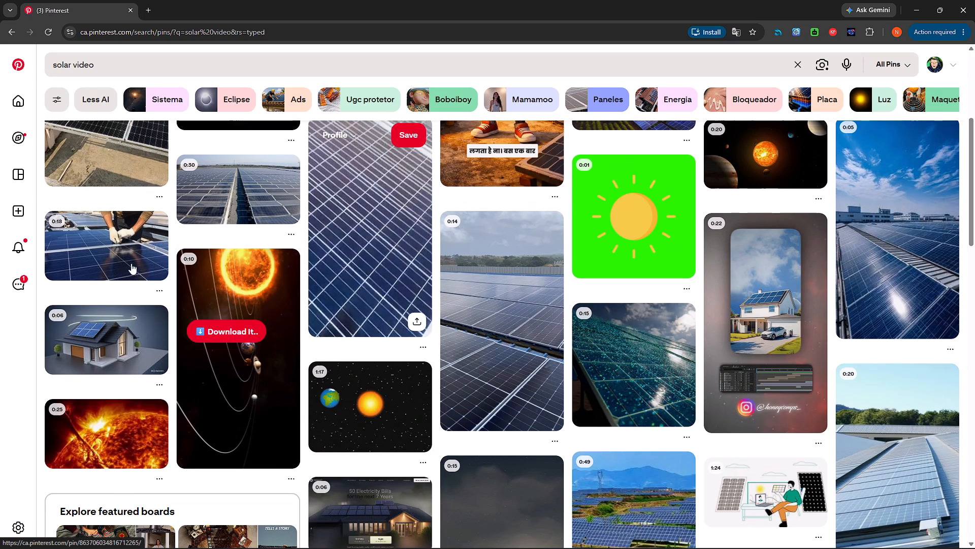
# Browse further through the Pinterest results for solar video, looking for usable solar panel footage.
pyautogui.scroll(-4, 172, 270)
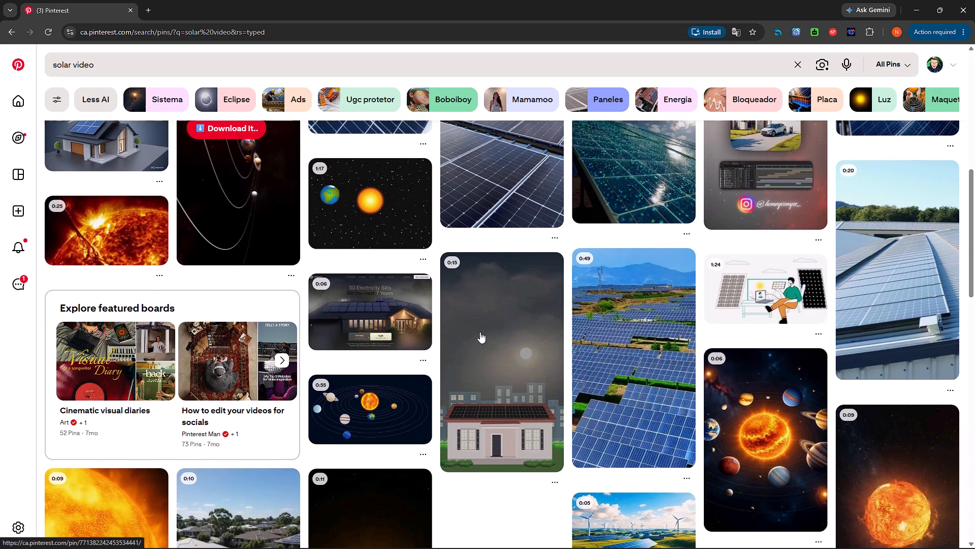
pyautogui.scroll(-4, 492, 338)
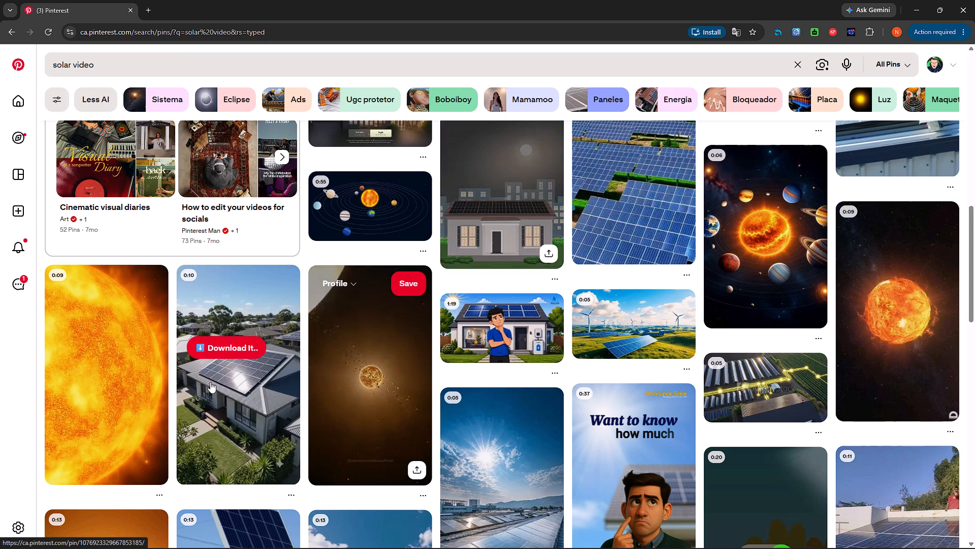
pyautogui.scroll(7, 205, 361)
# Rework the Pinterest query into a solar manufacturing search, trying "solar menufactio" and retyping it as "solar menu".
pyautogui.click(148, 70)
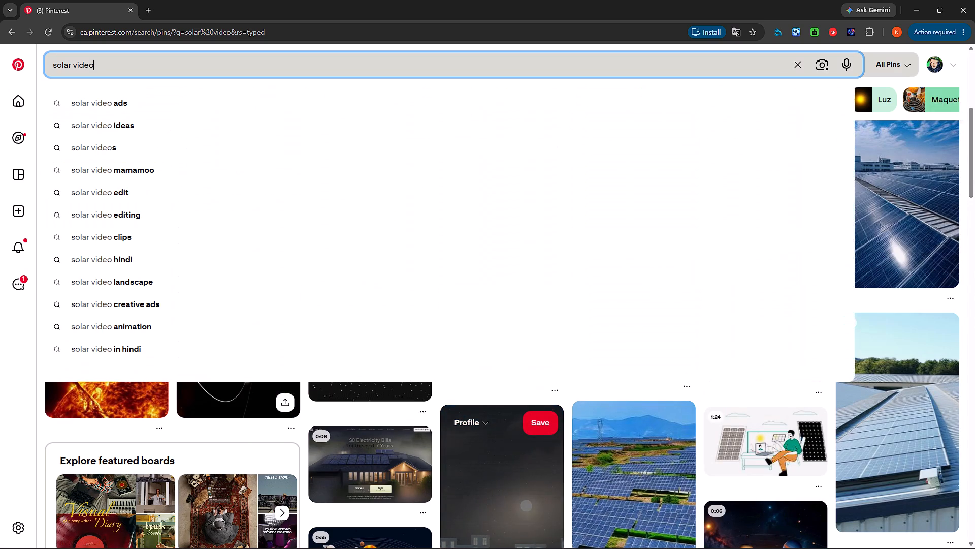
pyautogui.press('BackSpace')
pyautogui.press('BackSpace')
pyautogui.press('BackSpace')
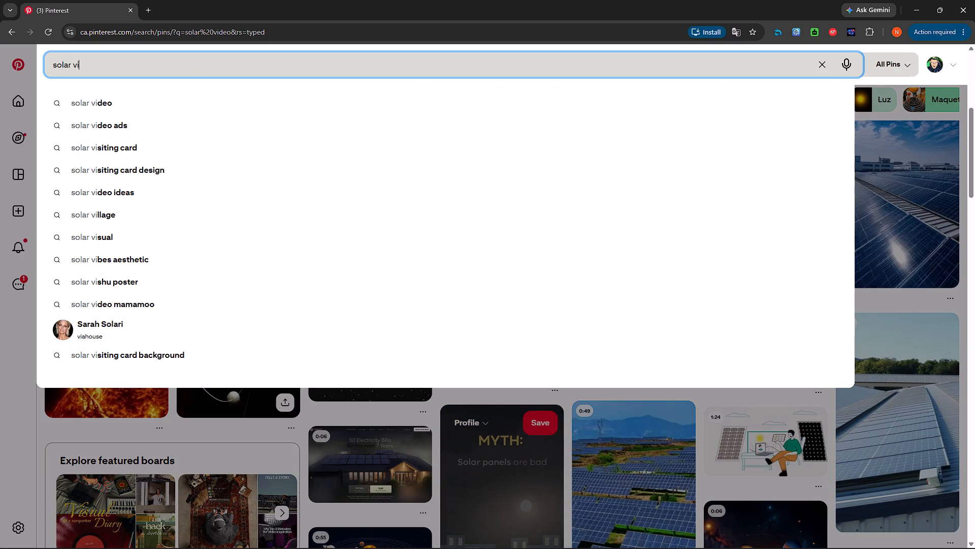
pyautogui.press('BackSpace')
pyautogui.press('BackSpace')
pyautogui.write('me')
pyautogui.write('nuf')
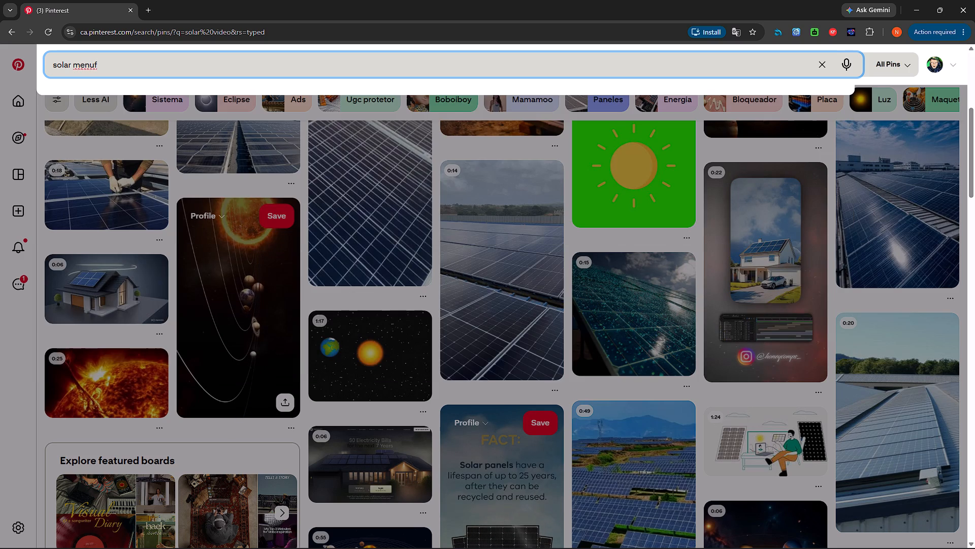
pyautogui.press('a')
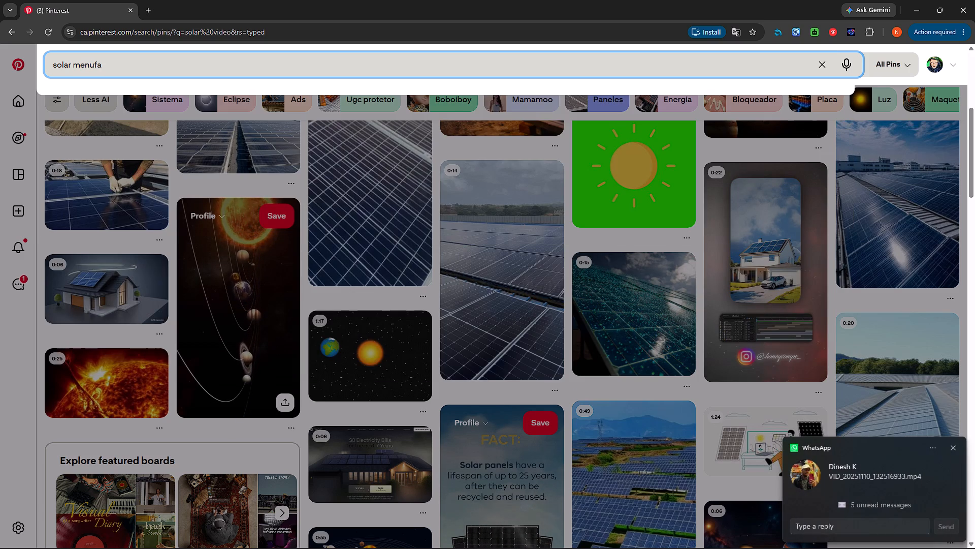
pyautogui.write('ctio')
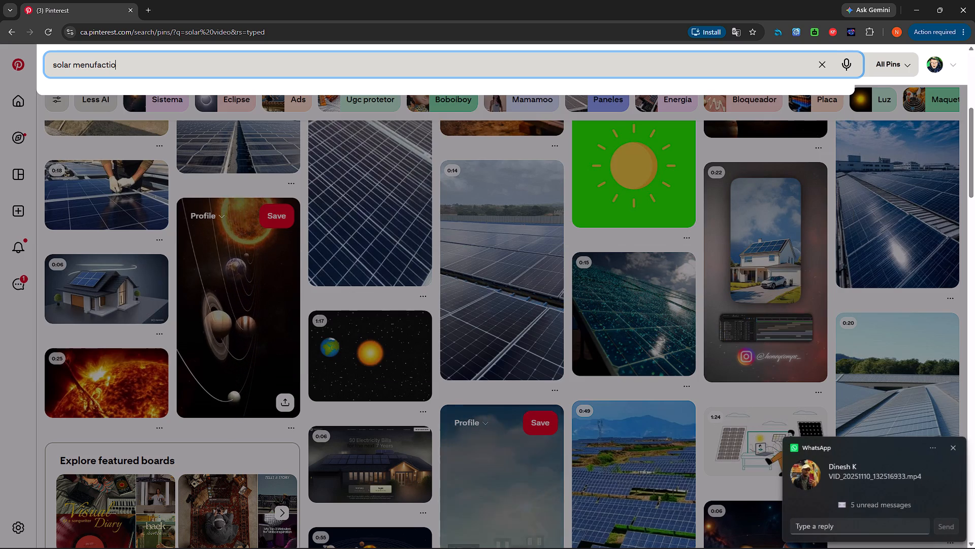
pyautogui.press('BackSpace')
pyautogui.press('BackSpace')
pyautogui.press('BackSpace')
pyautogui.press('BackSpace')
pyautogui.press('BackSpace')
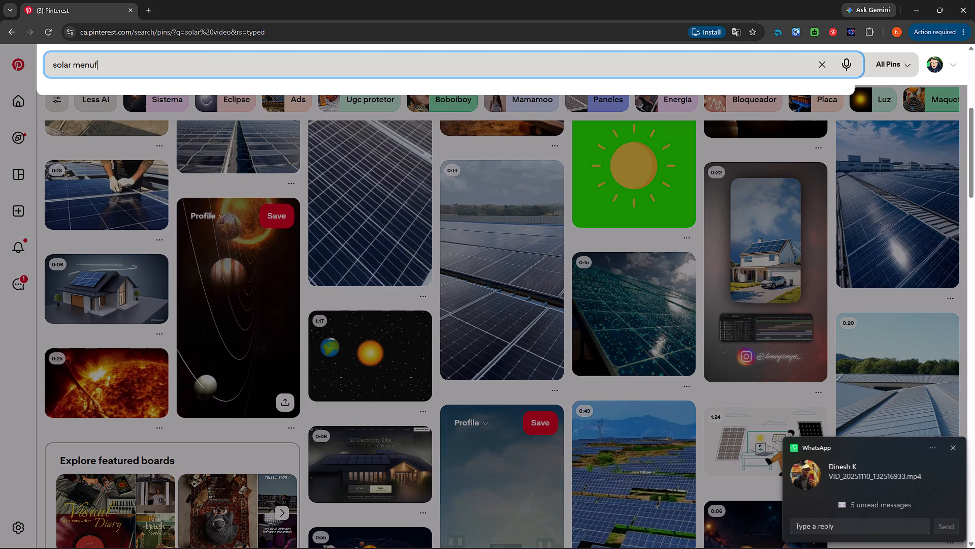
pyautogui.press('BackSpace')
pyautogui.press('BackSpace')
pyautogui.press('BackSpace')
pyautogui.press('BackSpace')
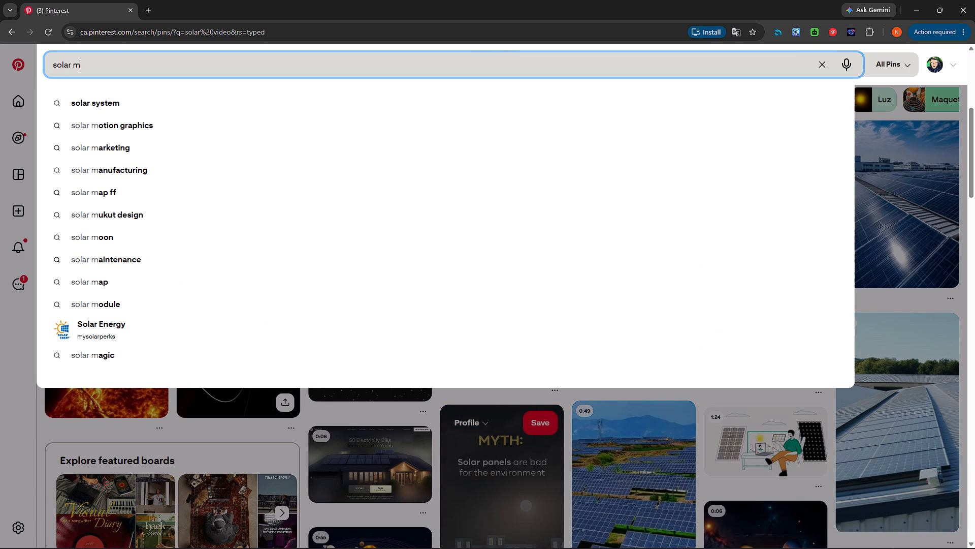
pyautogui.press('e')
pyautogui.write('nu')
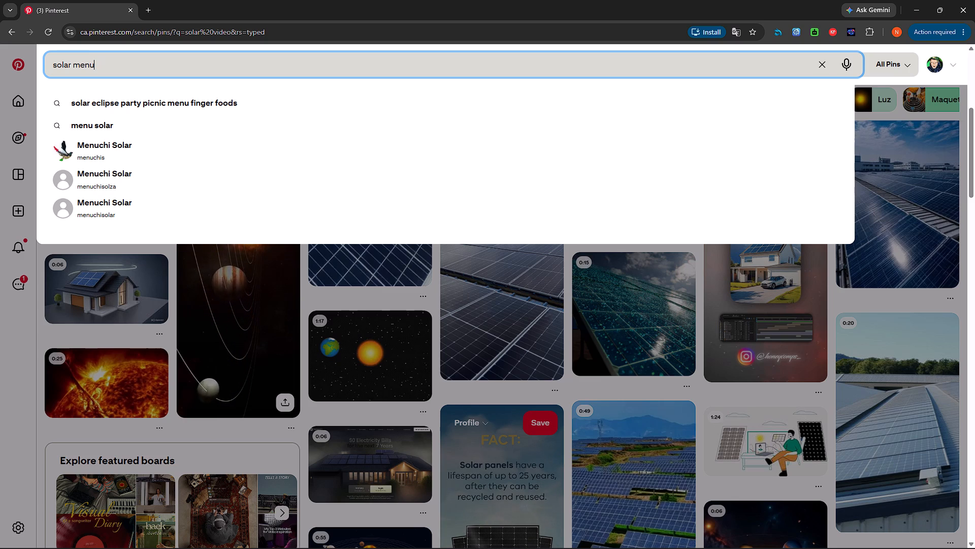
# Change the Pinterest search to solar menufacher and browse the resulting pins.
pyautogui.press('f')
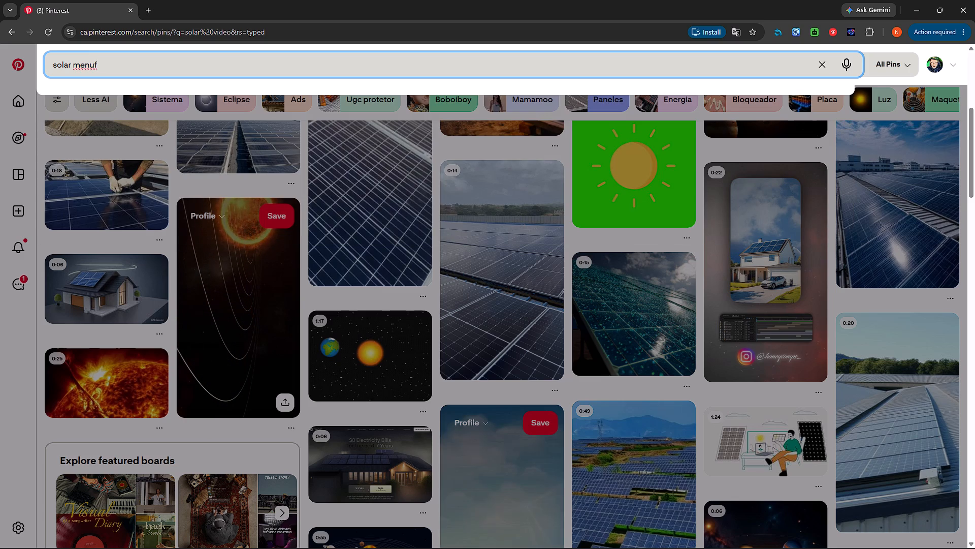
pyautogui.write('acher')
pyautogui.press('Return')
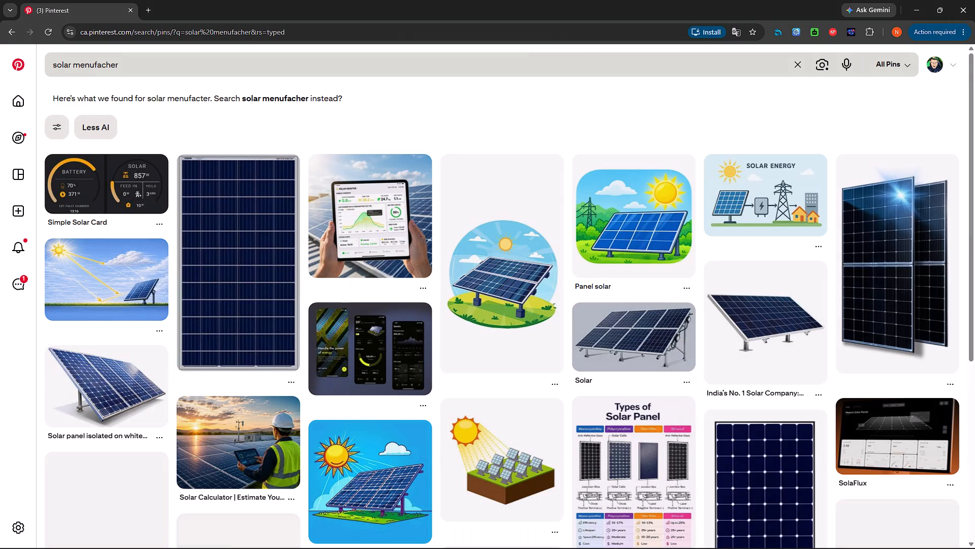
pyautogui.scroll(-4, 253, 157)
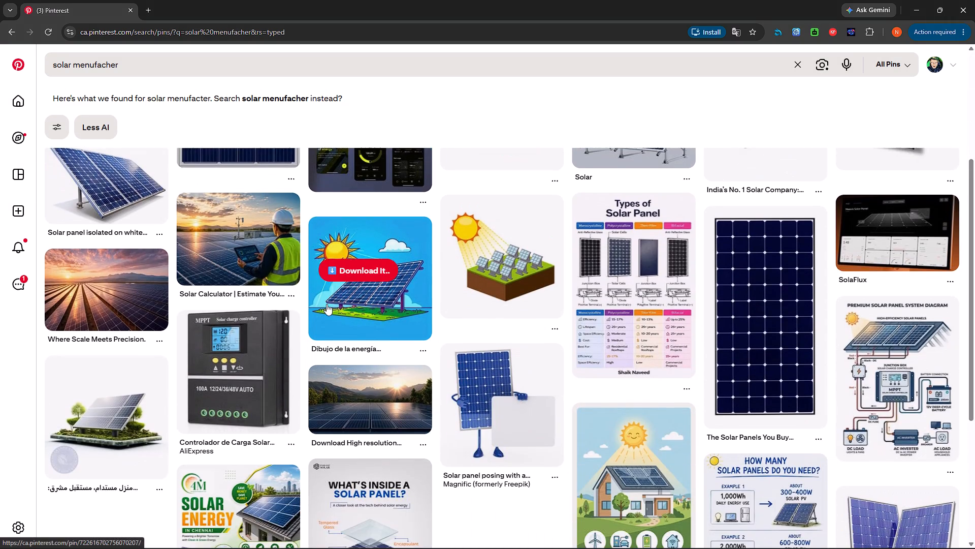
pyautogui.scroll(-3, 327, 304)
# Shorten the Pinterest search to just solar and run it.
pyautogui.click(131, 67)
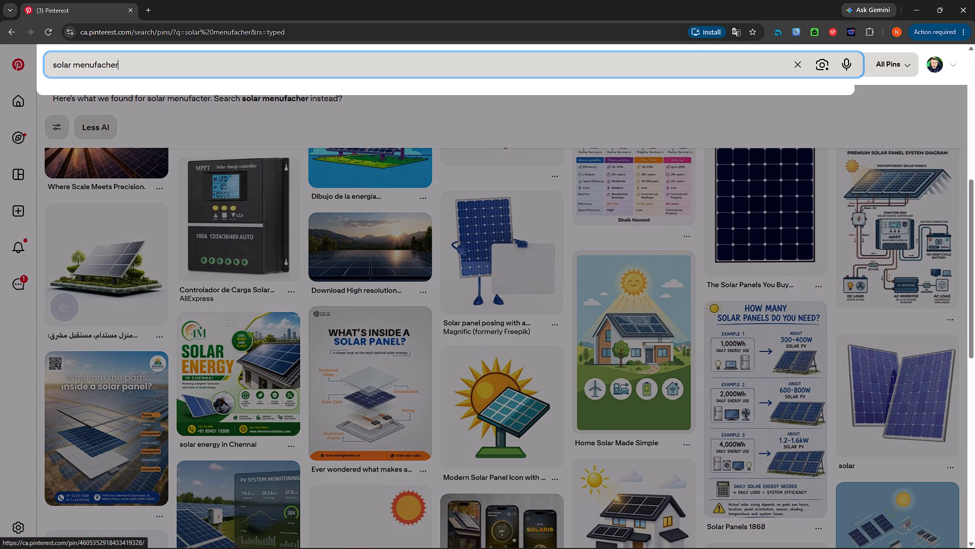
pyautogui.press('BackSpace')
pyautogui.press('BackSpace')
pyautogui.press('BackSpace')
pyautogui.press('BackSpace')
pyautogui.press('BackSpace')
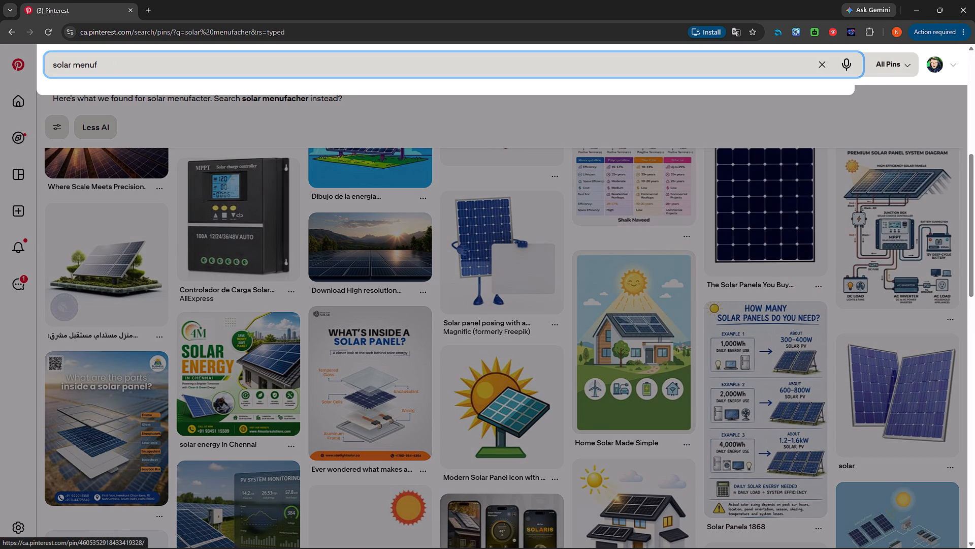
pyautogui.press('BackSpace')
pyautogui.press('BackSpace')
pyautogui.press('BackSpace')
pyautogui.press('BackSpace')
pyautogui.press('BackSpace')
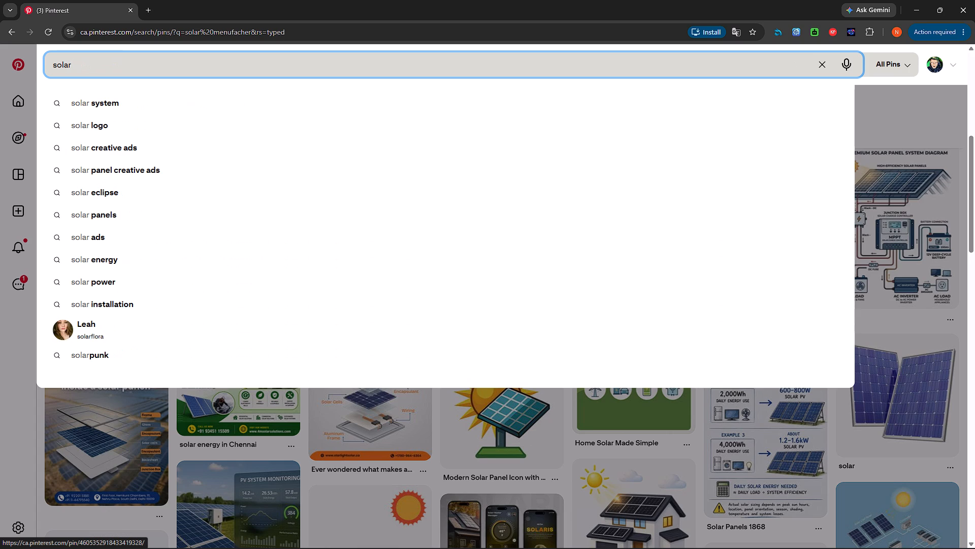
pyautogui.press('Return')
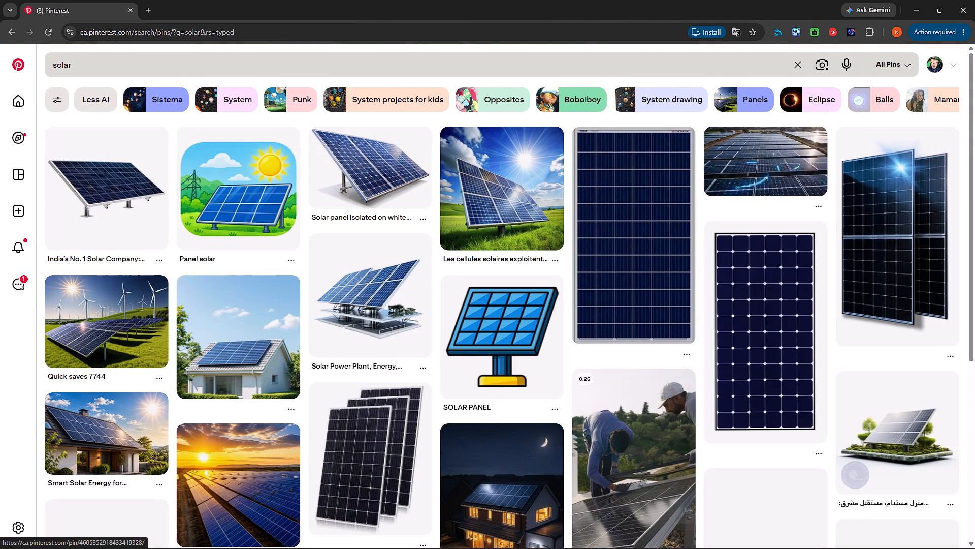
# Extend the Pinterest search to solar video and run it to look for solar panel clips.
pyautogui.click(128, 73)
pyautogui.press('space')
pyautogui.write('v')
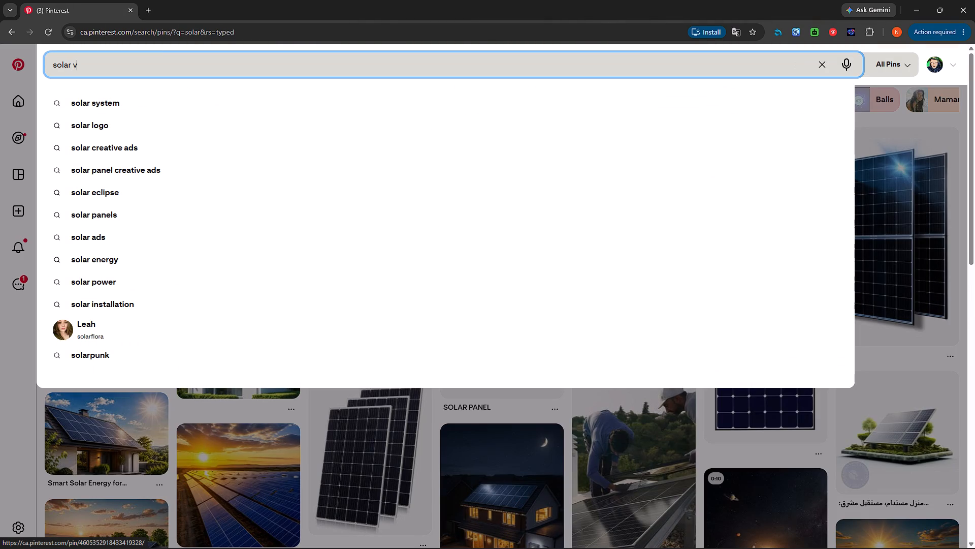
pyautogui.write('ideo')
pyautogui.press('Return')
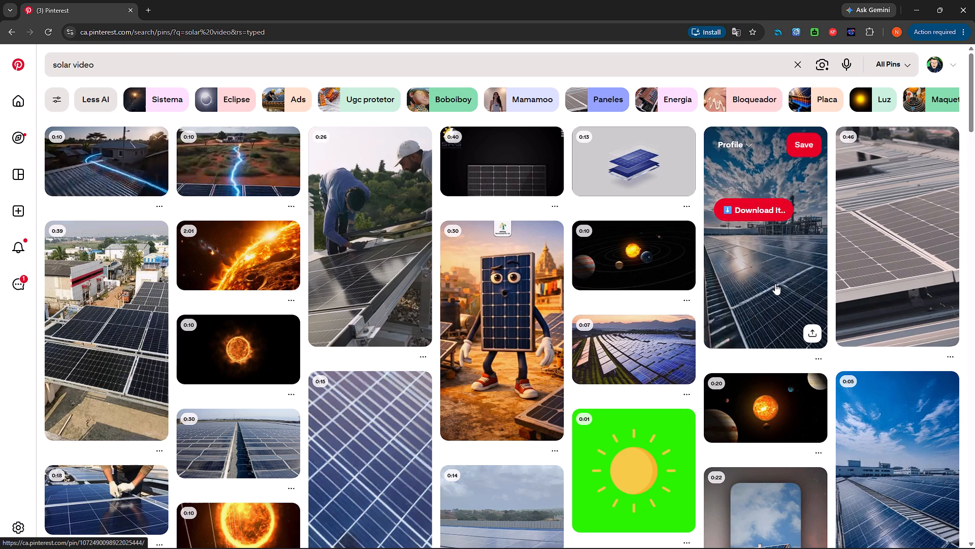
# Browse the solar video pins on Pinterest for solar panel clips usable as reference footage.
pyautogui.scroll(-6, 775, 284)
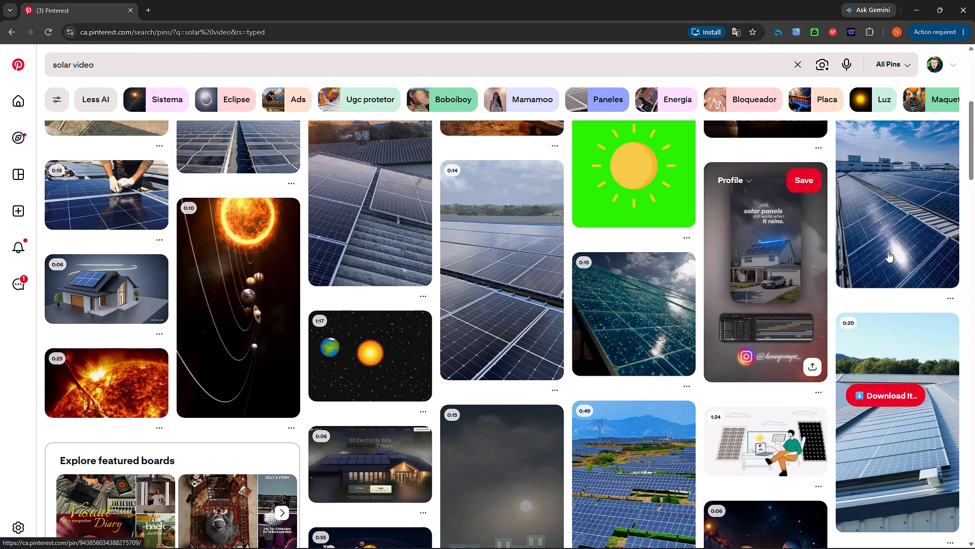
pyautogui.scroll(-3, 894, 390)
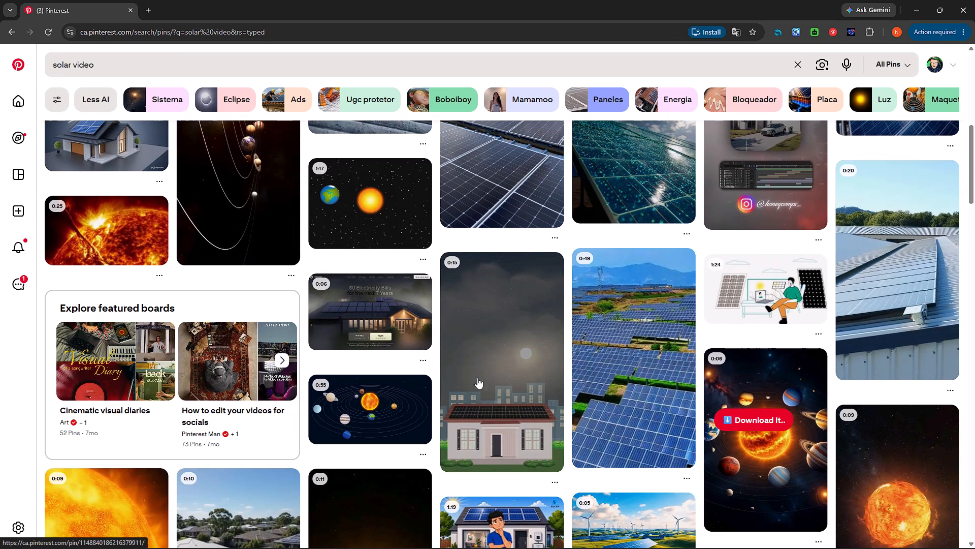
pyautogui.scroll(-7, 519, 382)
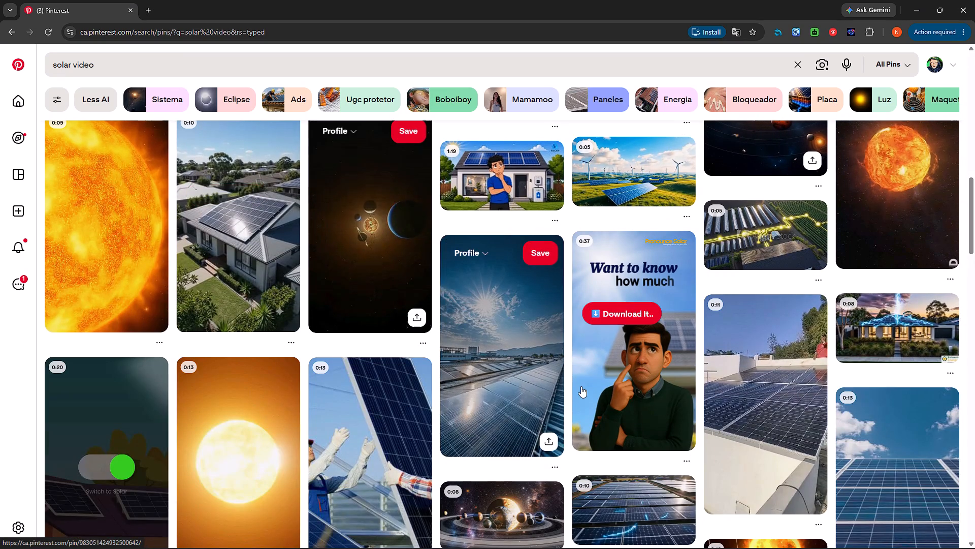
pyautogui.scroll(-3, 501, 372)
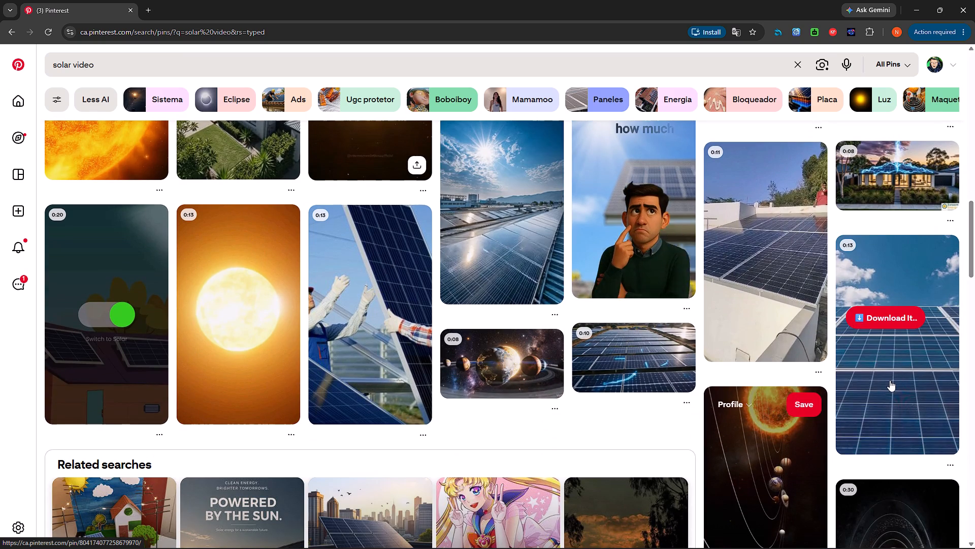
pyautogui.scroll(-2, 890, 383)
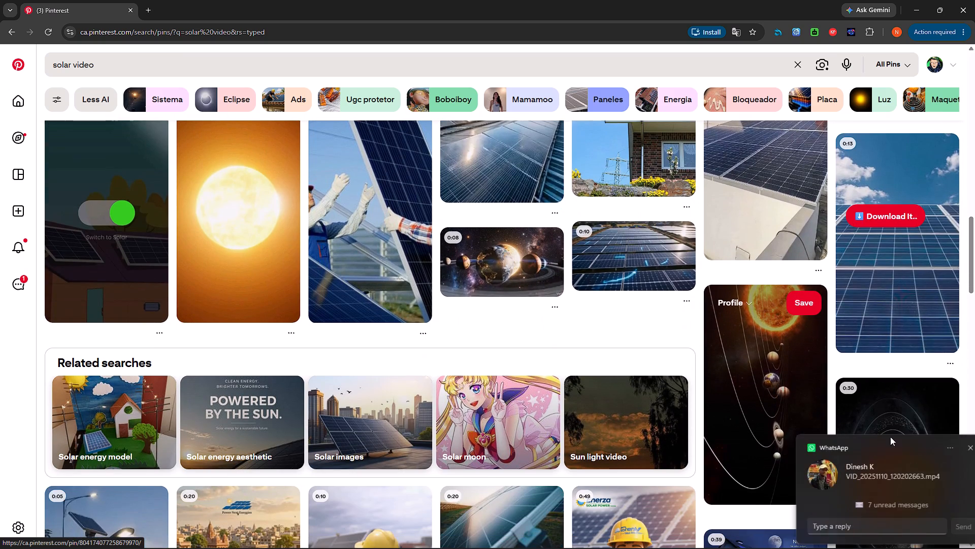
pyautogui.scroll(-4, 265, 331)
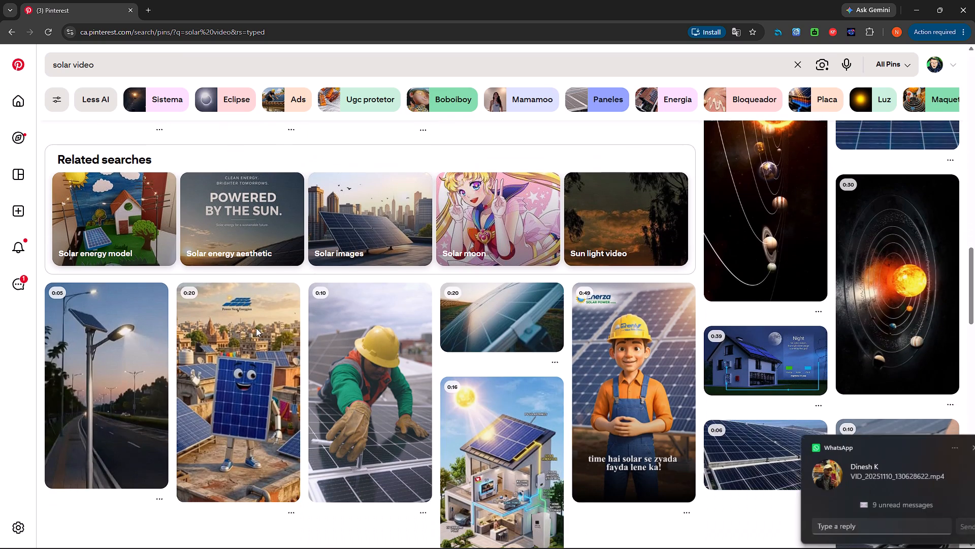
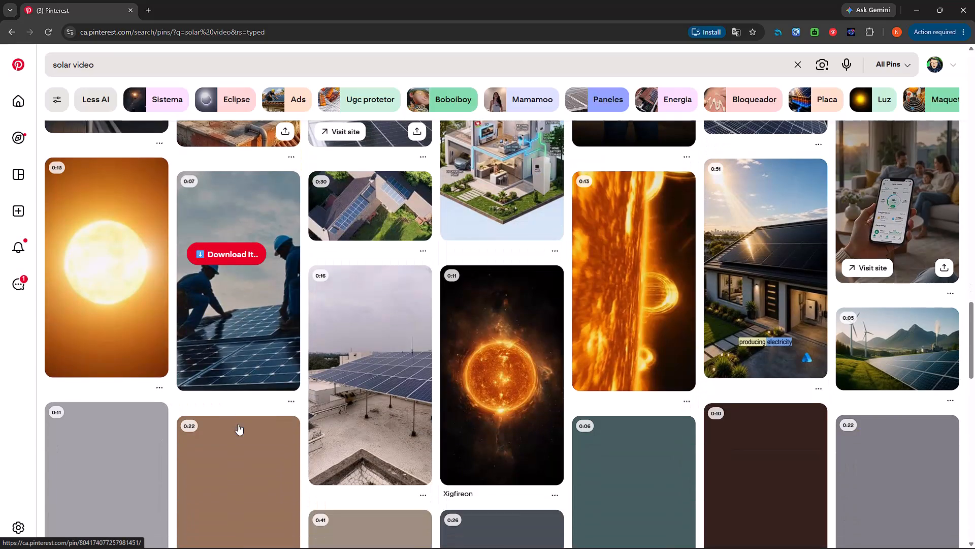
# Browse further through the solar video results on Pinterest, examining the pins for usable solar panel clips.
pyautogui.scroll(-2, 673, 319)
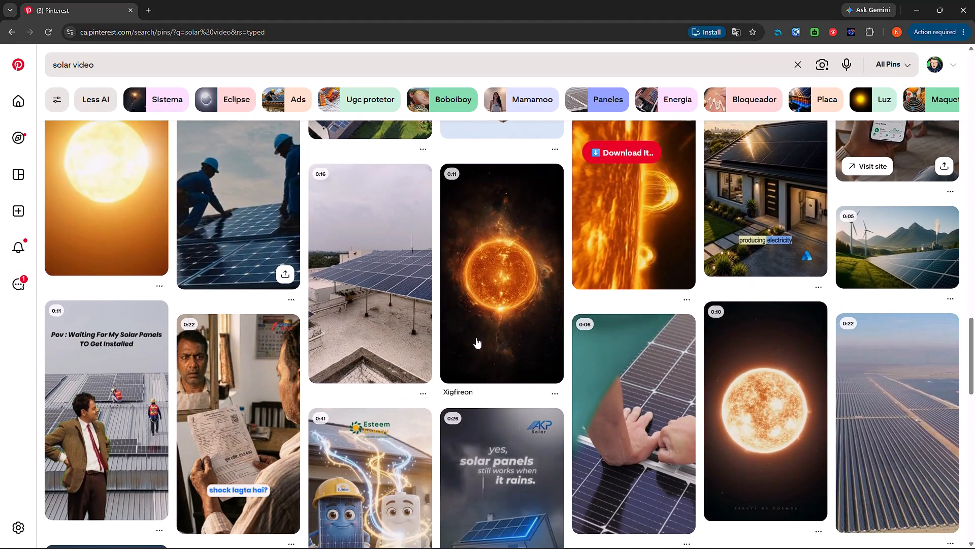
pyautogui.scroll(-3, 476, 338)
pyautogui.scroll(-2, 280, 379)
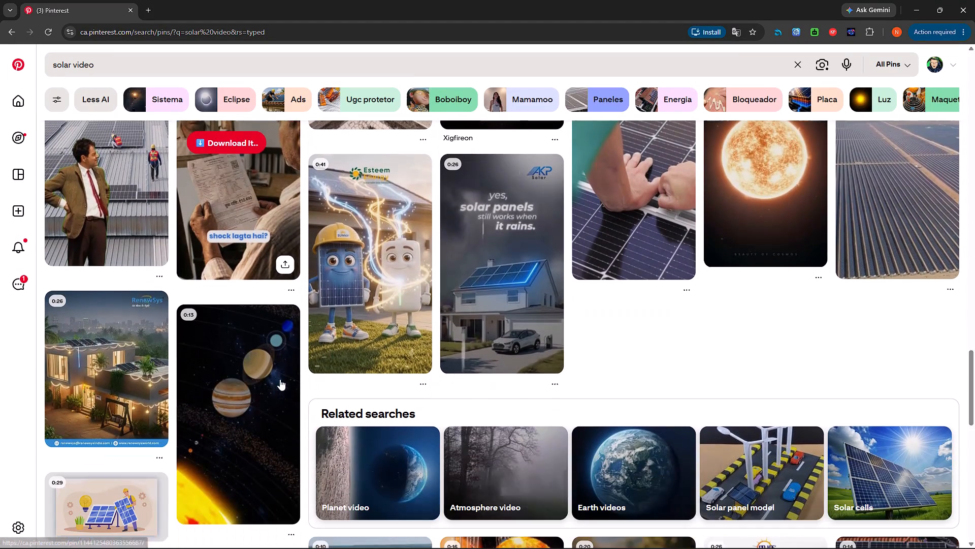
pyautogui.scroll(-4, 313, 403)
pyautogui.scroll(-4, 376, 429)
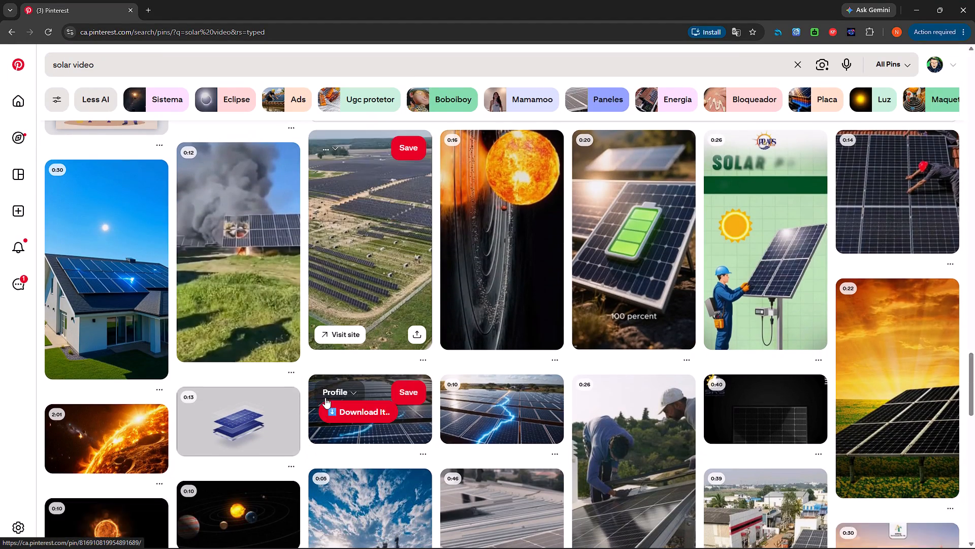
pyautogui.scroll(1, 325, 398)
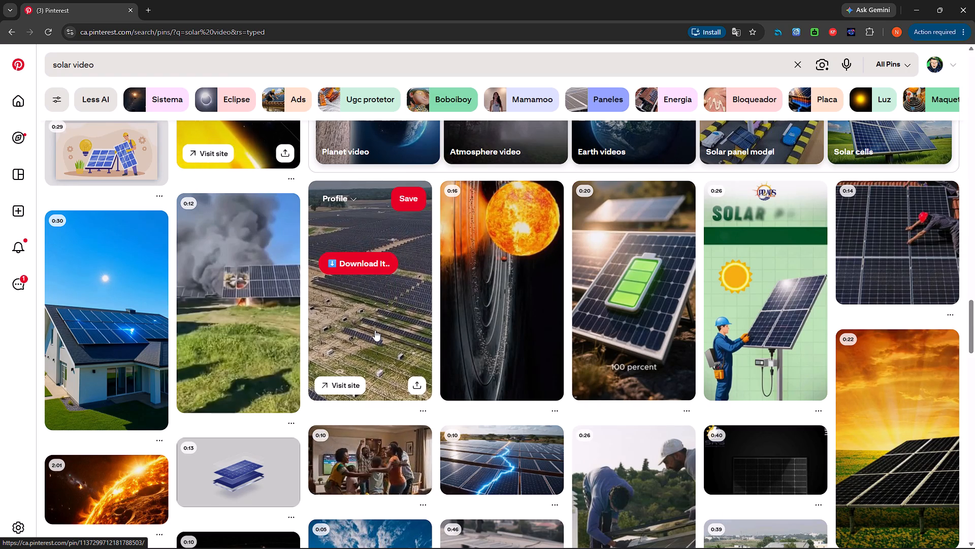
# Browse the solar video pins for usable solar panel footage.
pyautogui.scroll(-4, 375, 330)
pyautogui.scroll(4, 375, 330)
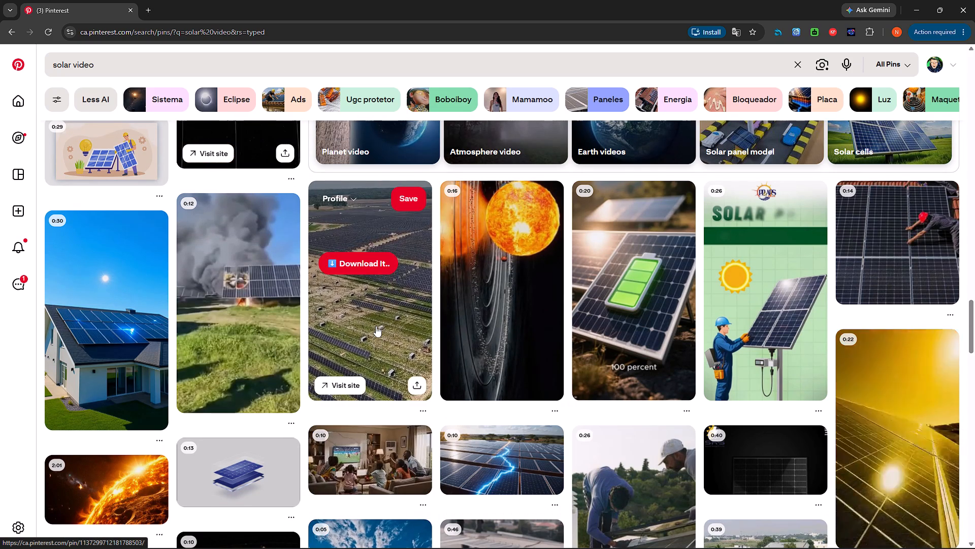
pyautogui.scroll(-3, 376, 326)
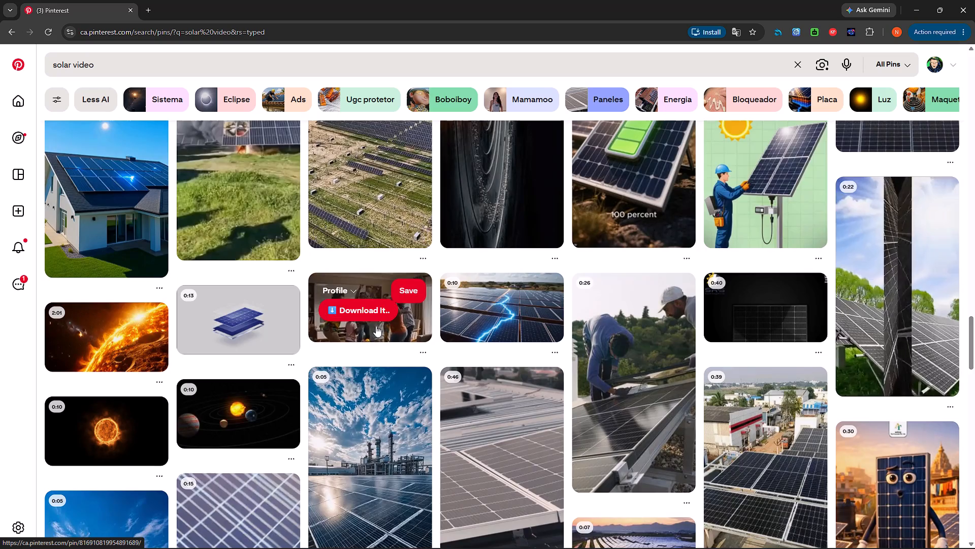
pyautogui.scroll(-6, 374, 328)
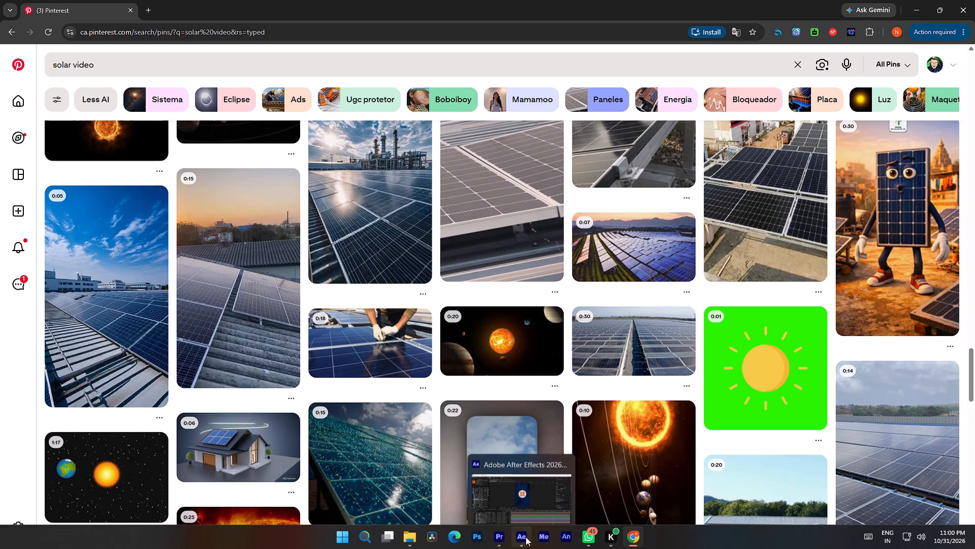
# Switch to Premiere Pro and play Sequence 03 from 00:00:28:00 through the solar factory section after the 03 intro.
pyautogui.click(495, 533)
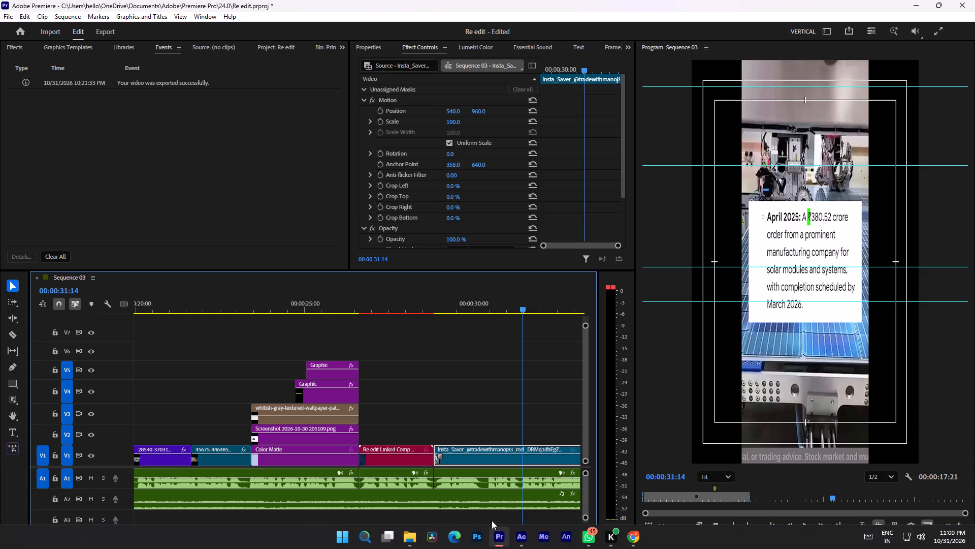
pyautogui.click(407, 309)
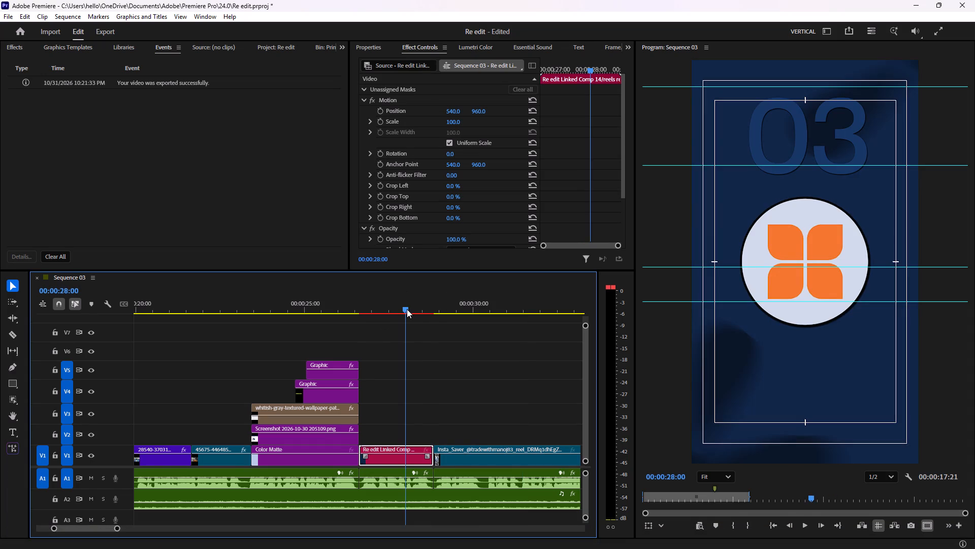
pyautogui.press('space')
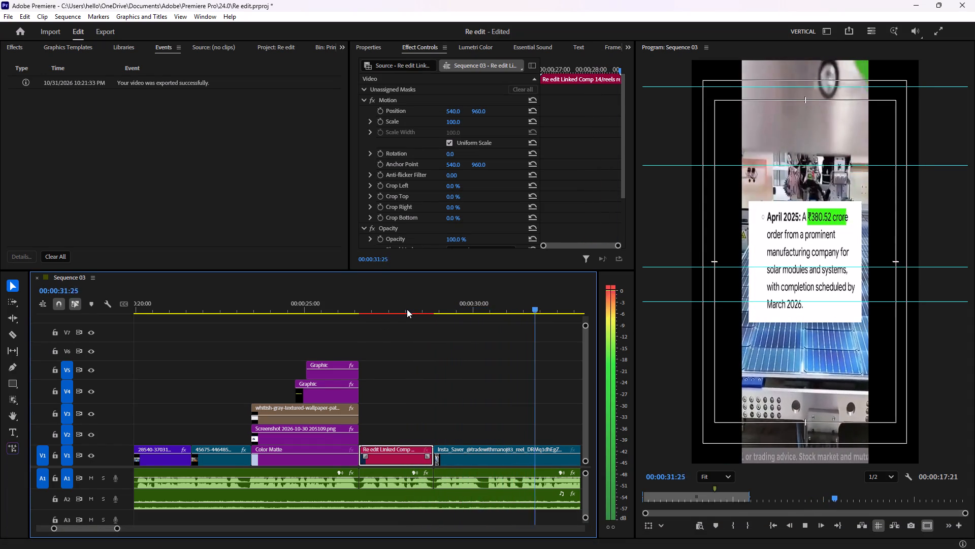
pyautogui.press('space')
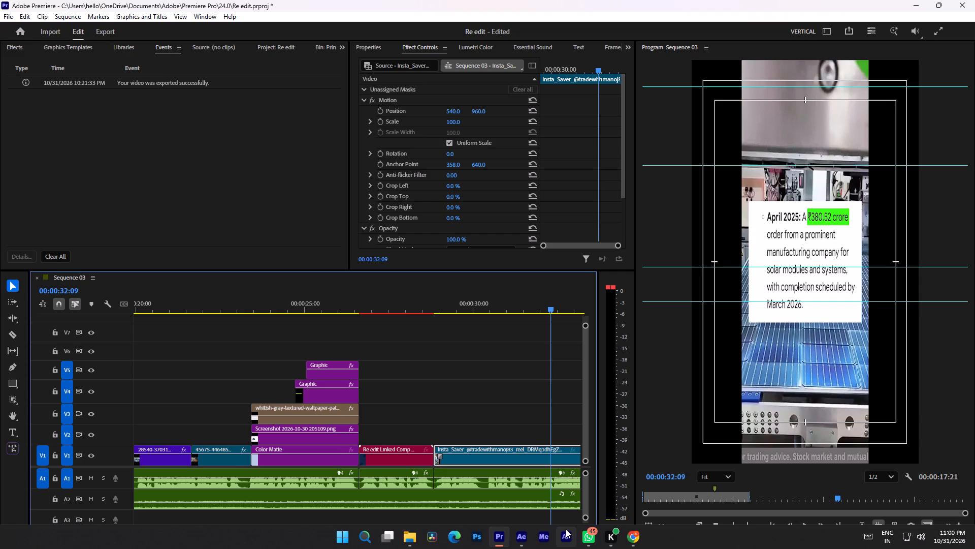
# Return to Pinterest in Chrome and change the search to the suggested solar manufacturing.
pyautogui.click(632, 537)
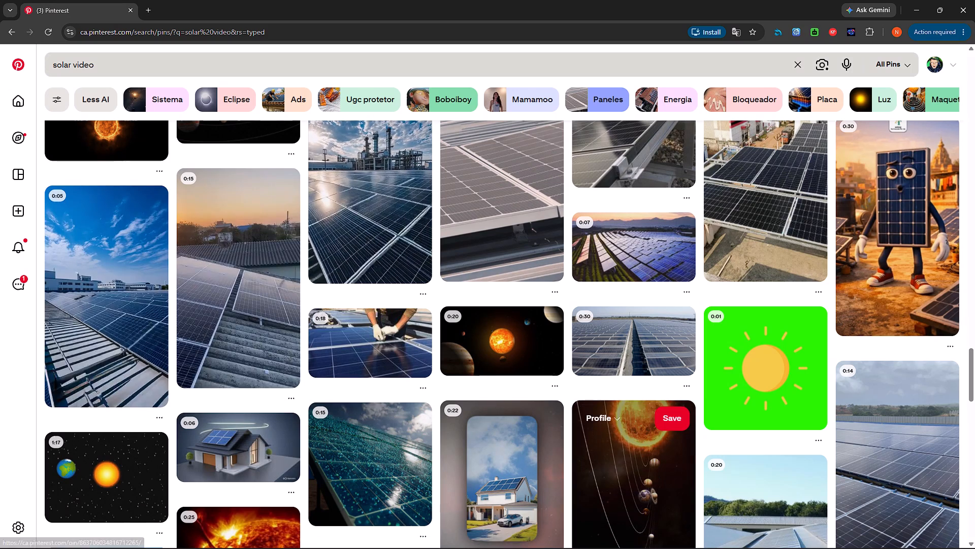
pyautogui.click(116, 67)
pyautogui.press('BackSpace')
pyautogui.press('BackSpace')
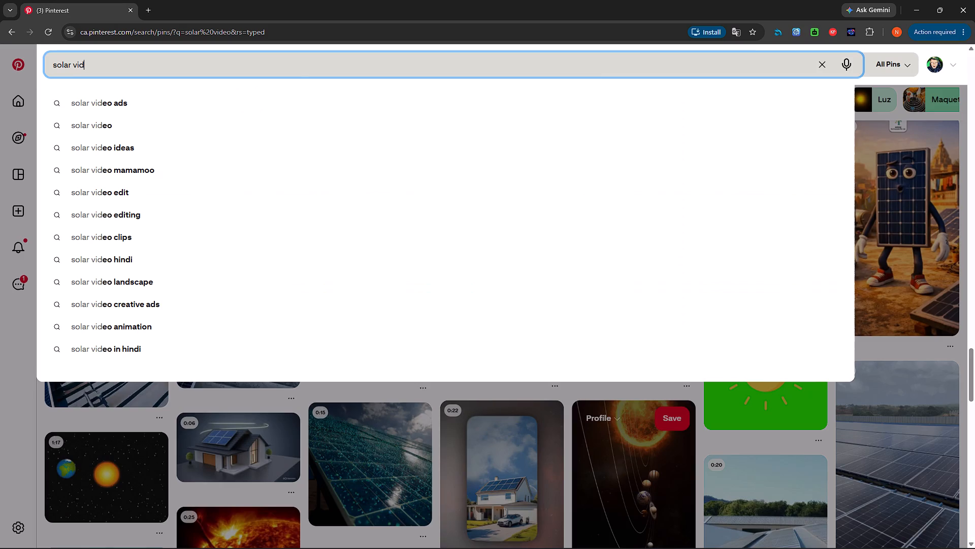
pyautogui.press('BackSpace')
pyautogui.press('BackSpace')
pyautogui.press('BackSpace')
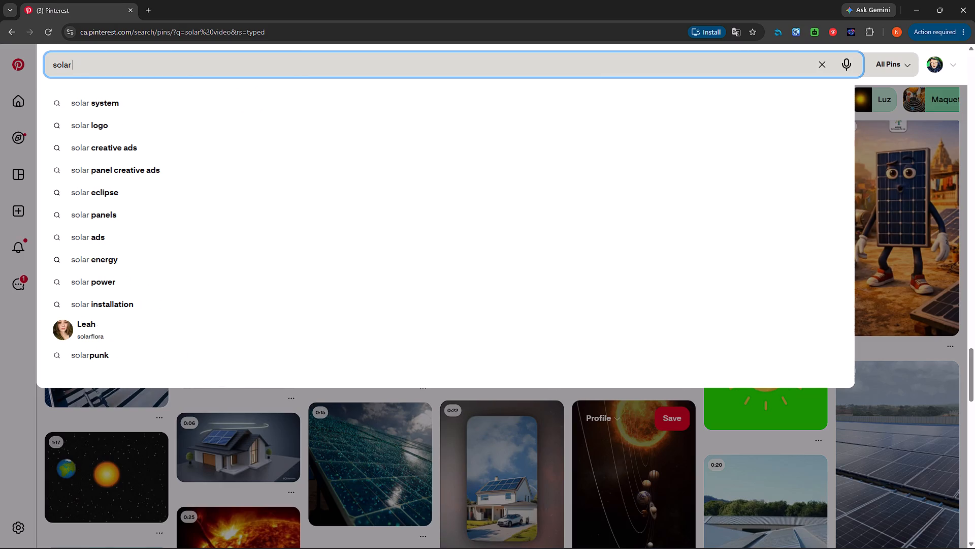
pyautogui.write('man')
pyautogui.press('u')
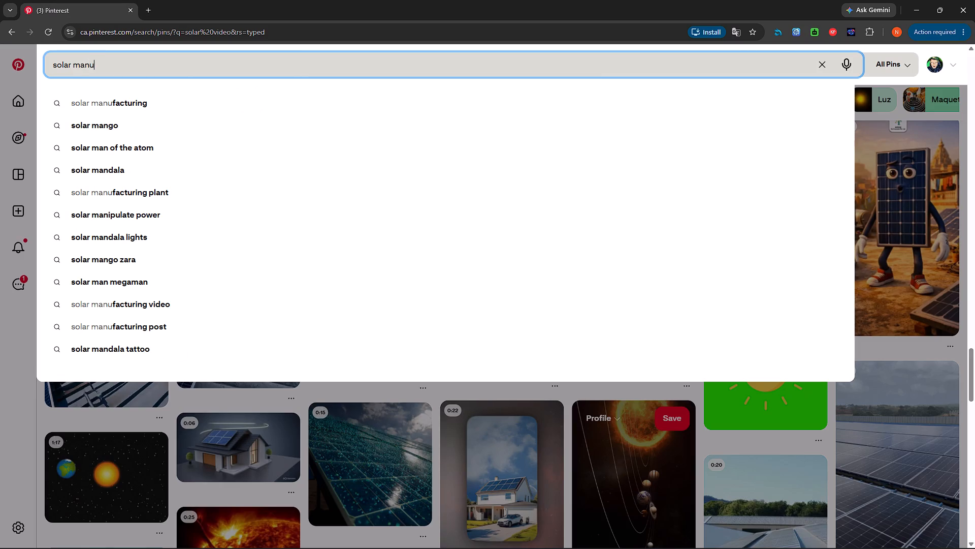
pyautogui.click(152, 97)
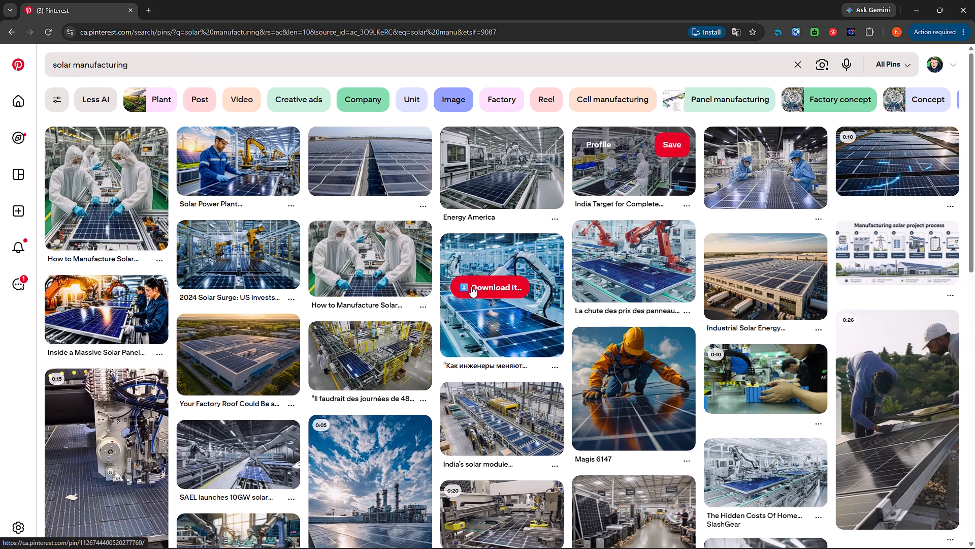
# Browse the solar manufacturing pins for factory video clips that suit the reel.
pyautogui.scroll(-3, 471, 286)
pyautogui.scroll(-3, 427, 281)
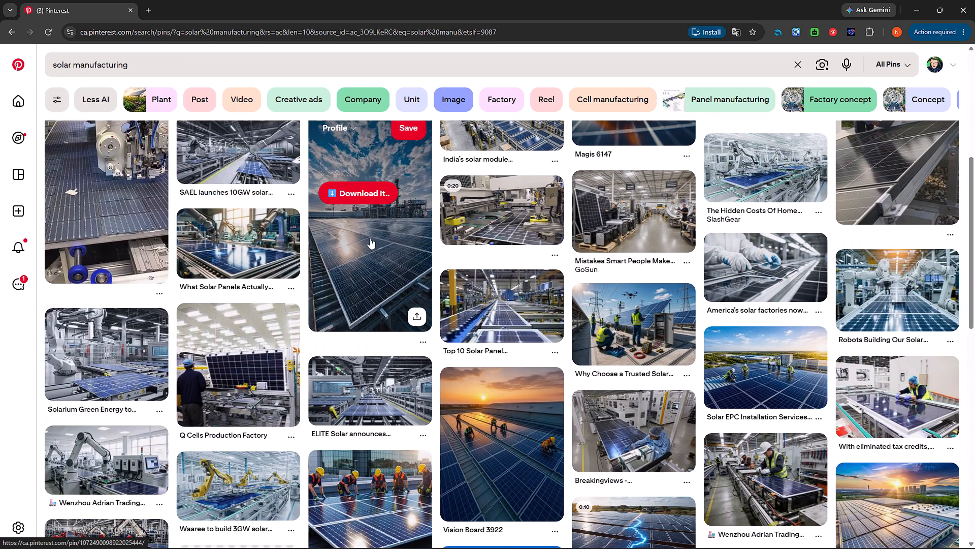
pyautogui.scroll(3, 370, 238)
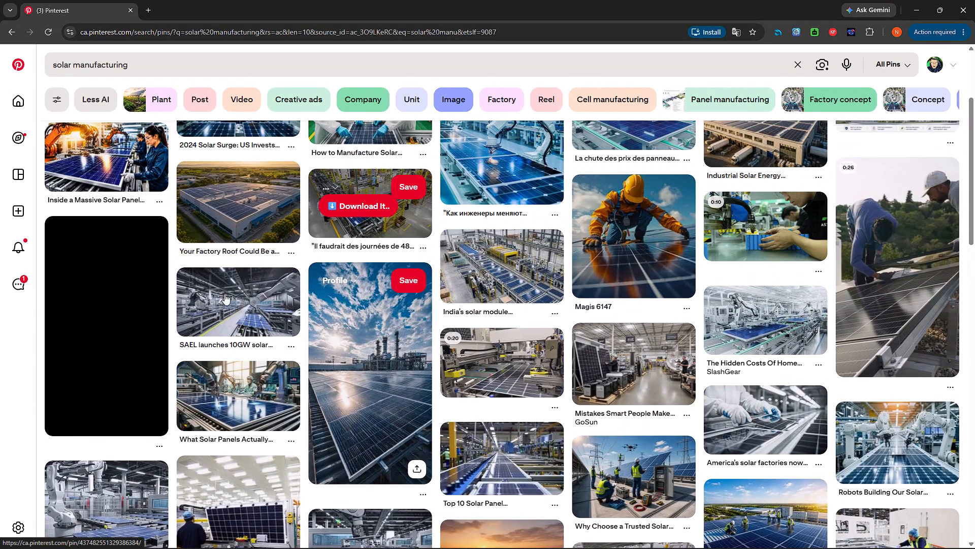
pyautogui.scroll(3, 268, 322)
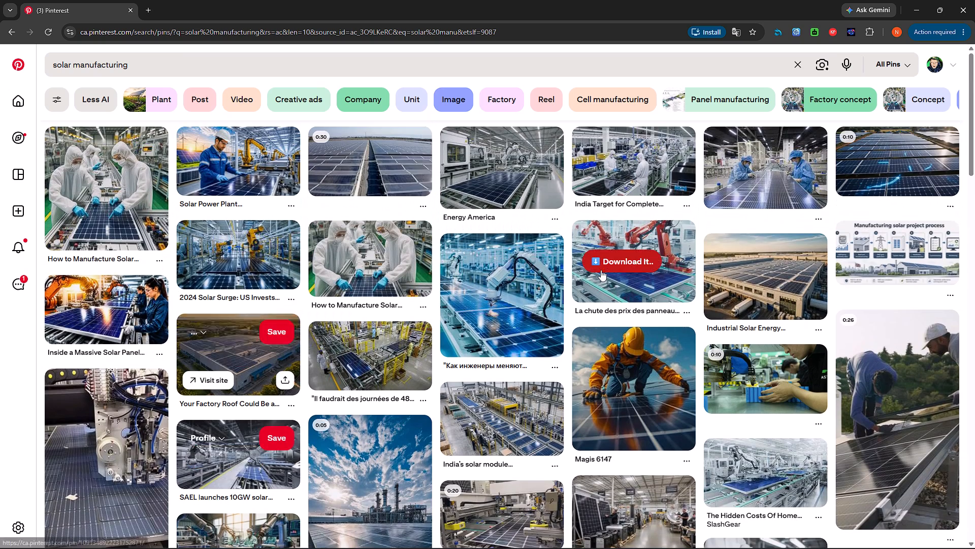
pyautogui.scroll(2, 572, 309)
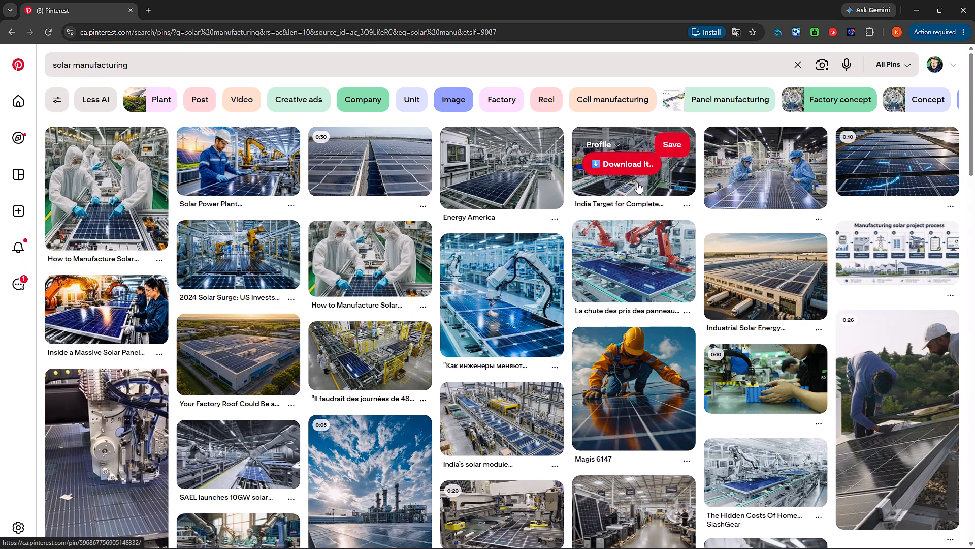
pyautogui.scroll(-3, 323, 249)
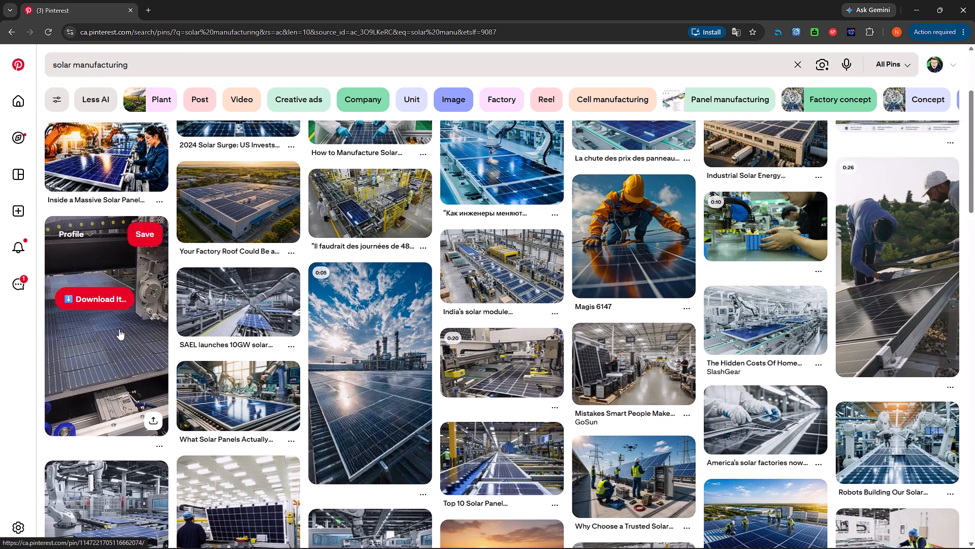
pyautogui.scroll(-1, 119, 329)
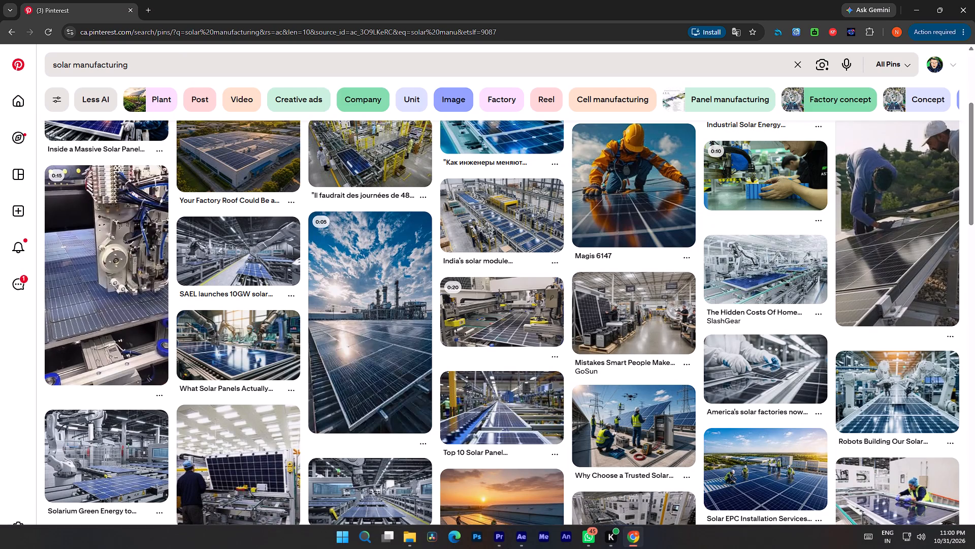
# Switch to Premiere Pro and replay Sequence 03 from 00:00:28:20, across the cut from the 03 intro into the solar factory clip.
pyautogui.click(497, 538)
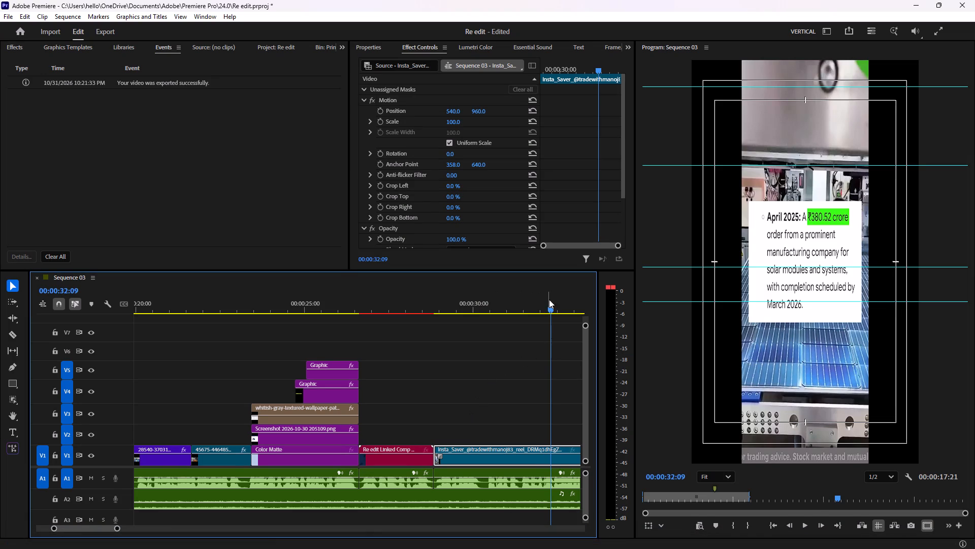
pyautogui.moveTo(549, 307); pyautogui.dragTo(427, 309)
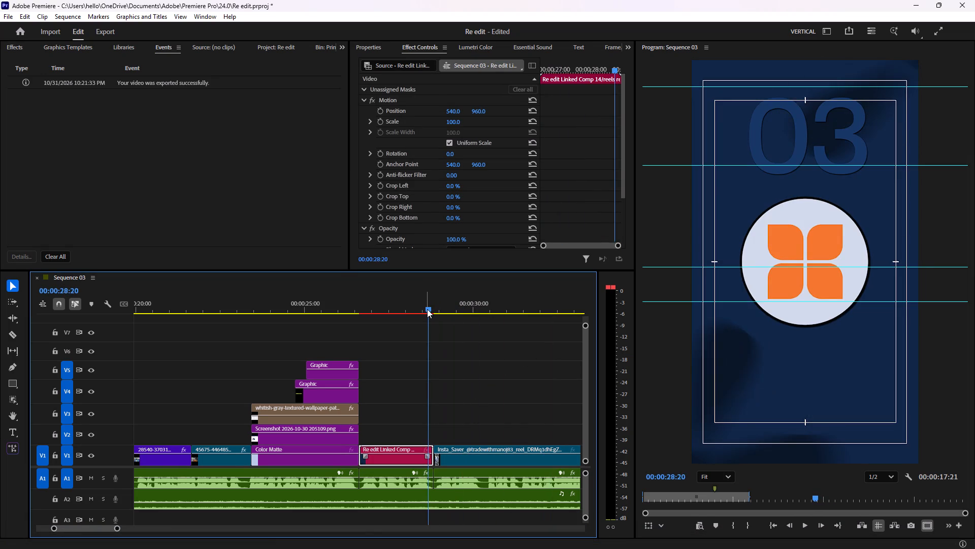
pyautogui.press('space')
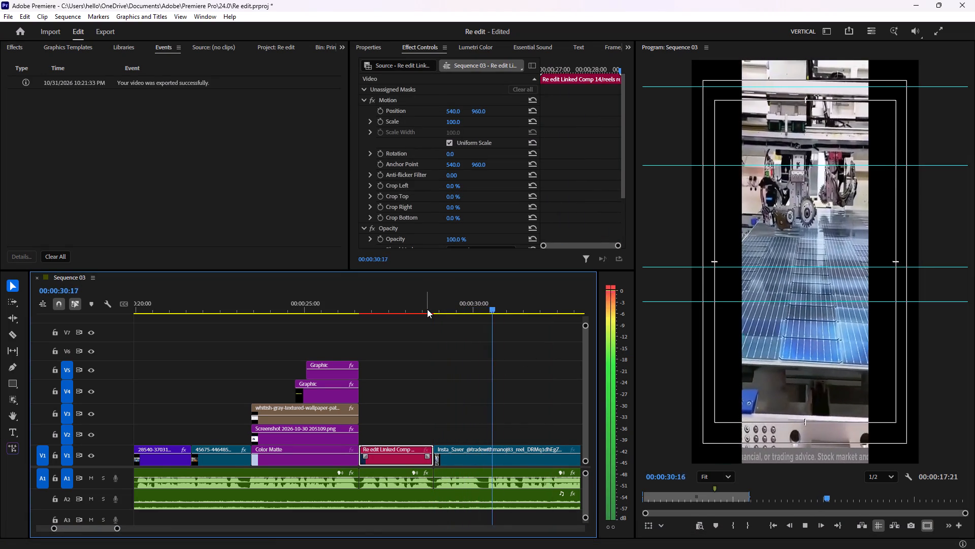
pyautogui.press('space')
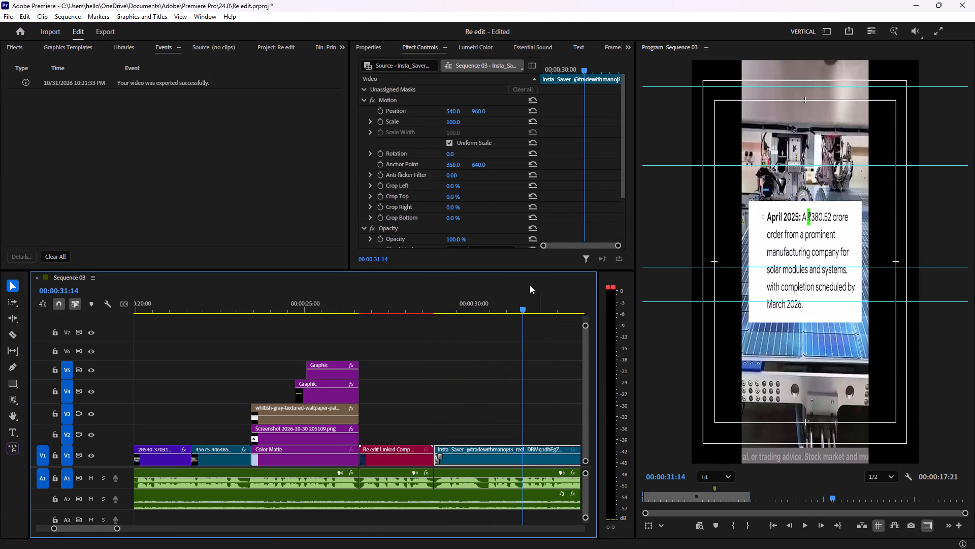
pyautogui.moveTo(524, 308); pyautogui.dragTo(463, 309)
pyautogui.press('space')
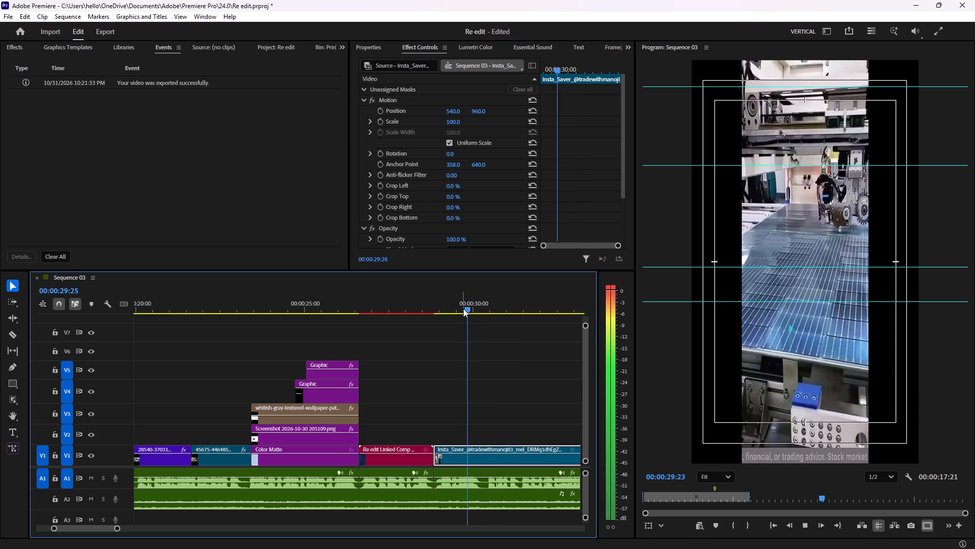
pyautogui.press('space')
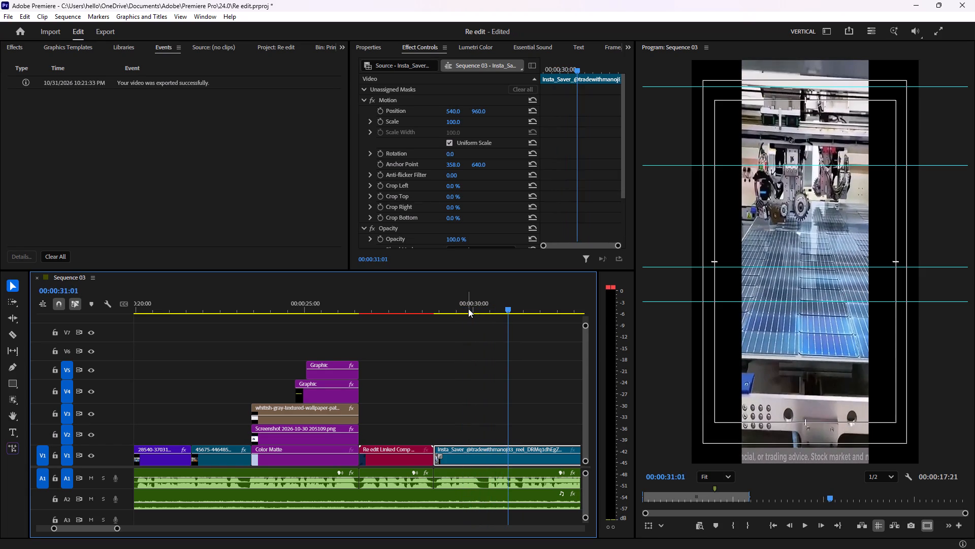
pyautogui.click(505, 310)
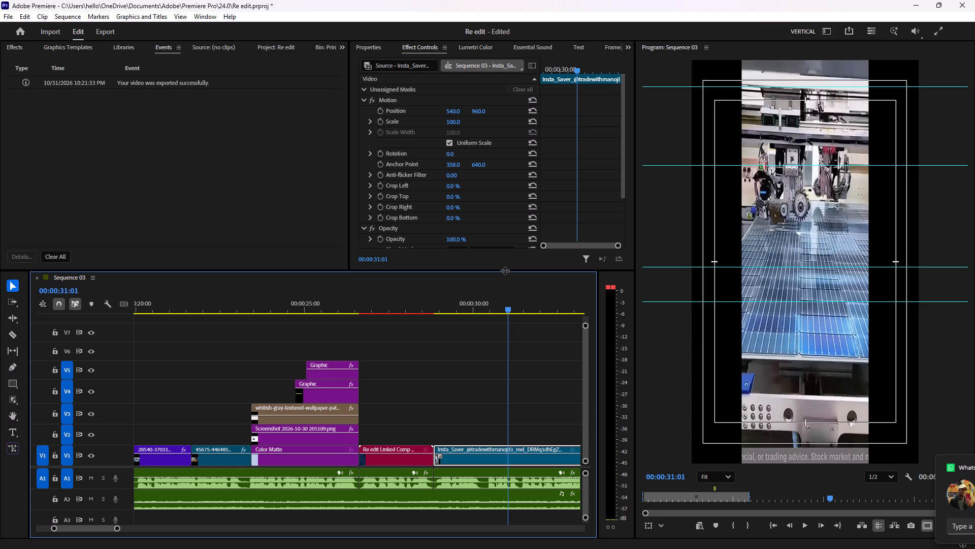
# Replay the solar factory clip in short passes from the 03 intro's end to the April 2025 order text card.
pyautogui.click(434, 310)
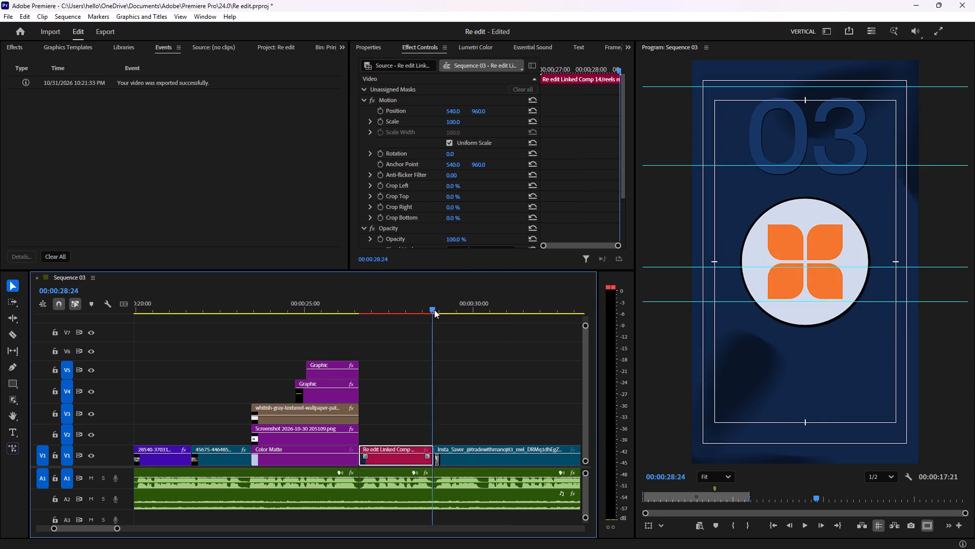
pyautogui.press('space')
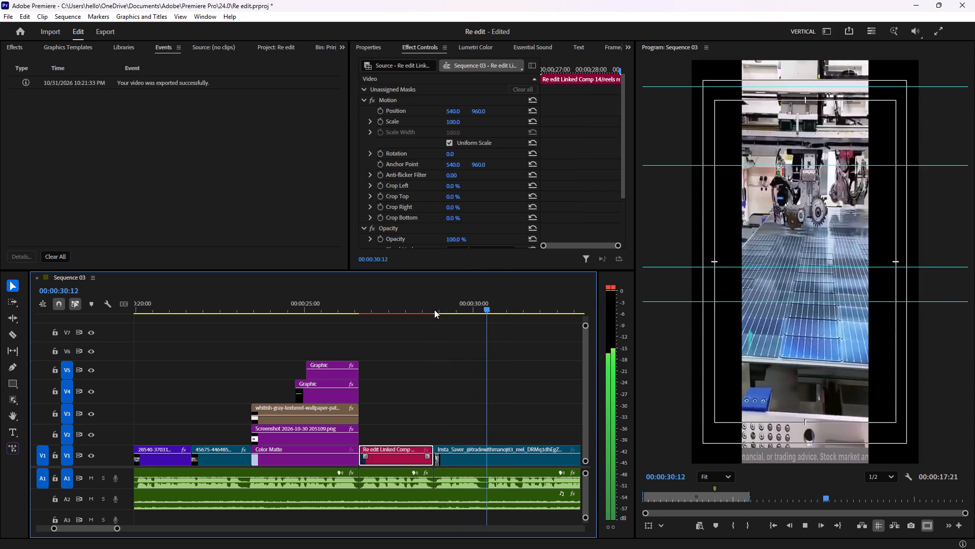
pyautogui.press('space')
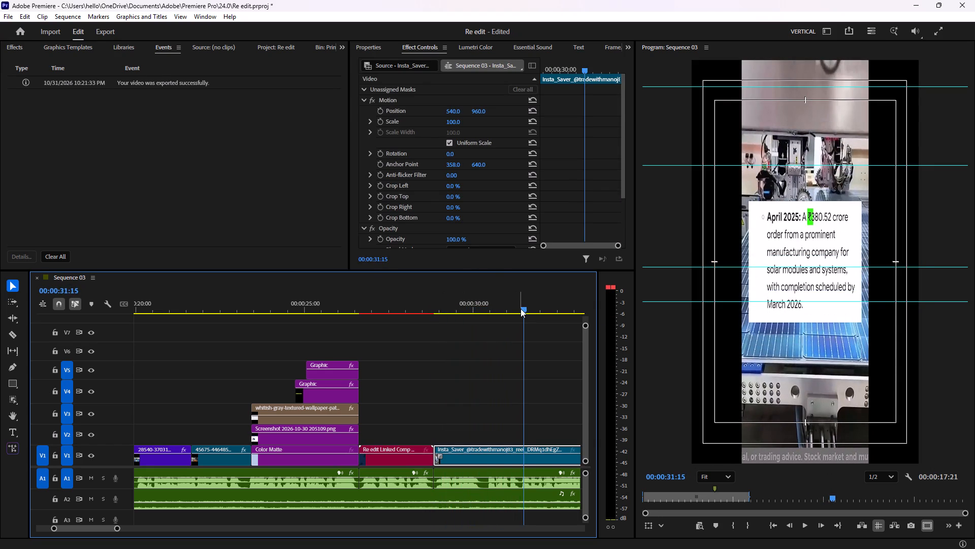
pyautogui.moveTo(521, 309); pyautogui.dragTo(472, 314)
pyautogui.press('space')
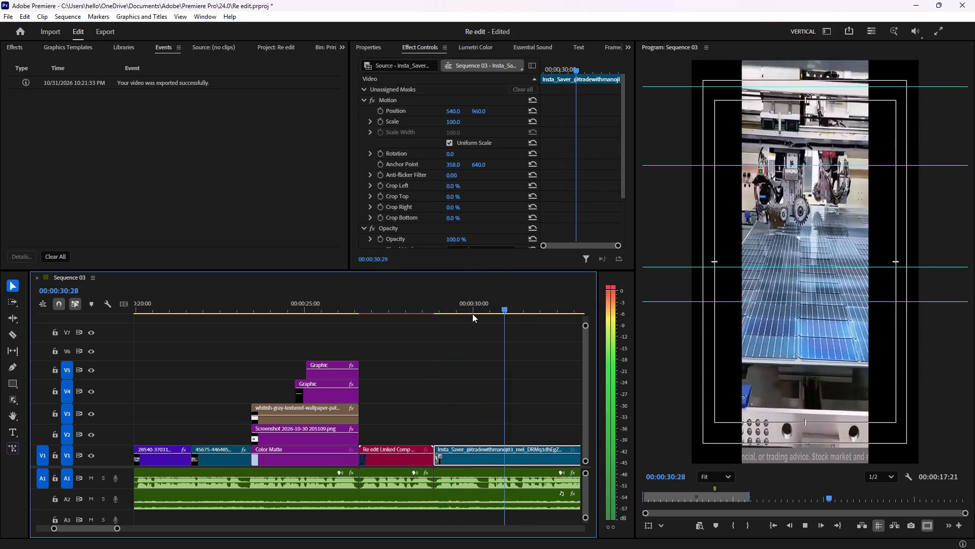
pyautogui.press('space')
pyautogui.click(466, 314)
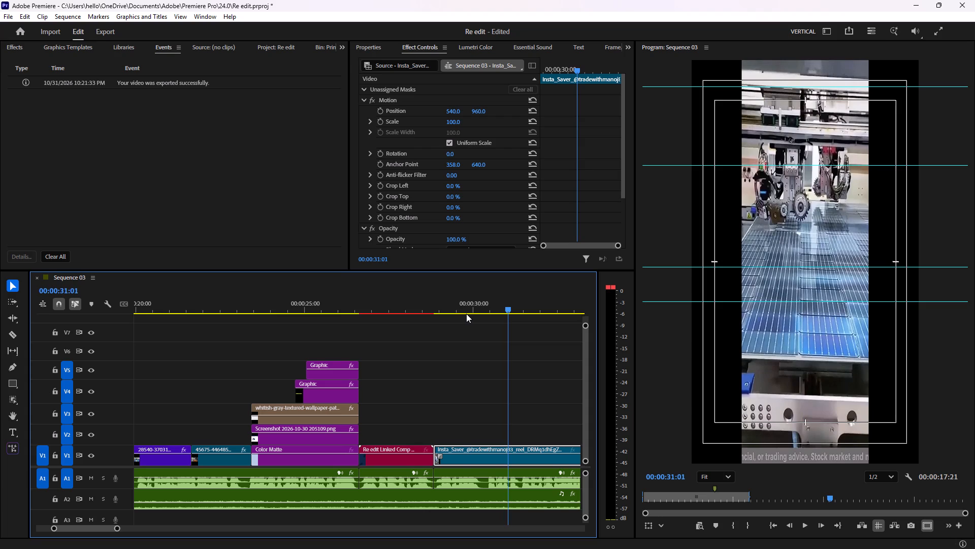
pyautogui.click(464, 312)
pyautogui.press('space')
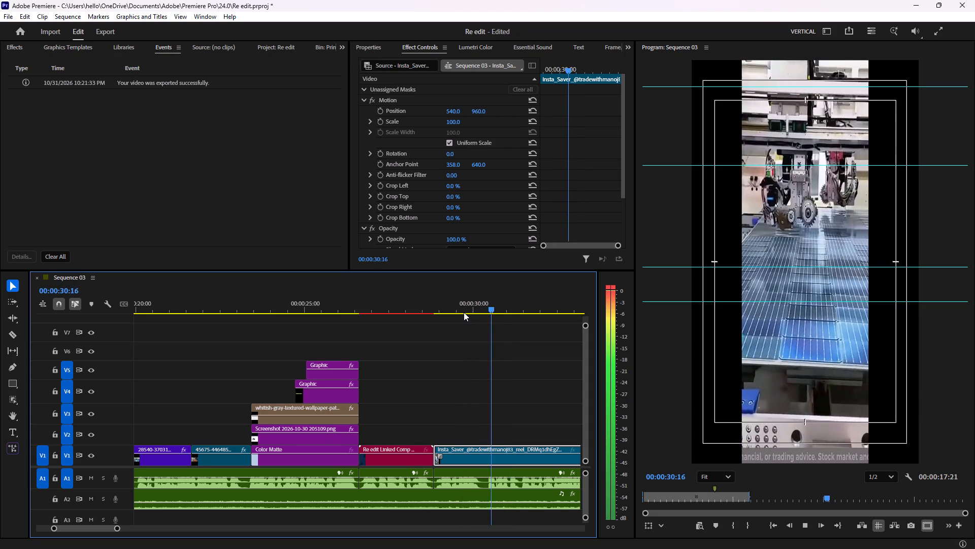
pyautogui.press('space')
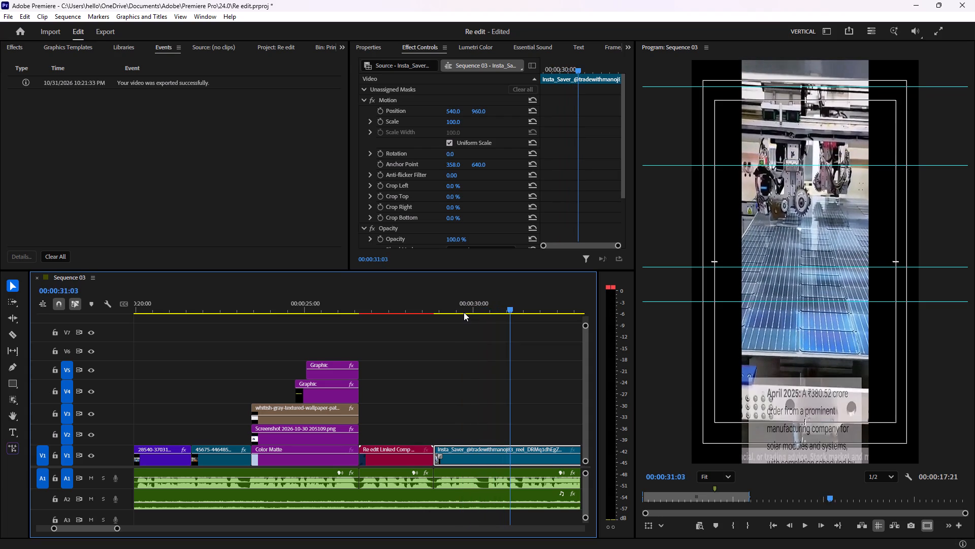
pyautogui.click(462, 307)
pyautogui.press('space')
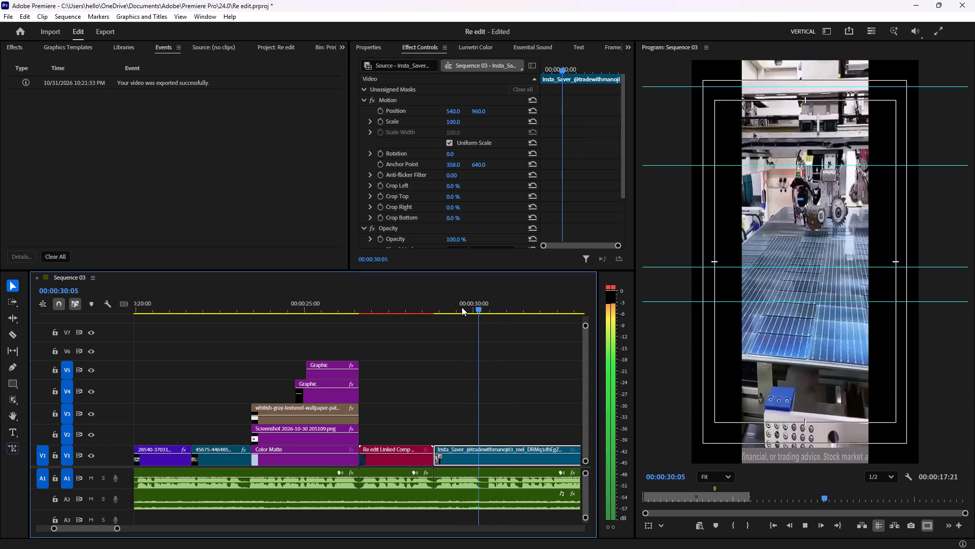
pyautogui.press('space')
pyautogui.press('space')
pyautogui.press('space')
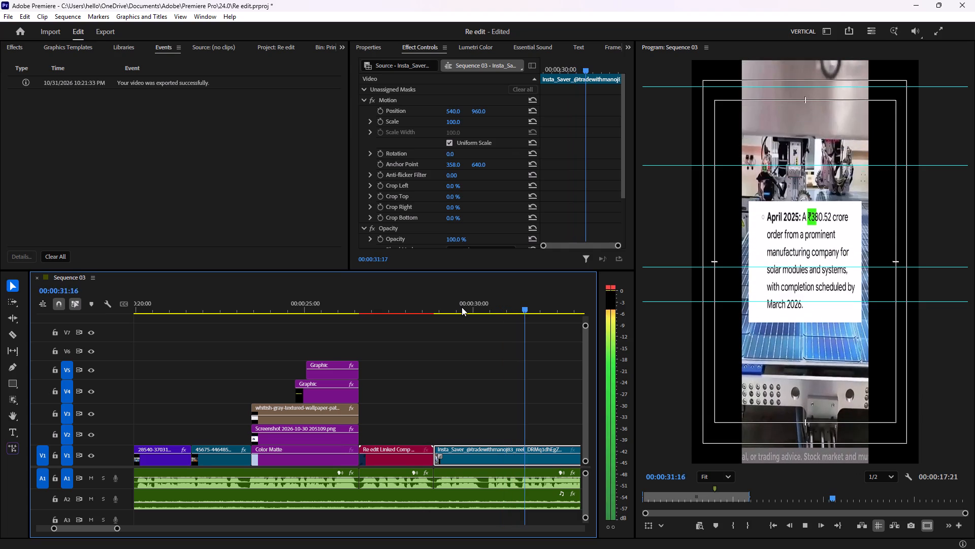
# Split the solar factory reel clip on V1 at 00:00:31:13 and select its first part.
pyautogui.moveTo(523, 312); pyautogui.dragTo(444, 313)
pyautogui.press('space')
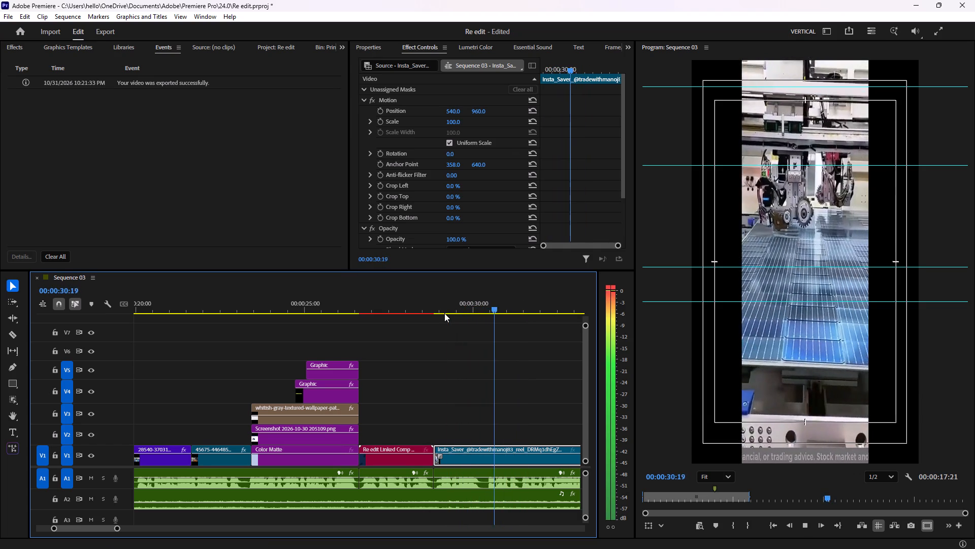
pyautogui.press('space')
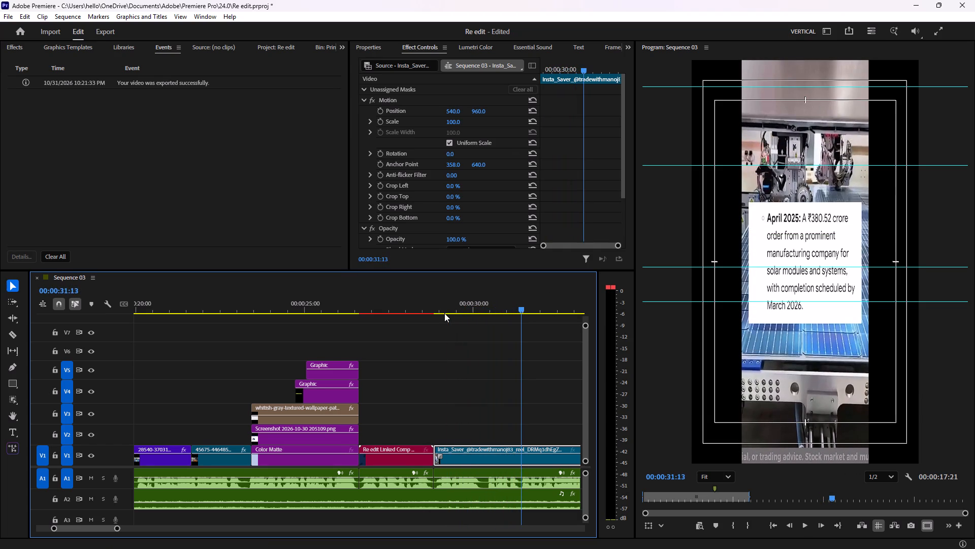
pyautogui.press('c')
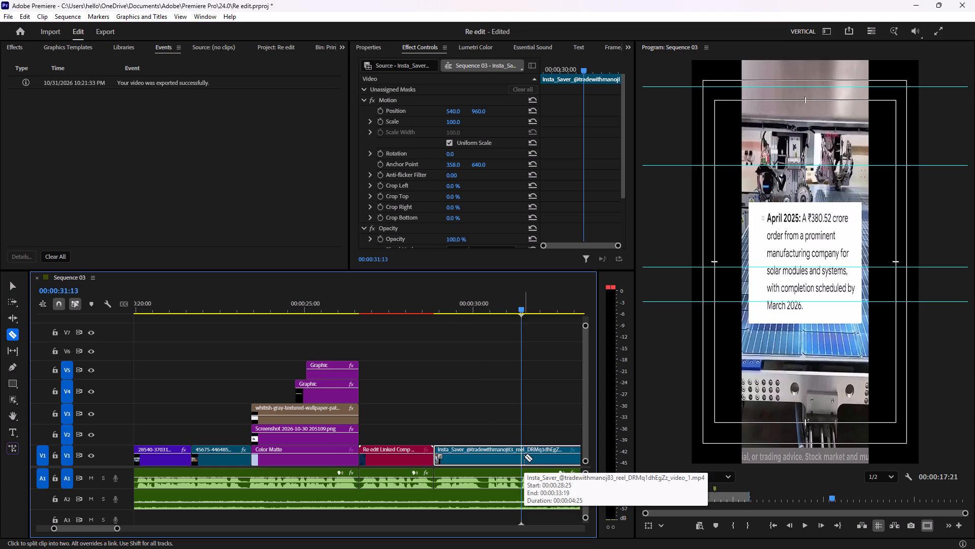
pyautogui.click(524, 456)
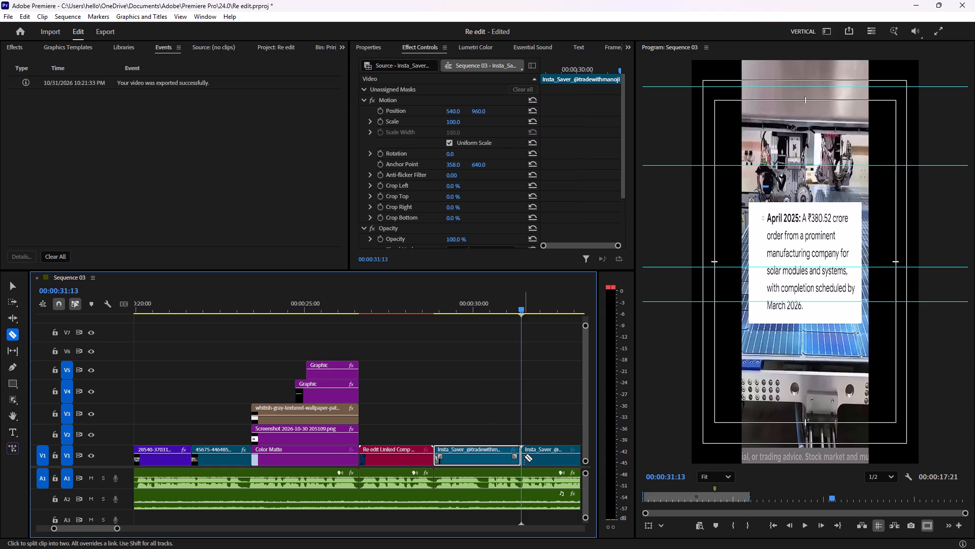
pyautogui.press('v')
pyautogui.click(487, 450)
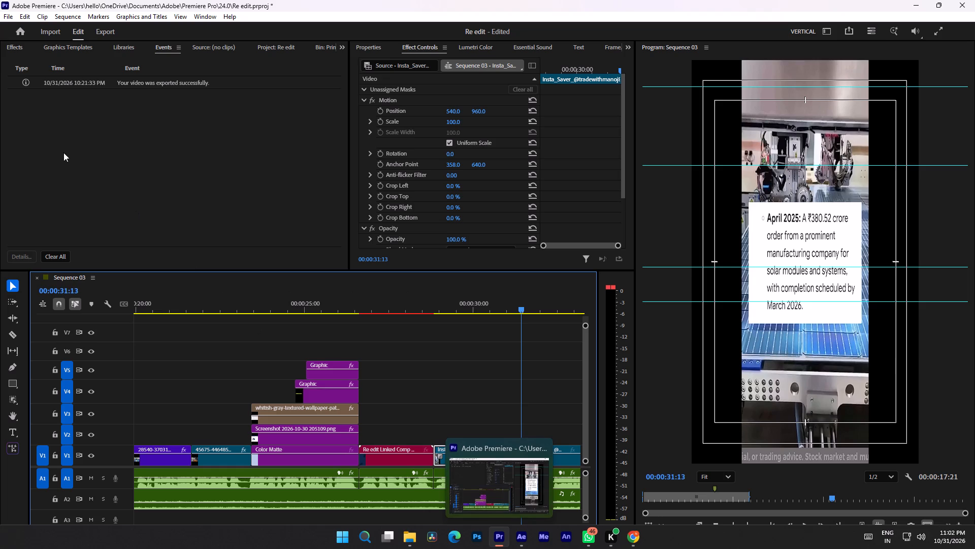
# Show the Re edit project's media bin in place of the events log.
pyautogui.click(277, 47)
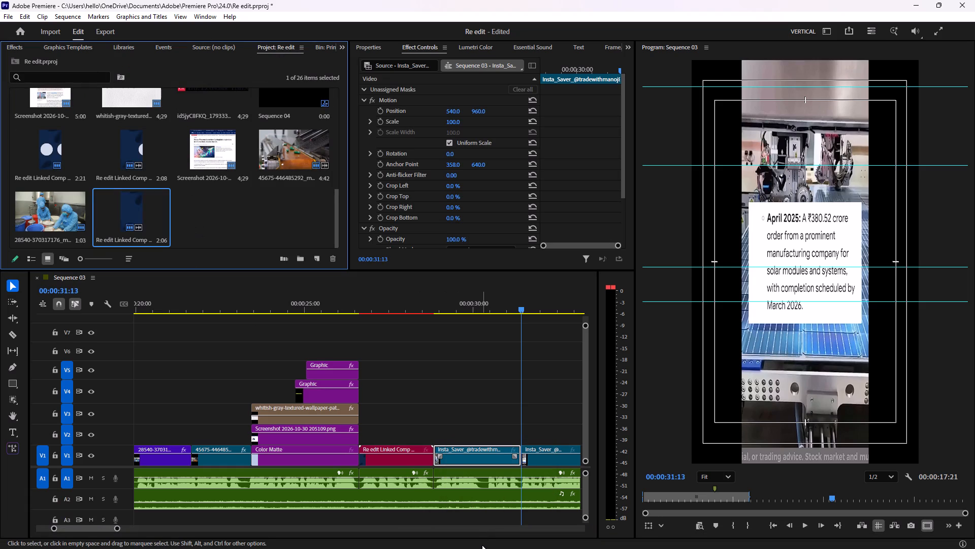
# Switch to Chrome and open the pin "Every solar panel starts with precision." to examine its factory video and the related clips.
pyautogui.click(631, 538)
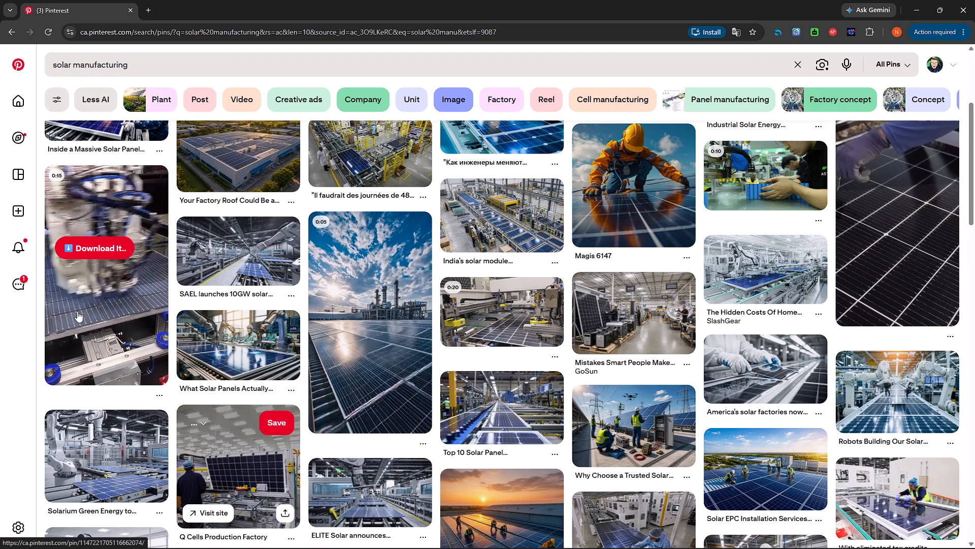
pyautogui.click(77, 311)
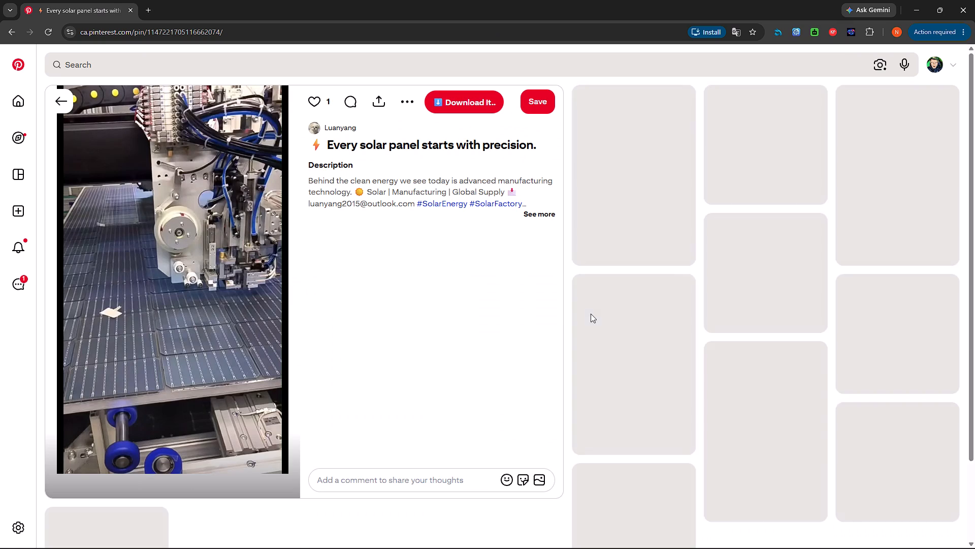
pyautogui.scroll(-1, 559, 346)
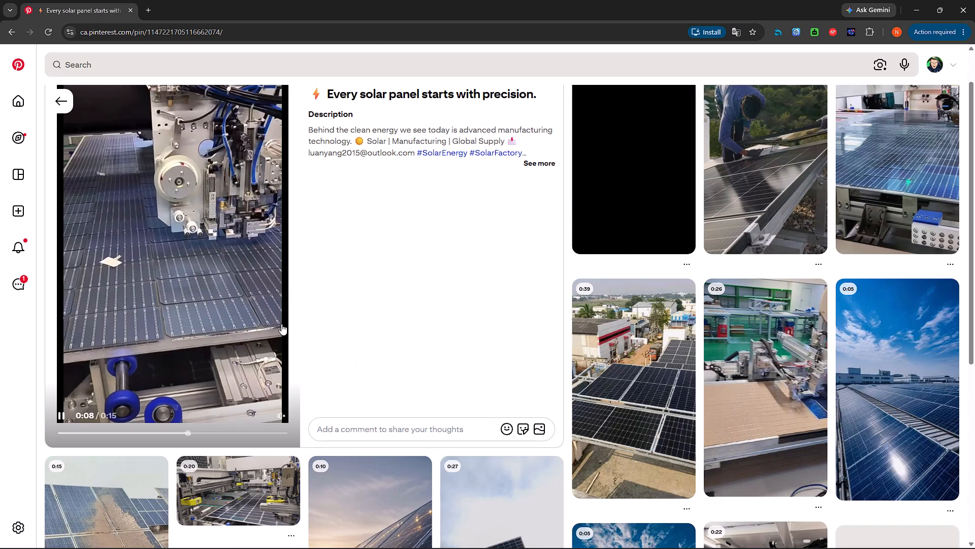
pyautogui.scroll(3, 278, 324)
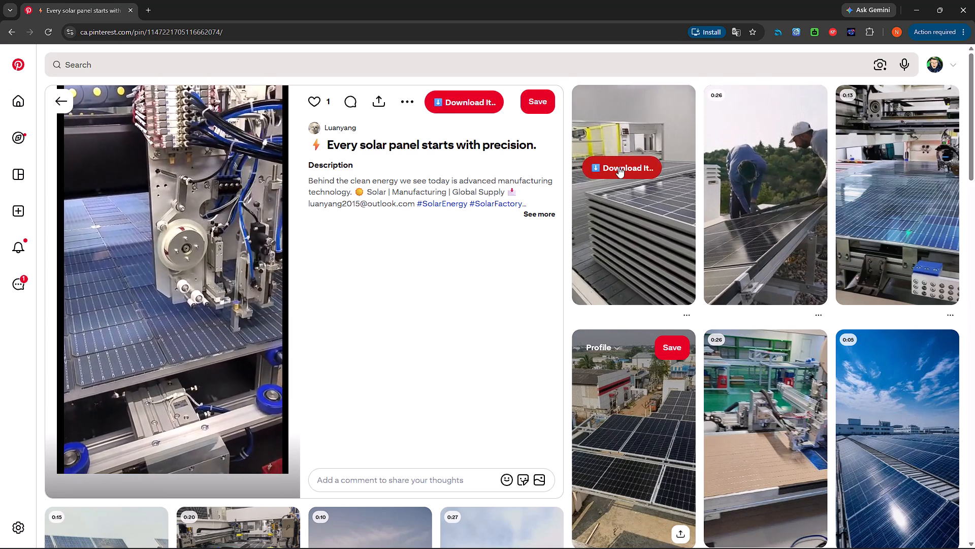
pyautogui.scroll(-3, 431, 224)
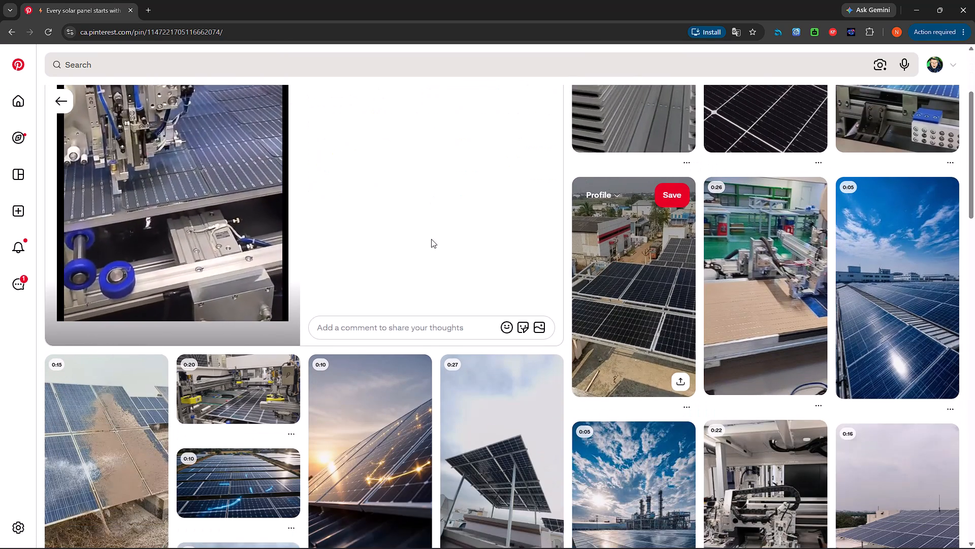
pyautogui.scroll(-2, 431, 239)
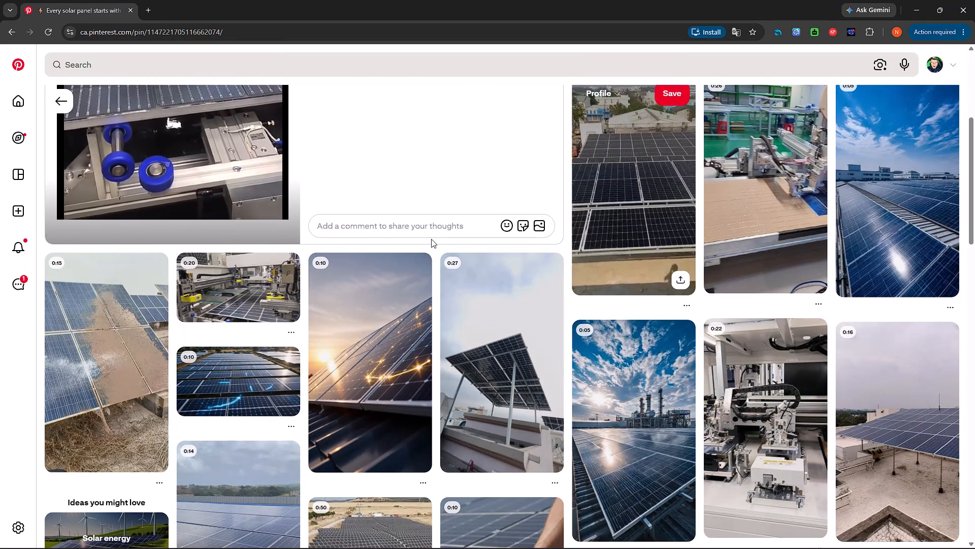
pyautogui.scroll(6, 431, 239)
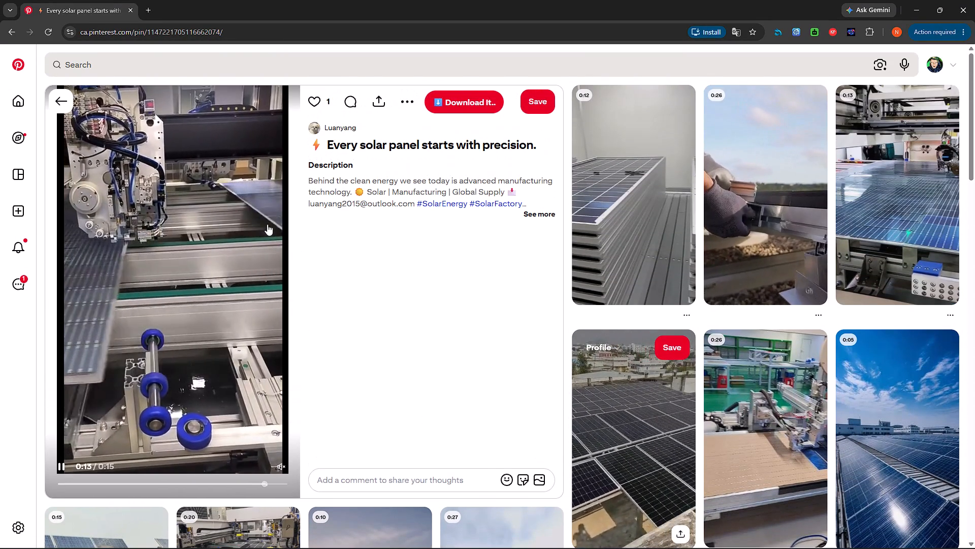
pyautogui.scroll(2, 267, 224)
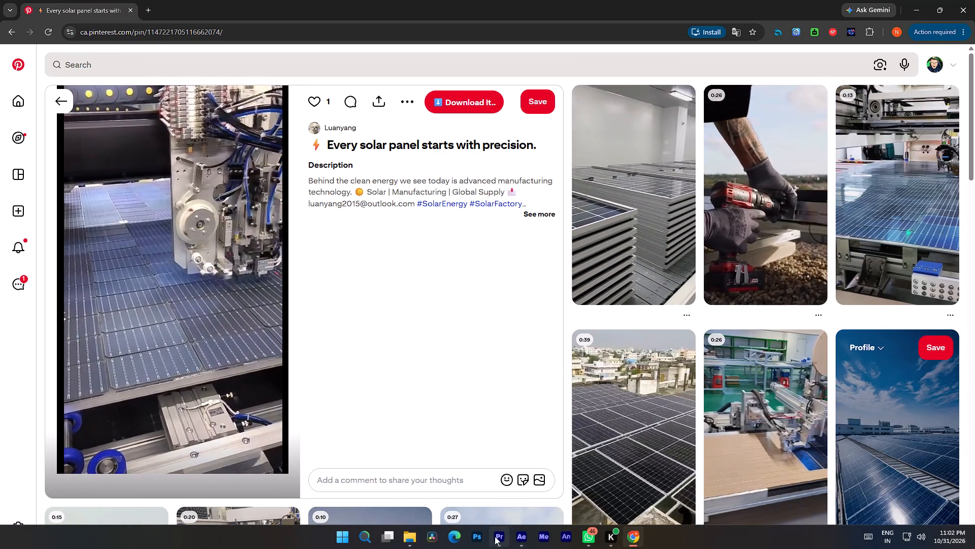
# Switch to Premiere Pro and examine the remaining reel clips on V1, placing the playhead at the sequence end, 00:00:53:10.
pyautogui.click(495, 536)
pyautogui.scroll(-12, 463, 422)
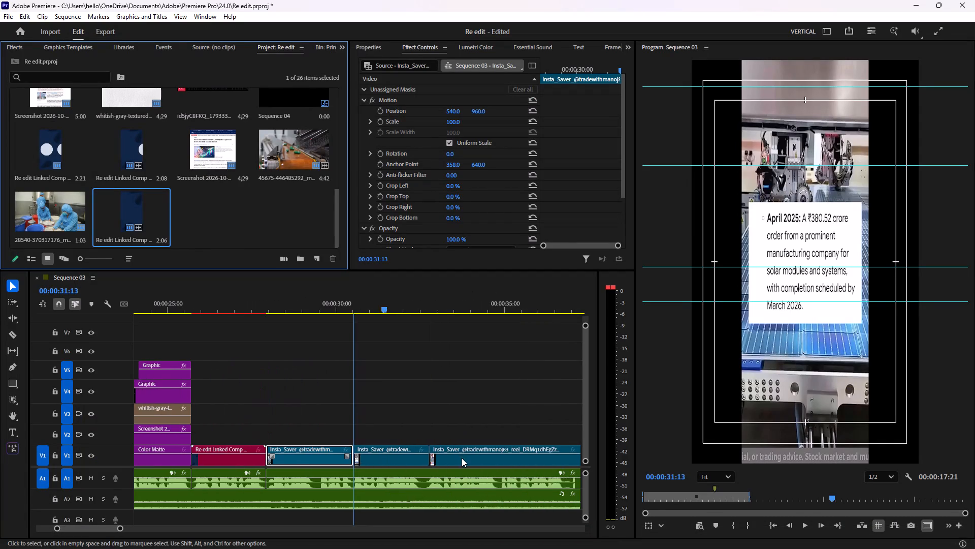
pyautogui.scroll(-20, 462, 458)
pyautogui.scroll(-14, 462, 458)
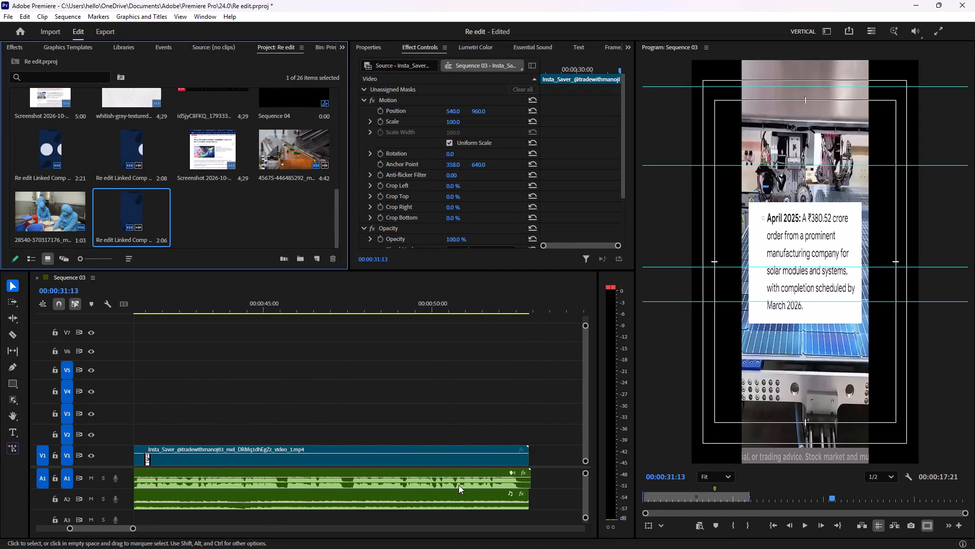
pyautogui.scroll(-4, 459, 485)
pyautogui.scroll(8, 448, 476)
pyautogui.scroll(7, 401, 464)
pyautogui.scroll(7, 258, 454)
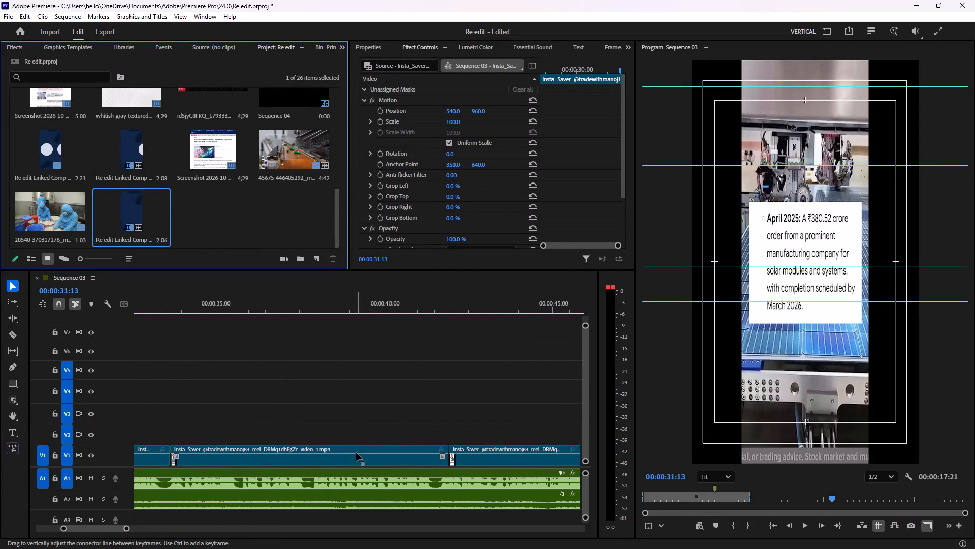
pyautogui.scroll(15, 356, 453)
pyautogui.scroll(7, 356, 453)
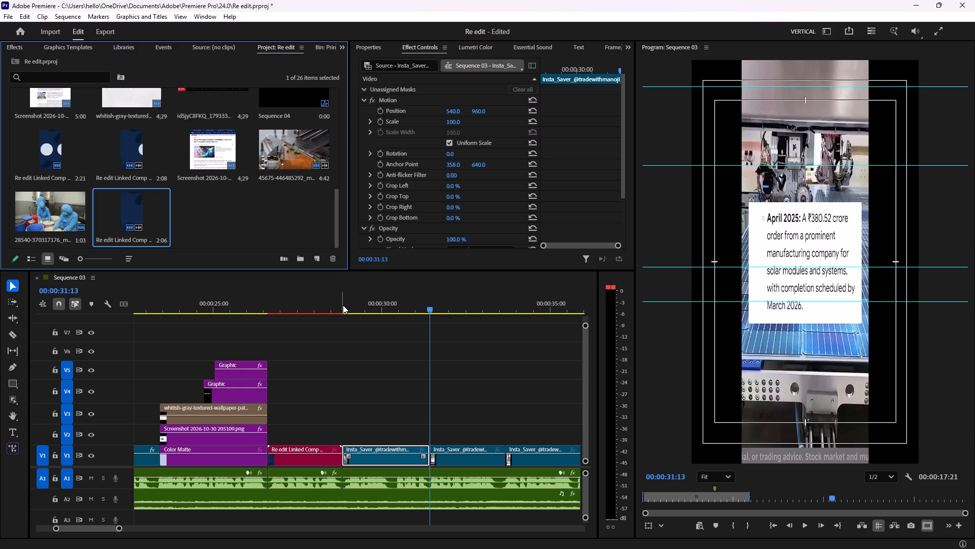
pyautogui.scroll(-20, 421, 420)
pyautogui.scroll(-4, 421, 420)
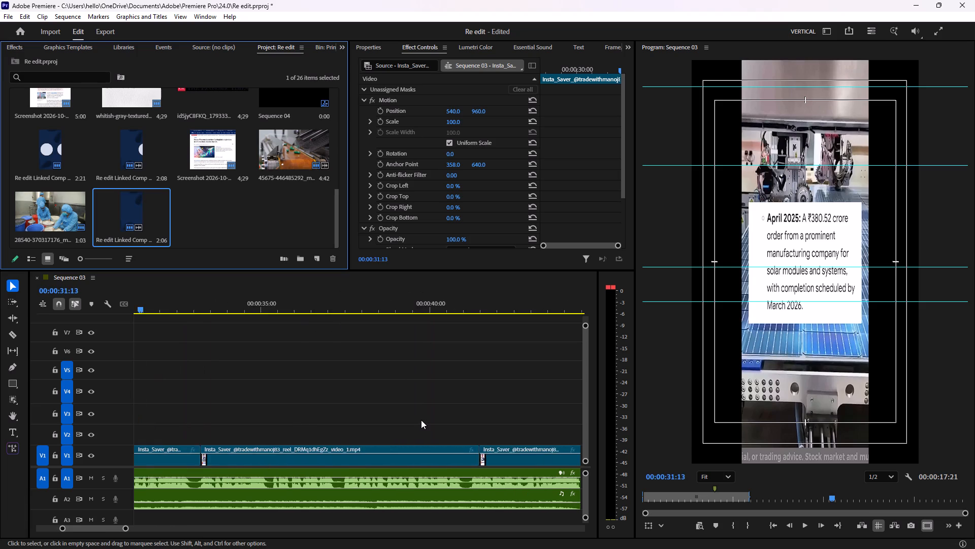
pyautogui.scroll(-19, 421, 420)
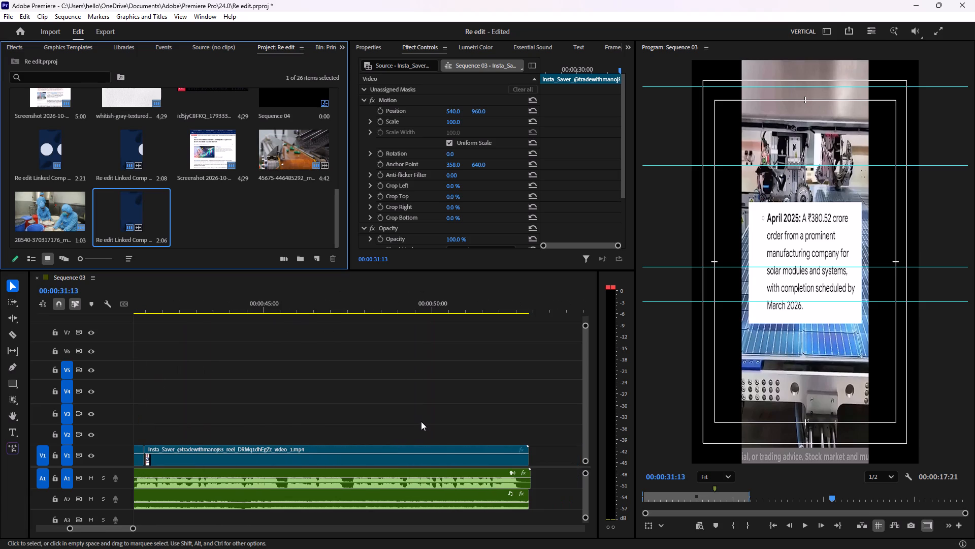
pyautogui.click(515, 310)
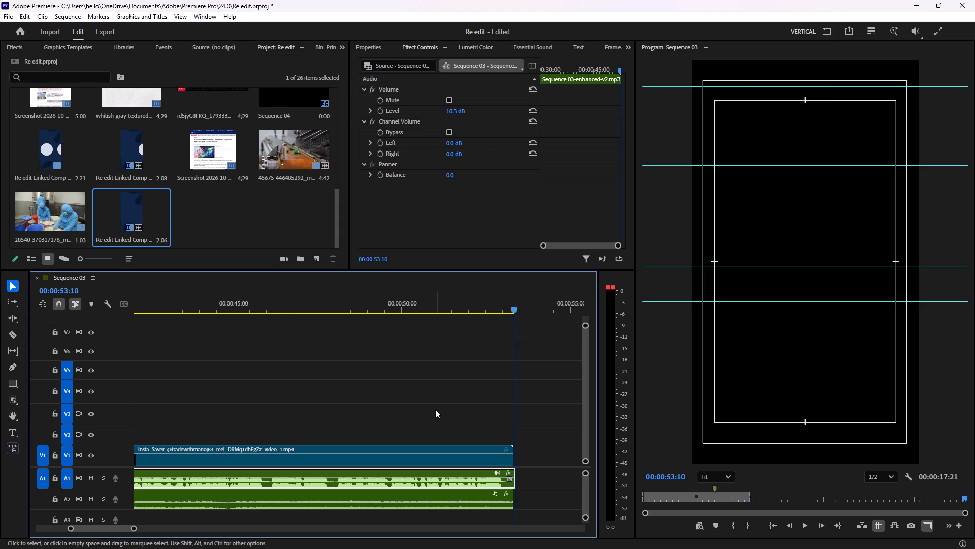
# Look back through the earlier part of Sequence 03 to examine its linked comps, screenshot sections and layered graphics.
pyautogui.scroll(19, 434, 411)
pyautogui.scroll(7, 434, 411)
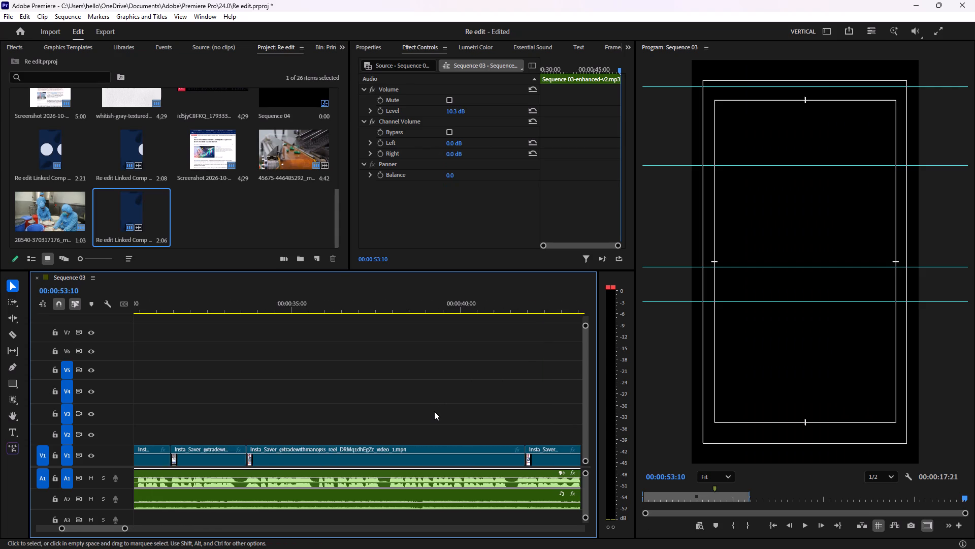
pyautogui.scroll(15, 434, 411)
pyautogui.scroll(7, 434, 411)
pyautogui.scroll(6, 276, 358)
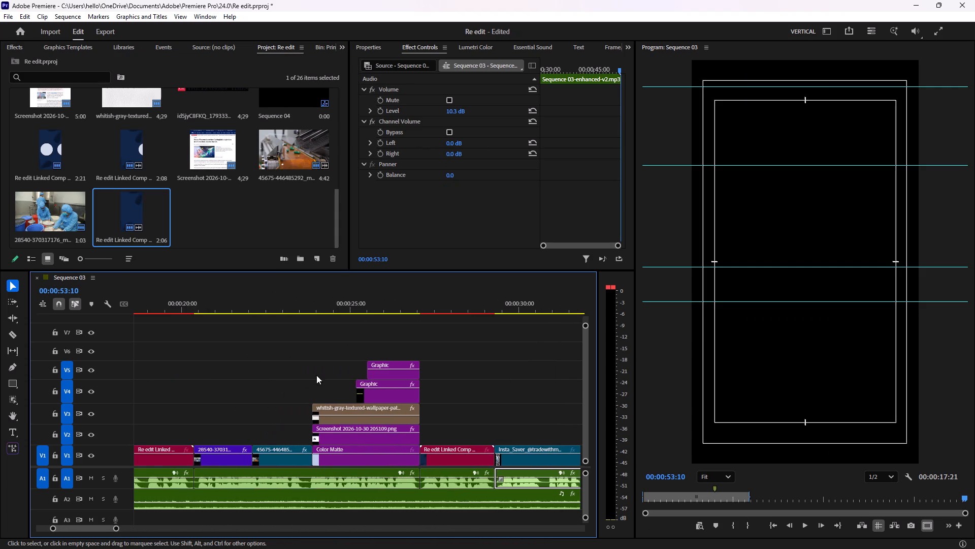
pyautogui.scroll(7, 345, 381)
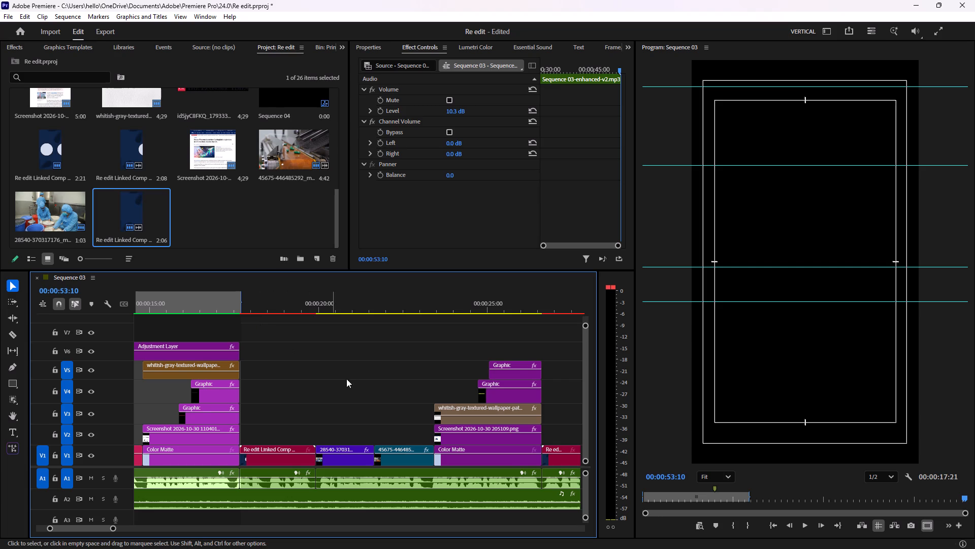
pyautogui.scroll(20, 295, 412)
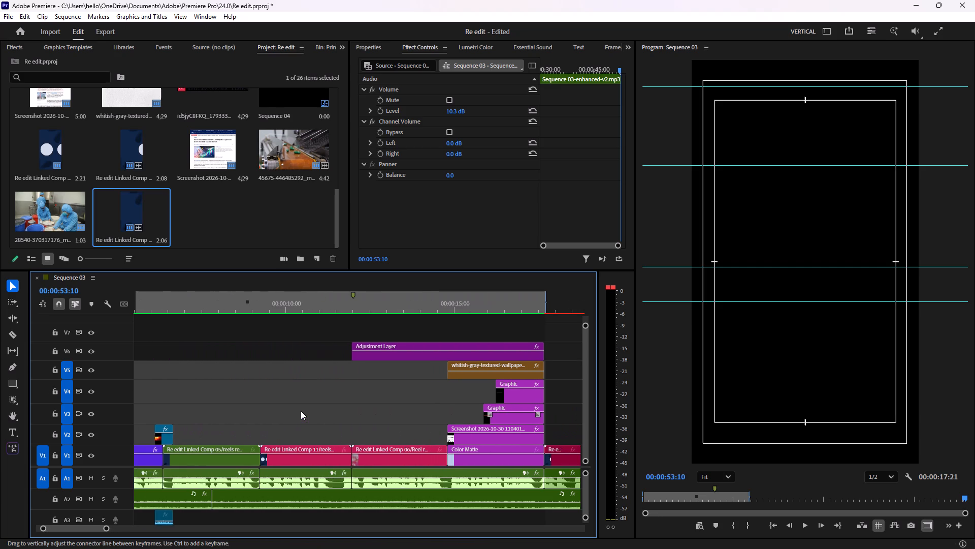
pyautogui.scroll(-15, 301, 411)
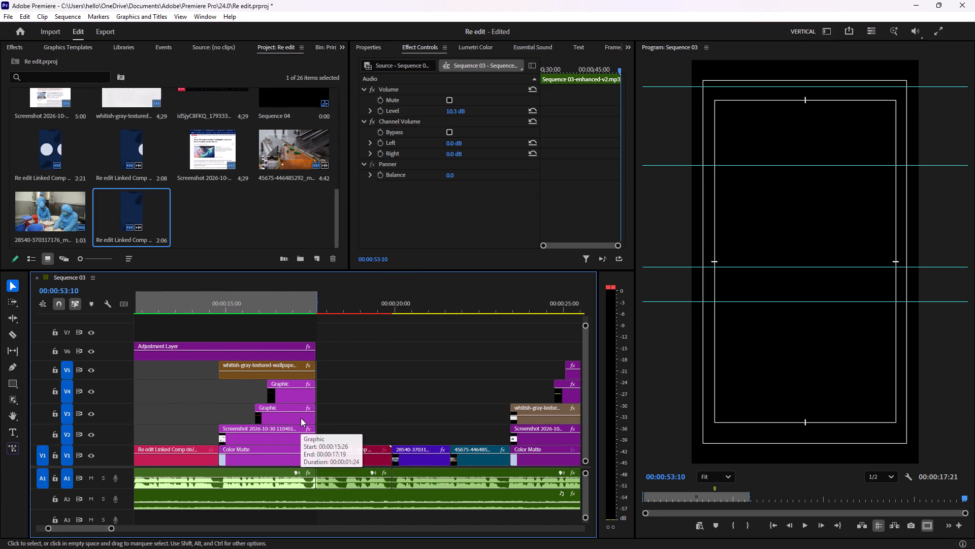
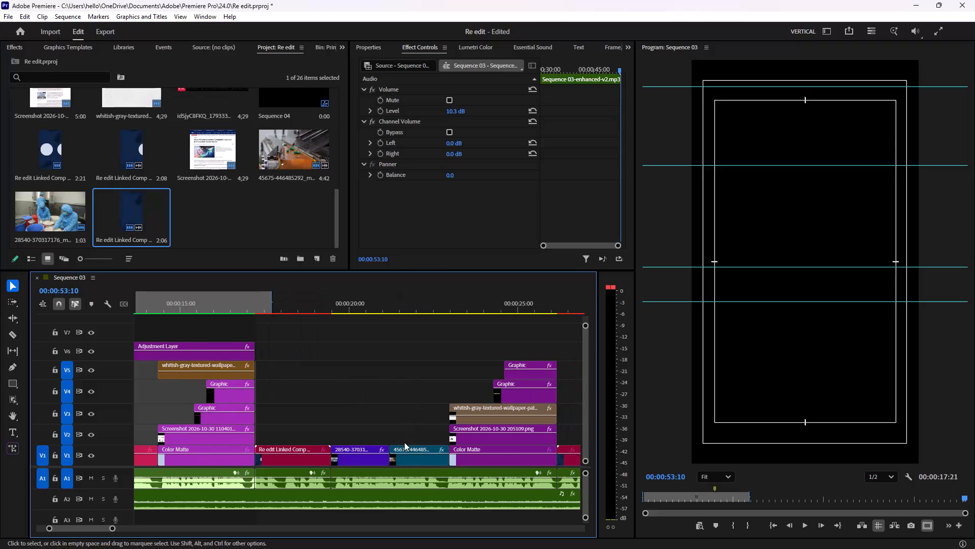
# Look through Sequence 03 from the opening linked comps to the Insta_Saver clips to examine how the sections are arranged.
pyautogui.scroll(-1, 404, 442)
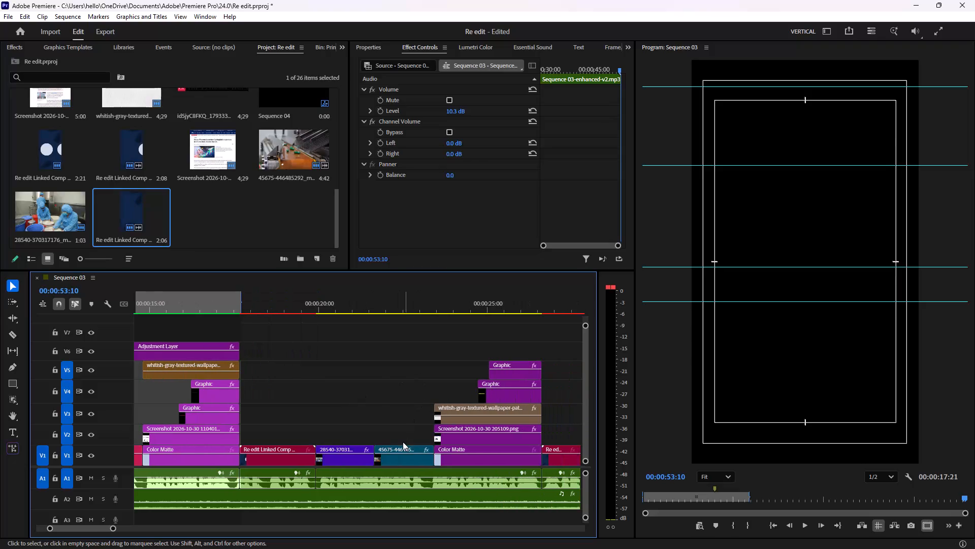
pyautogui.scroll(-7, 377, 411)
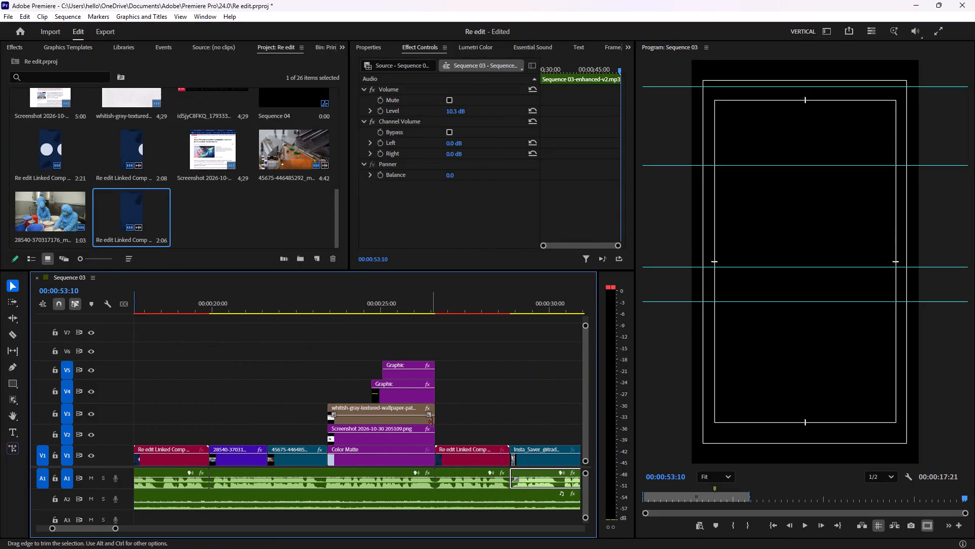
pyautogui.scroll(-2, 433, 426)
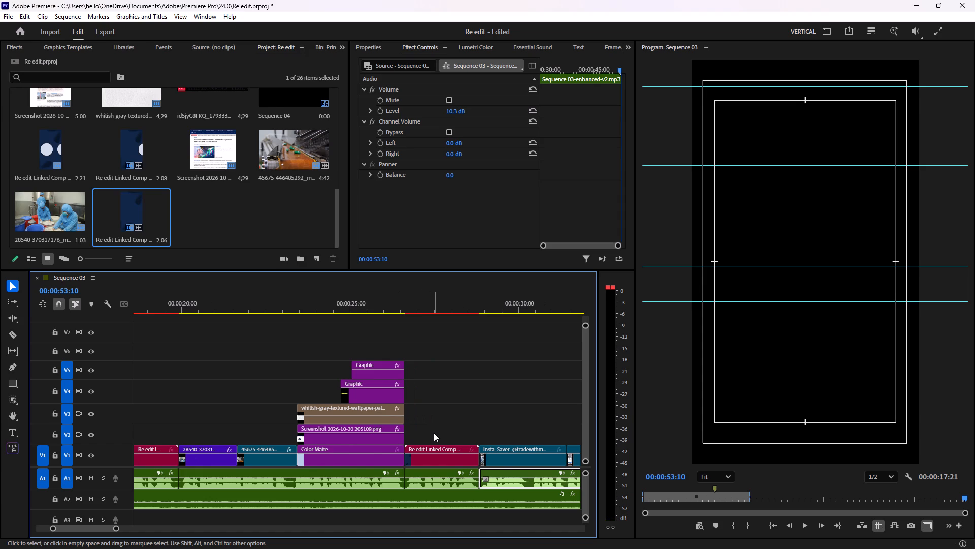
pyautogui.scroll(-1, 434, 433)
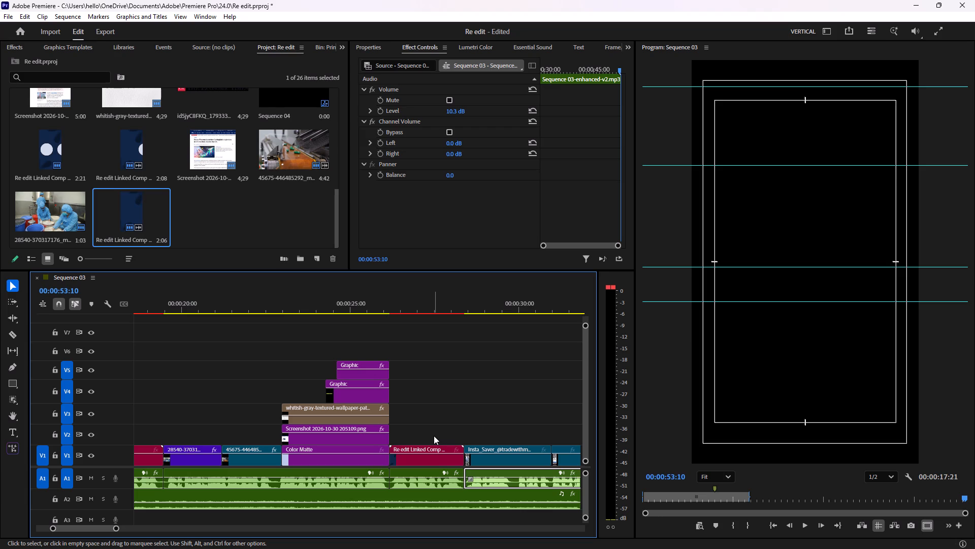
pyautogui.scroll(12, 446, 393)
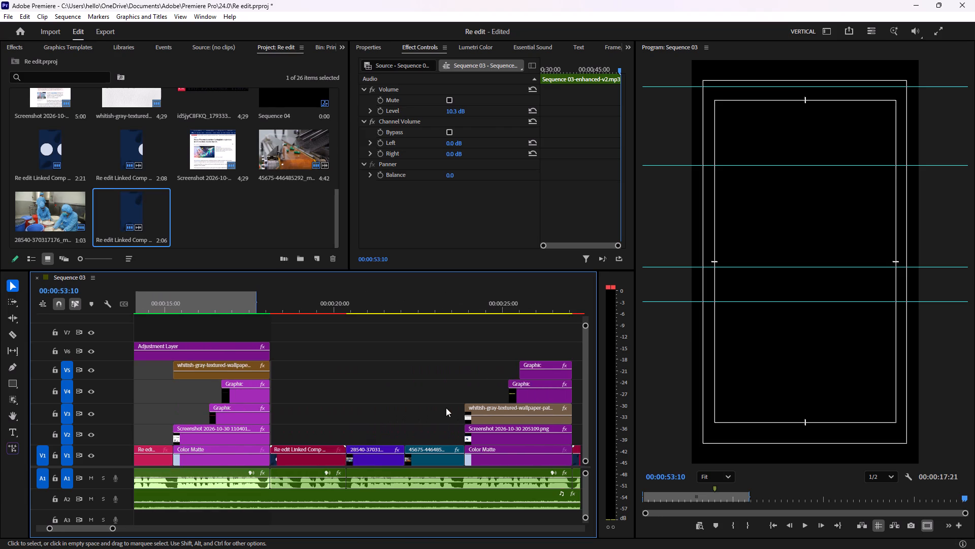
pyautogui.scroll(13, 305, 412)
pyautogui.scroll(-11, 305, 414)
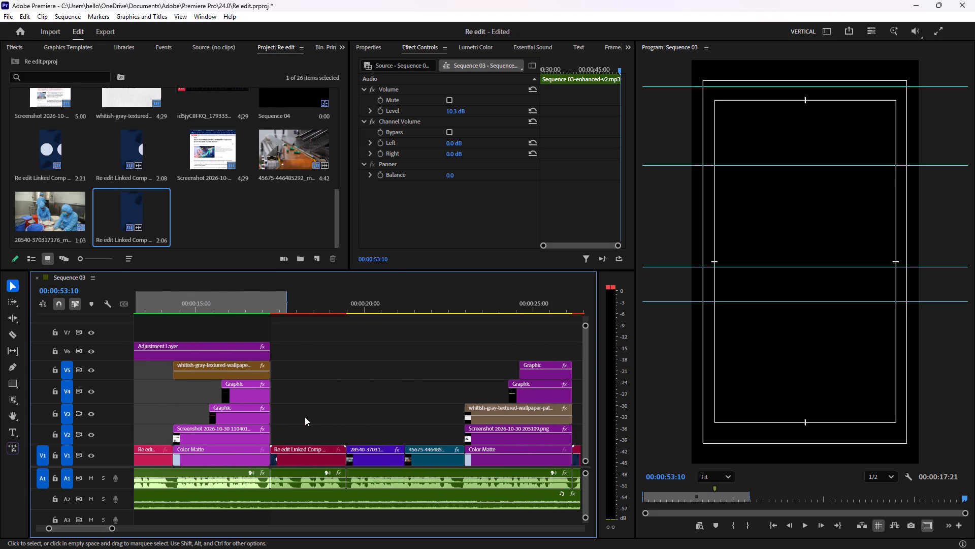
pyautogui.scroll(-16, 305, 417)
pyautogui.scroll(7, 305, 417)
pyautogui.scroll(7, 183, 387)
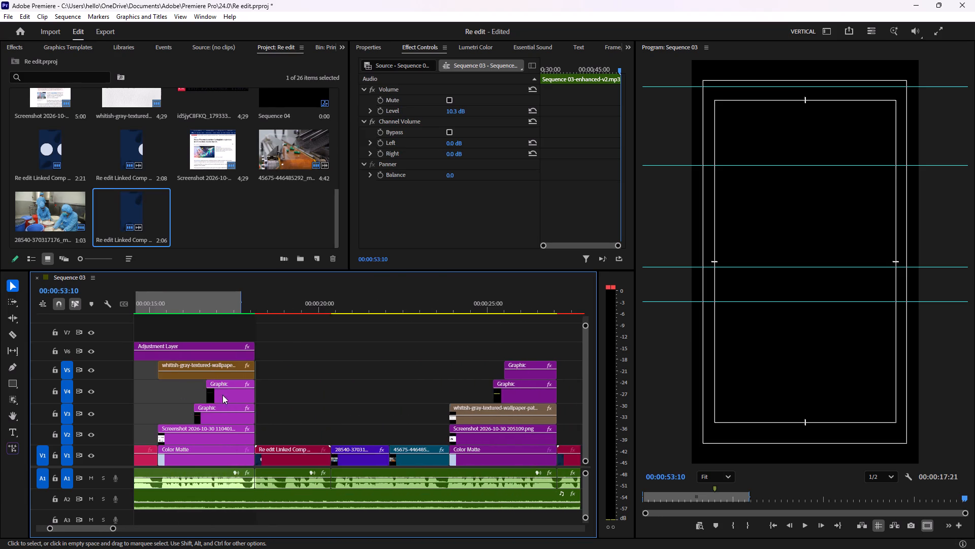
pyautogui.scroll(15, 285, 411)
pyautogui.scroll(16, 181, 411)
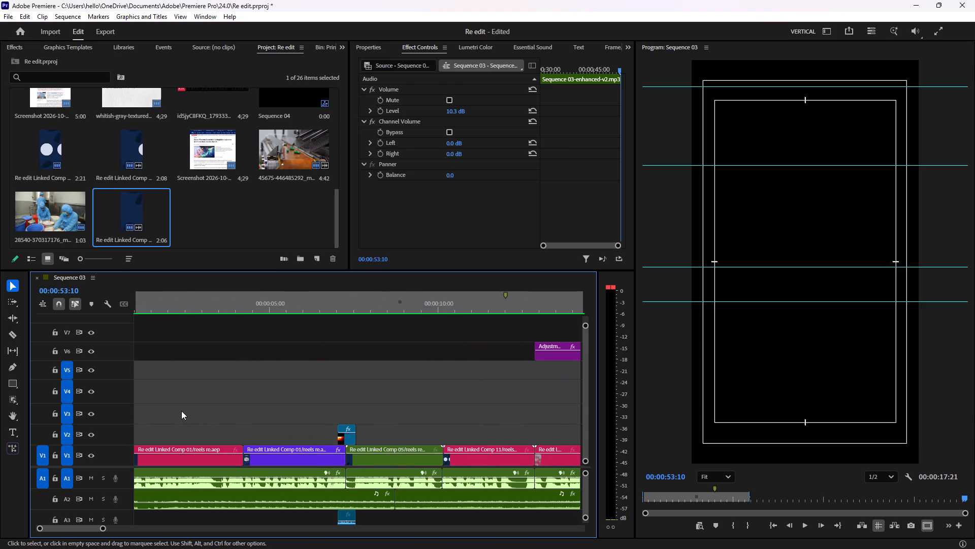
pyautogui.scroll(-2, 181, 411)
pyautogui.scroll(7, 181, 411)
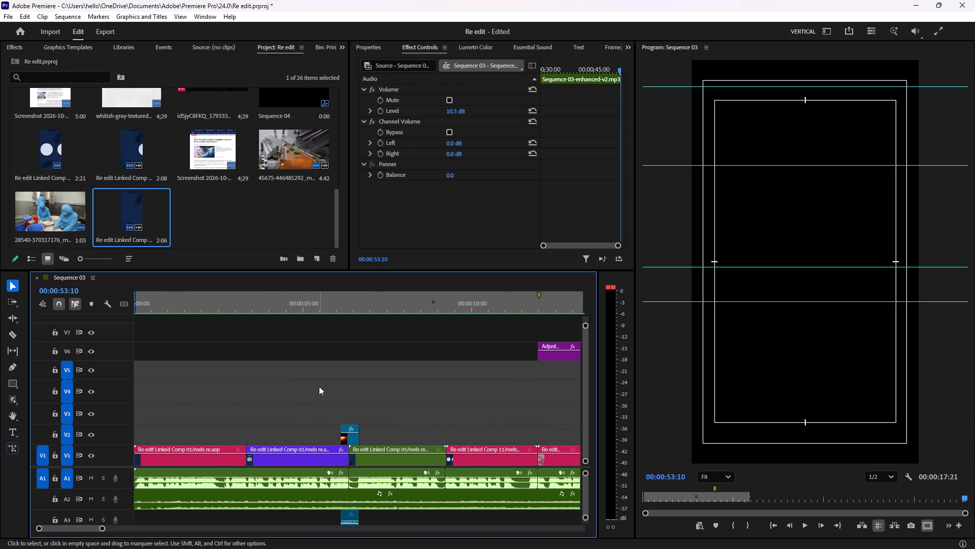
pyautogui.scroll(5, 319, 386)
pyautogui.scroll(-8, 319, 386)
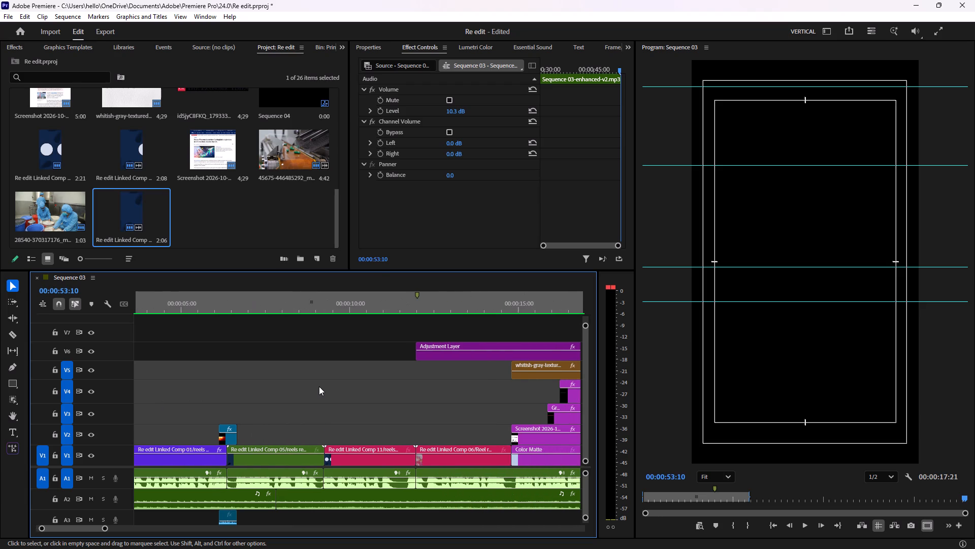
pyautogui.scroll(-10, 319, 386)
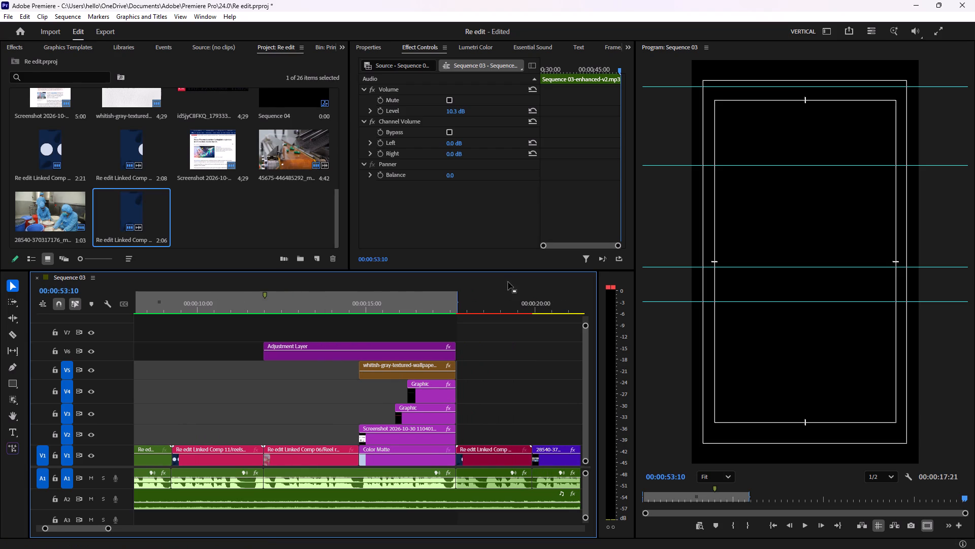
# Preview frames from the 04 Natco intro onward, and play from 00:00:26:14 through the 03 intro into the old solar footage.
pyautogui.click(485, 298)
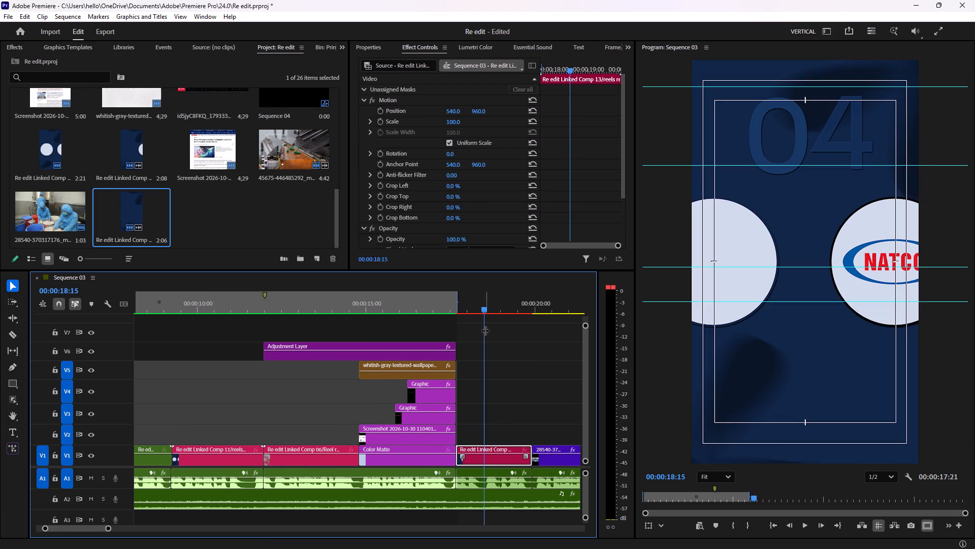
pyautogui.scroll(-17, 485, 336)
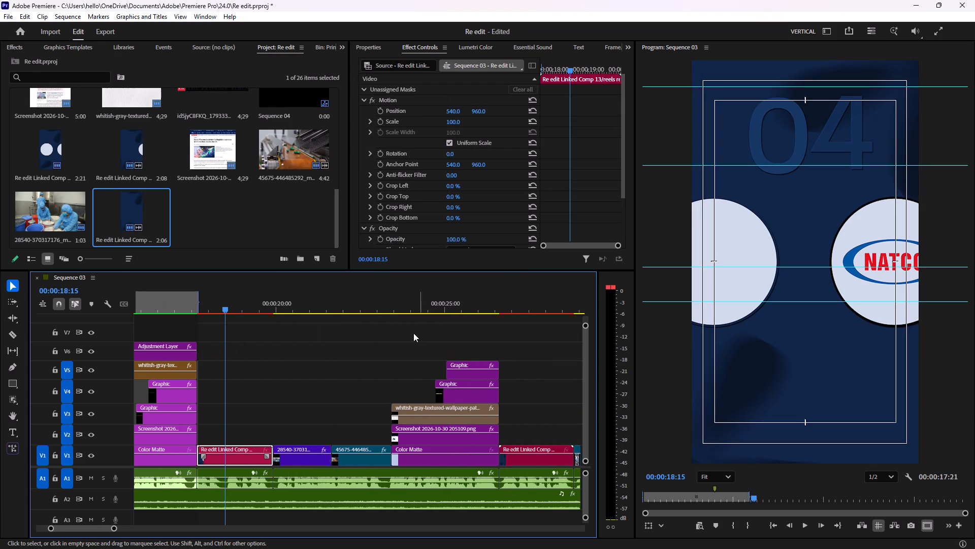
pyautogui.click(294, 307)
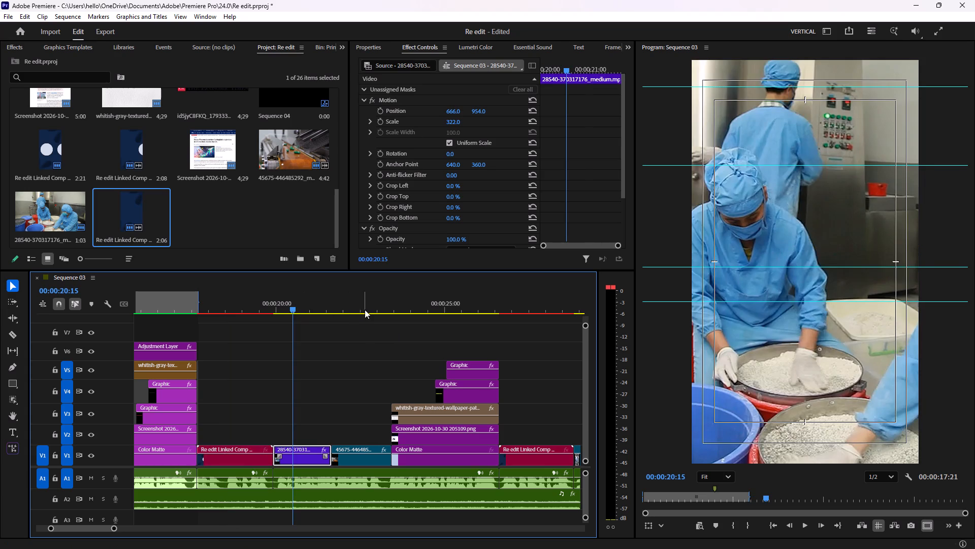
pyautogui.click(366, 310)
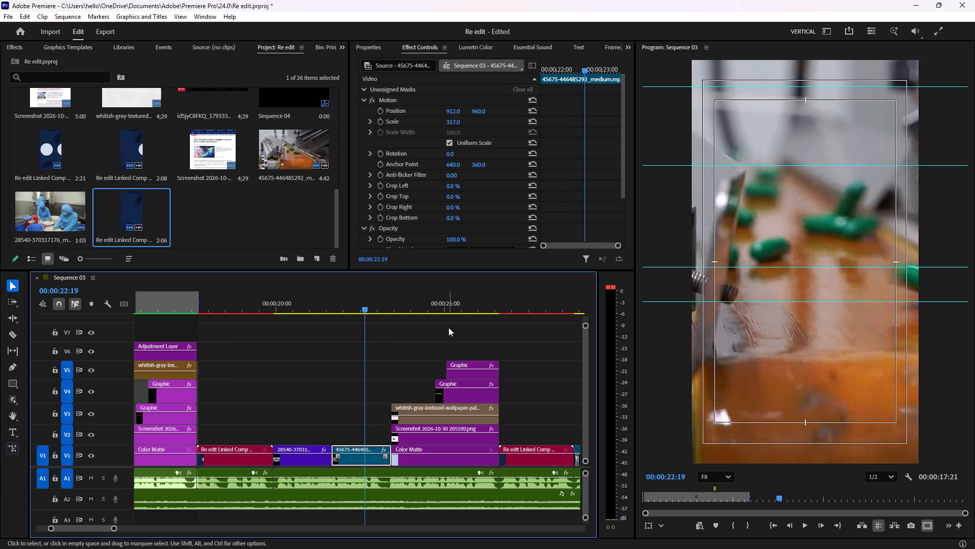
pyautogui.click(471, 312)
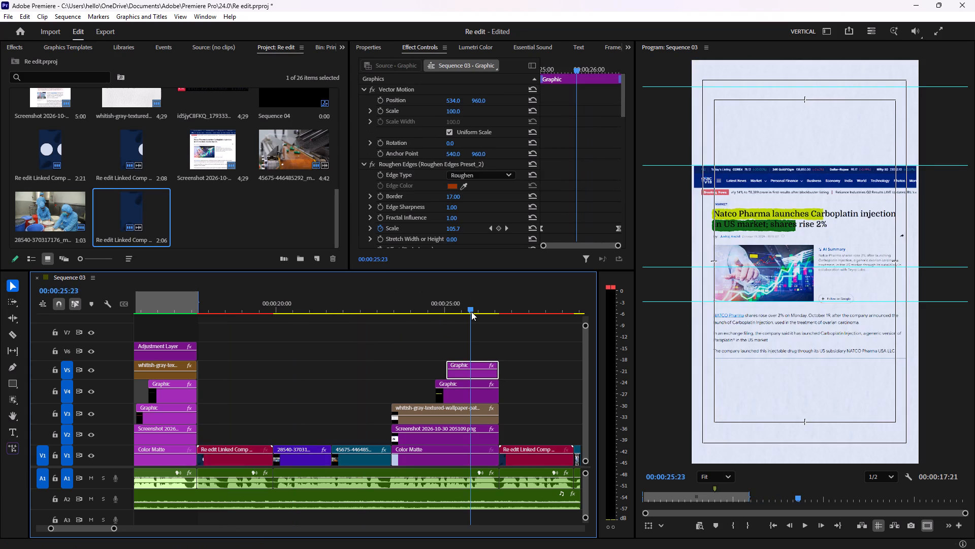
pyautogui.scroll(-7, 489, 325)
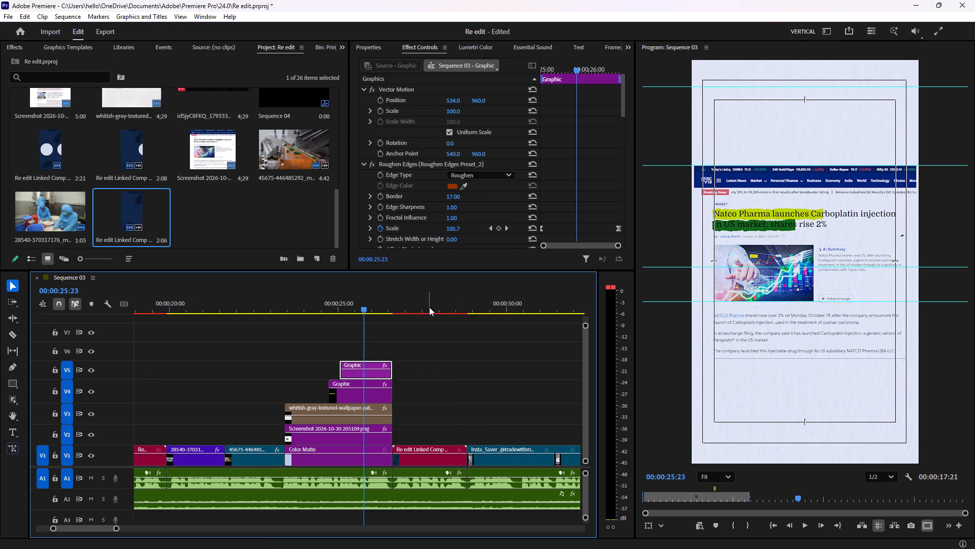
pyautogui.click(429, 307)
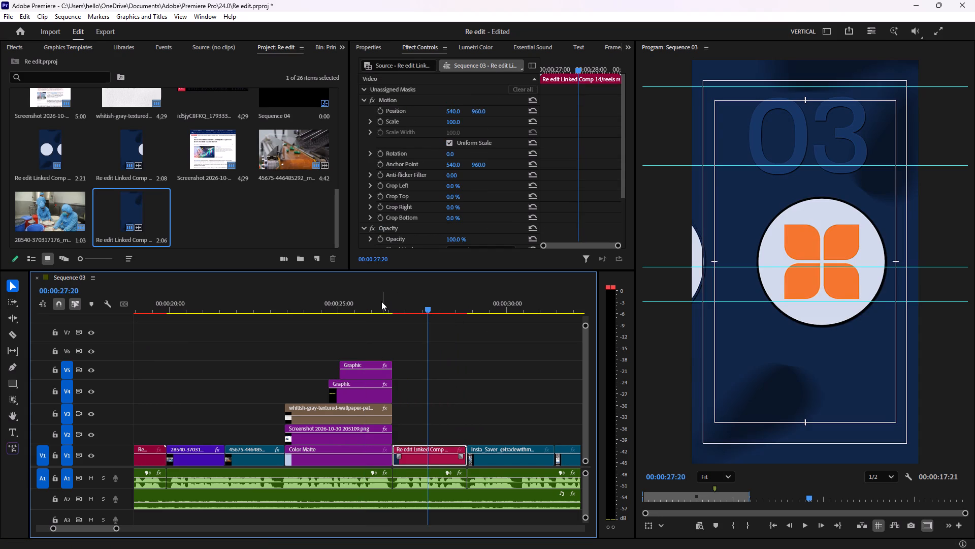
pyautogui.click(388, 301)
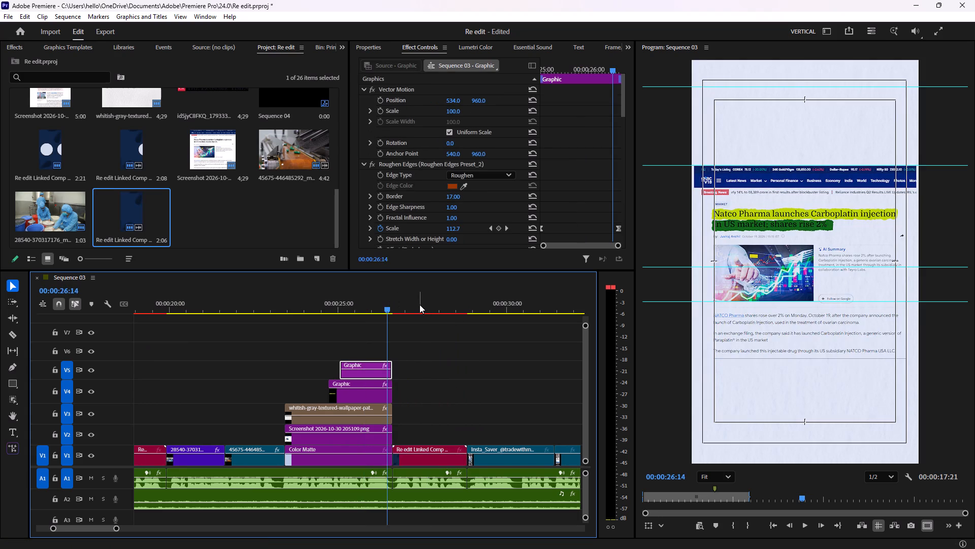
pyautogui.press('space')
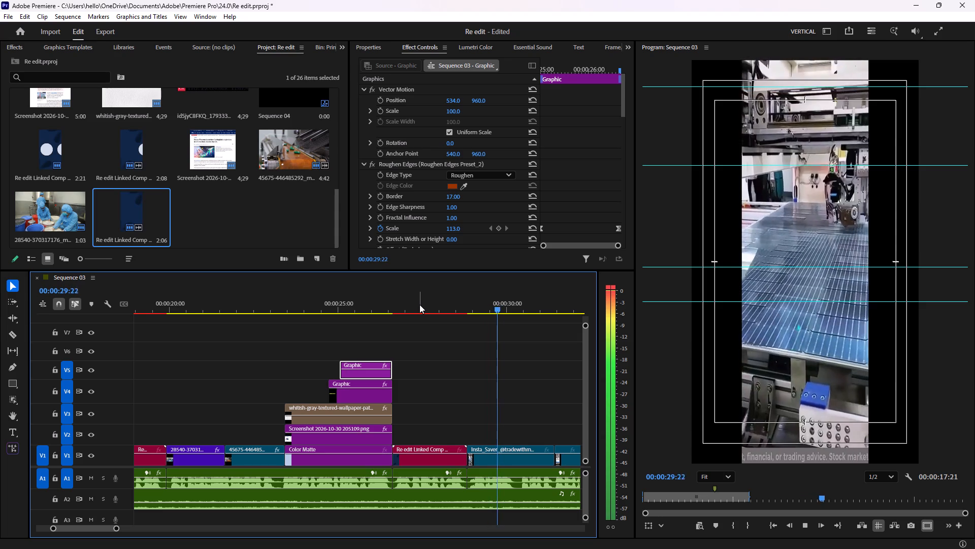
pyautogui.press('space')
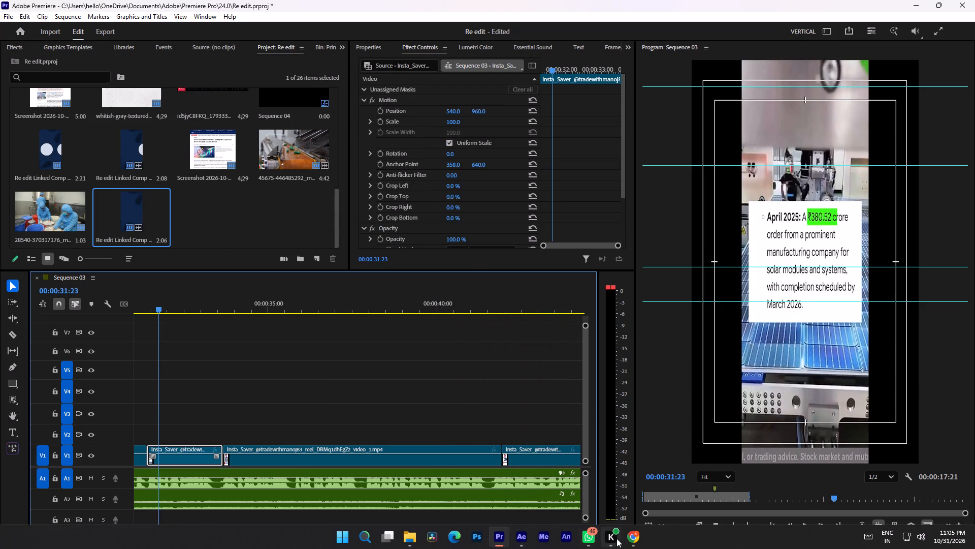
# Switch to Chrome and download the video of the pin "Every solar panel starts with precision." through KlickPin.
pyautogui.click(623, 538)
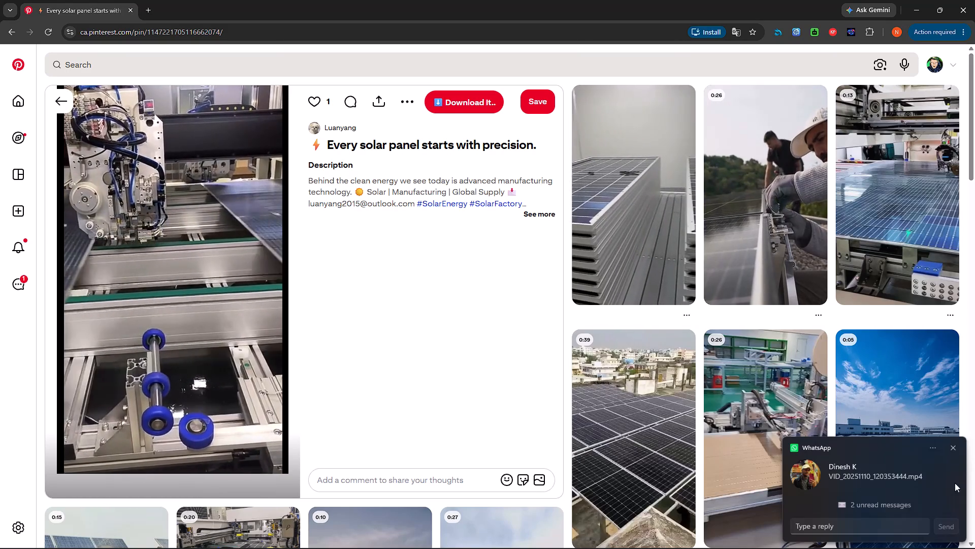
pyautogui.click(952, 449)
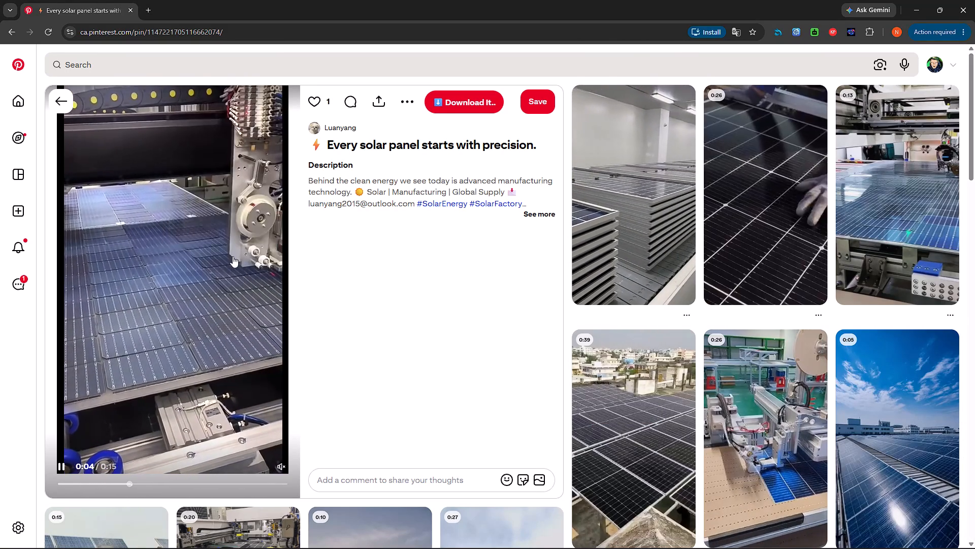
pyautogui.click(481, 101)
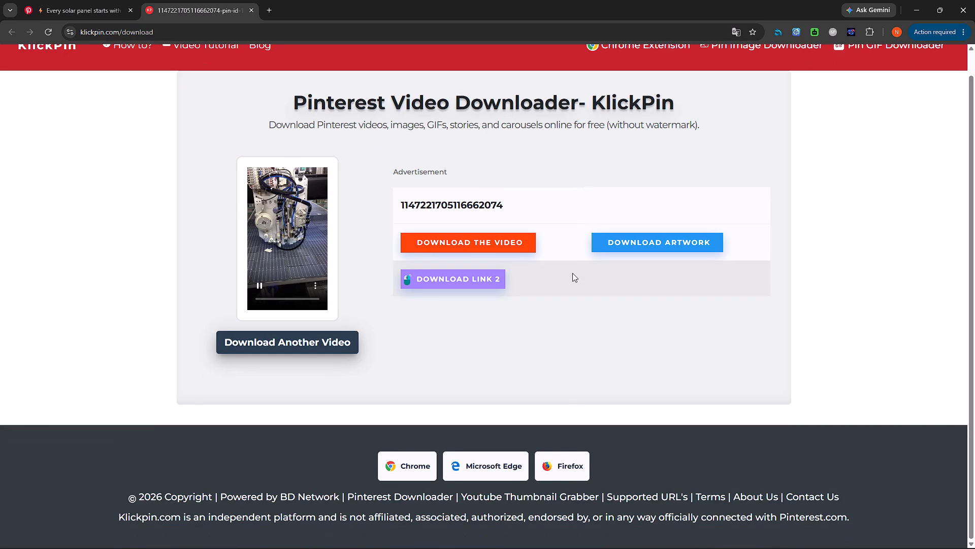
pyautogui.click(513, 241)
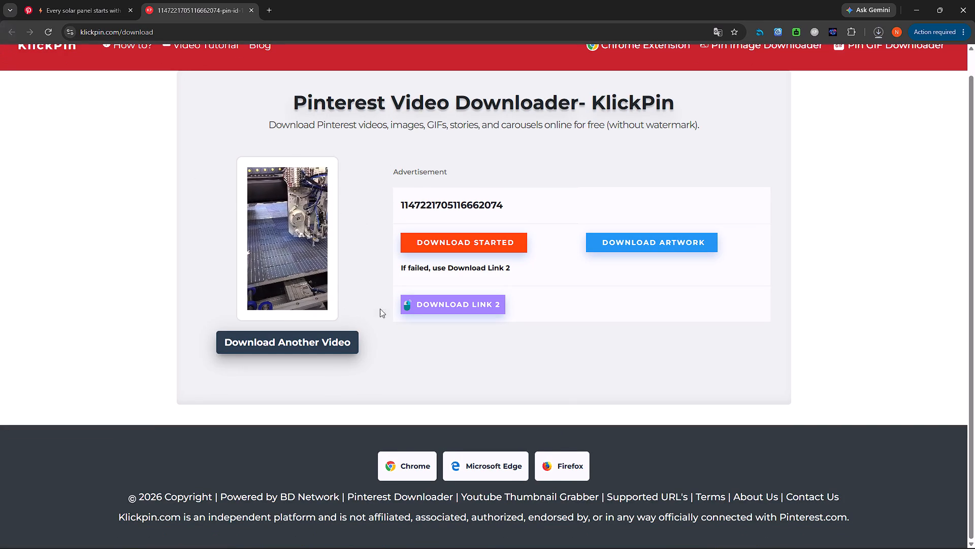
# Open the related Pinterest pin "Solar Panels" showing stacked panels in a factory and download its video through KlickPin.
pyautogui.click(78, 0)
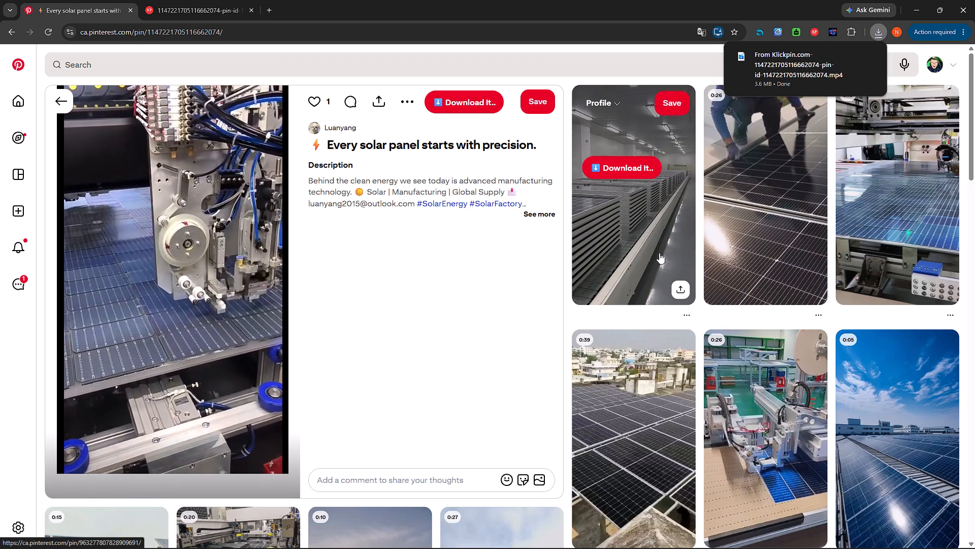
pyautogui.click(651, 248)
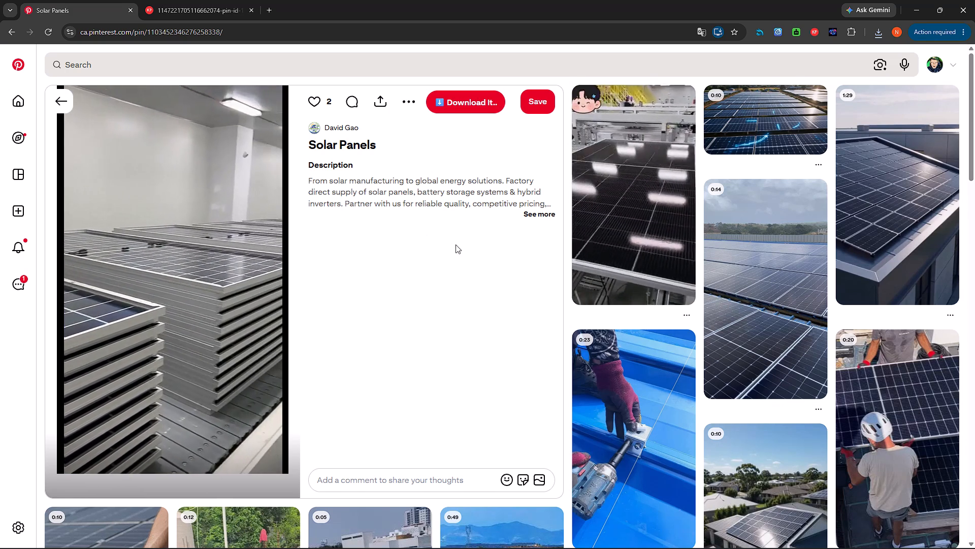
pyautogui.scroll(-3, 456, 245)
pyautogui.scroll(5, 456, 247)
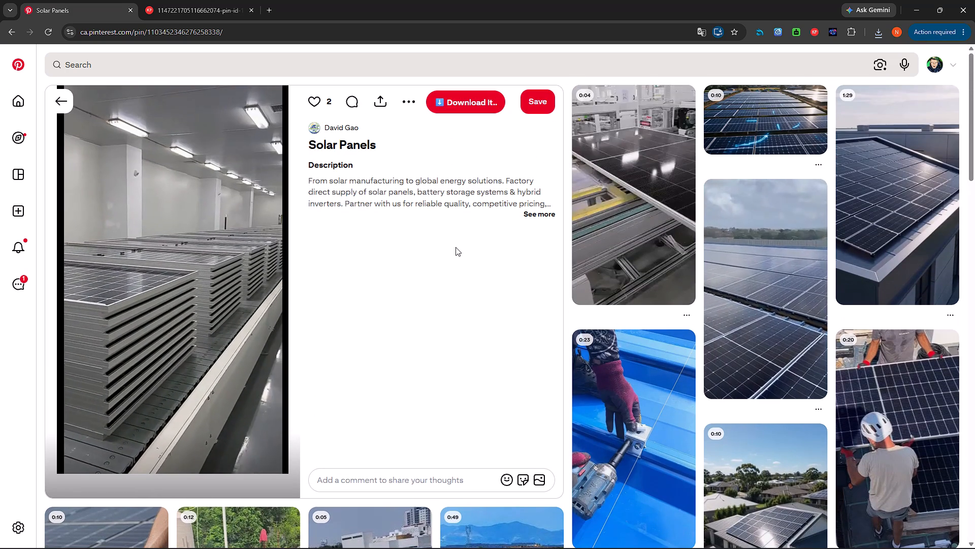
pyautogui.scroll(2, 456, 247)
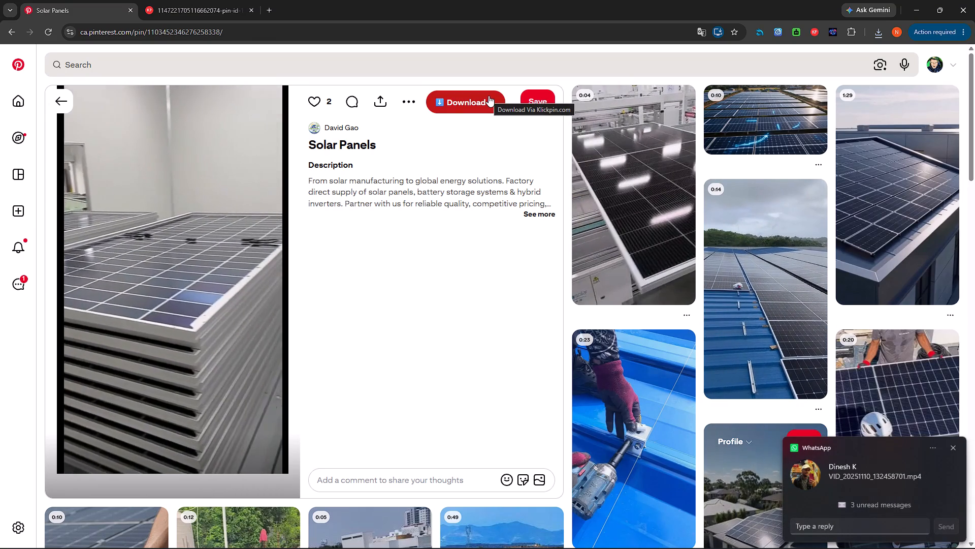
pyautogui.click(489, 96)
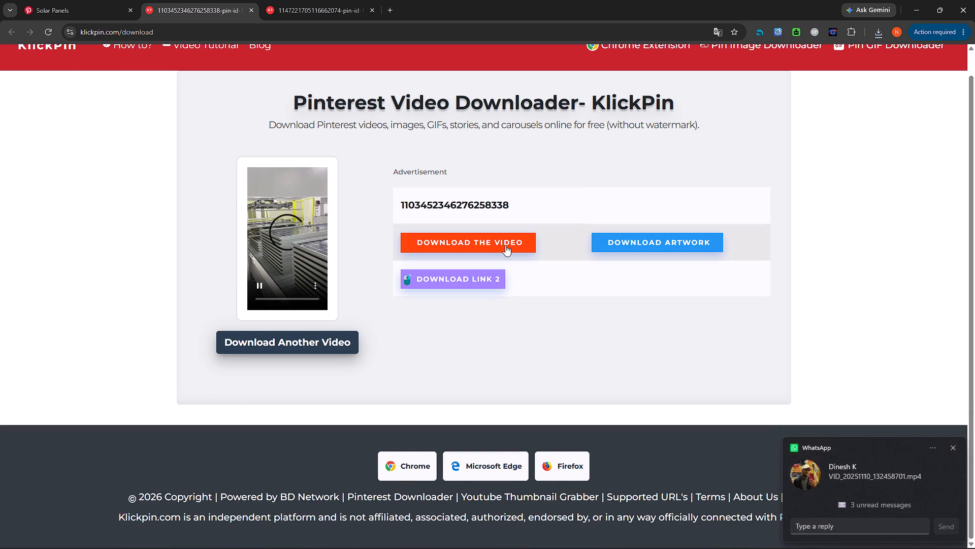
pyautogui.click(495, 244)
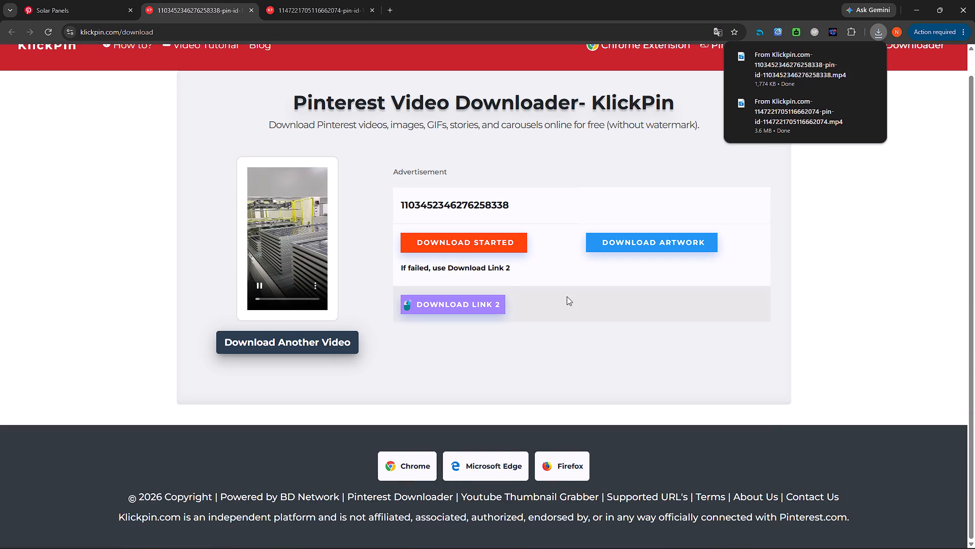
pyautogui.click(29, 0)
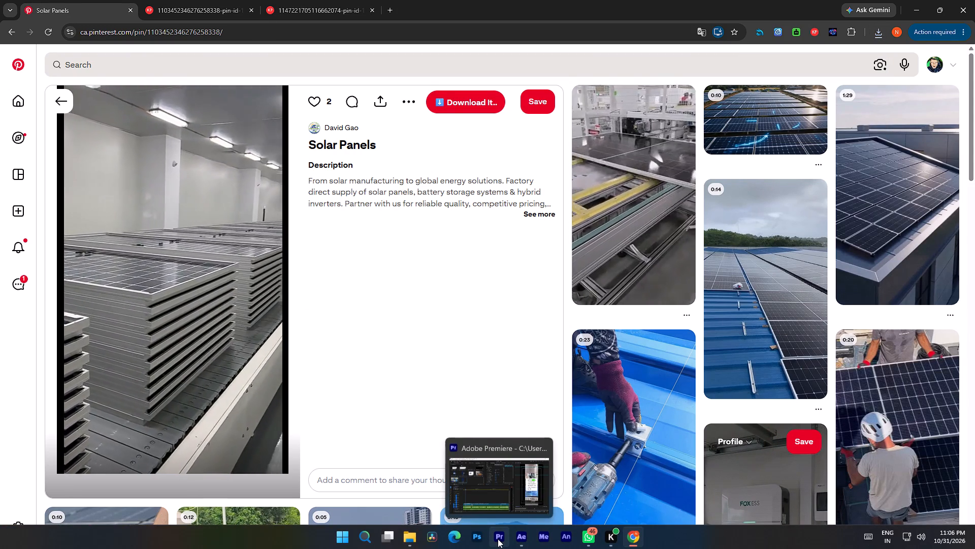
# Switch to Premiere and import the two newest Klickpin solar videos from the Downloads folder into the Re edit project.
pyautogui.click(498, 539)
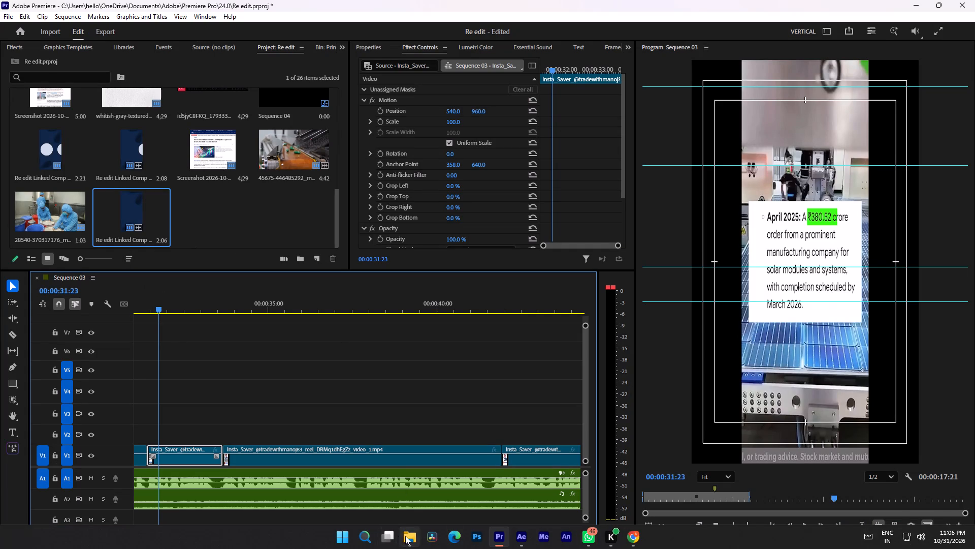
pyautogui.click(405, 536)
pyautogui.scroll(5, 223, 255)
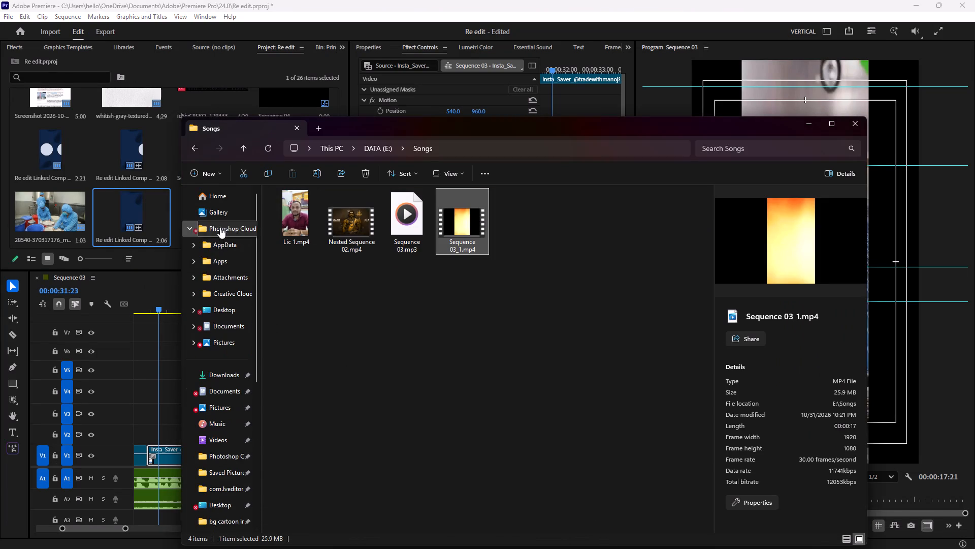
pyautogui.click(218, 369)
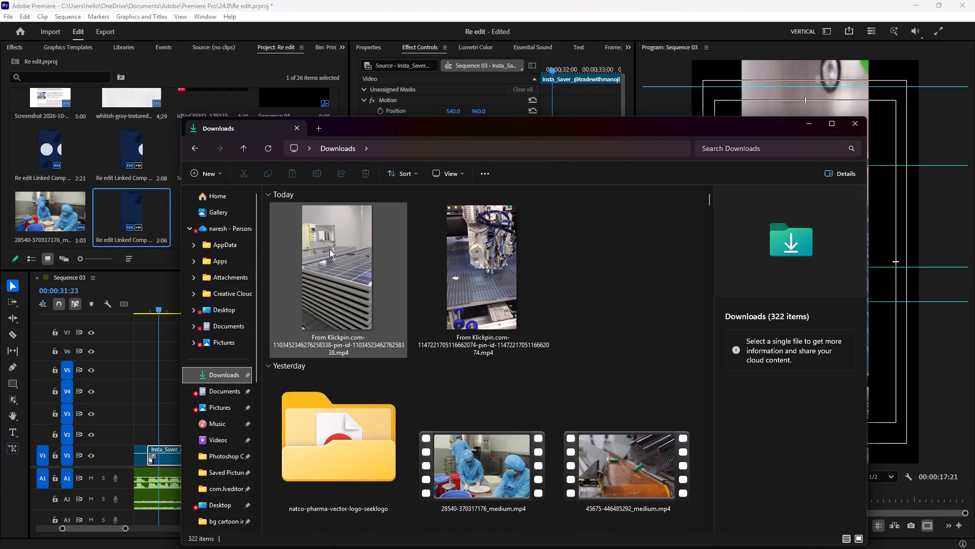
pyautogui.moveTo(622, 326); pyautogui.dragTo(316, 292)
pyautogui.moveTo(377, 281); pyautogui.dragTo(342, 284)
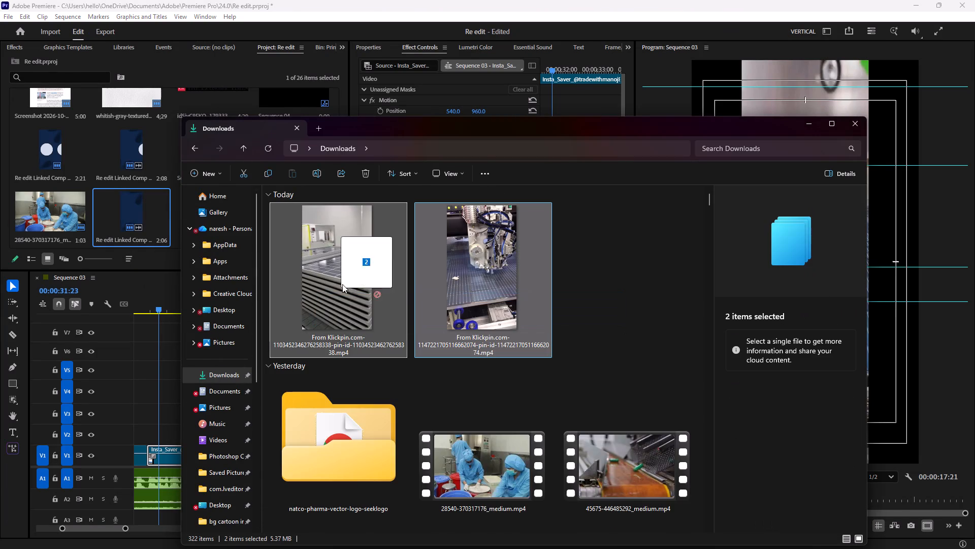
pyautogui.moveTo(342, 284); pyautogui.dragTo(149, 238)
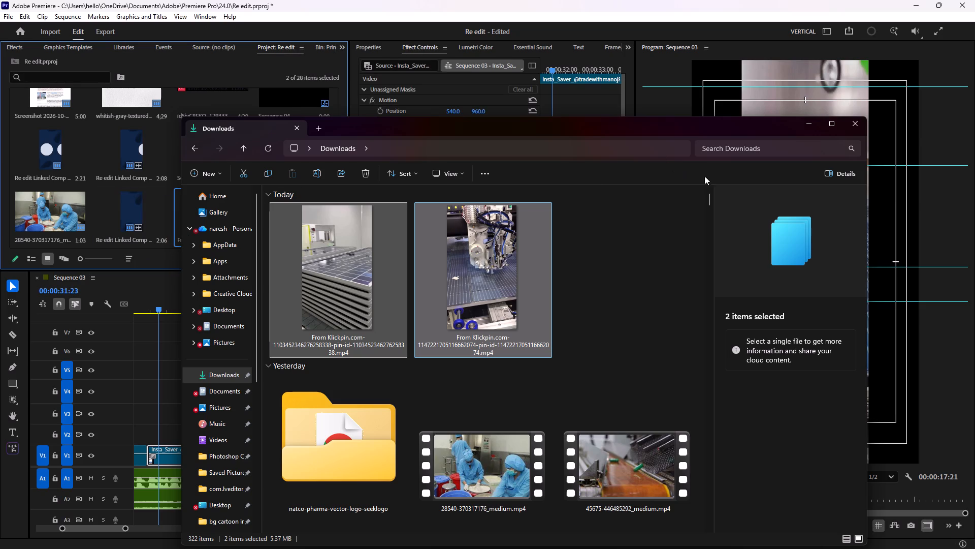
pyautogui.click(806, 127)
# Open the imported stacked-panels Klickpin clip as source, preview its opening, and mark the In point at 00:00:00:00.
pyautogui.scroll(6, 221, 361)
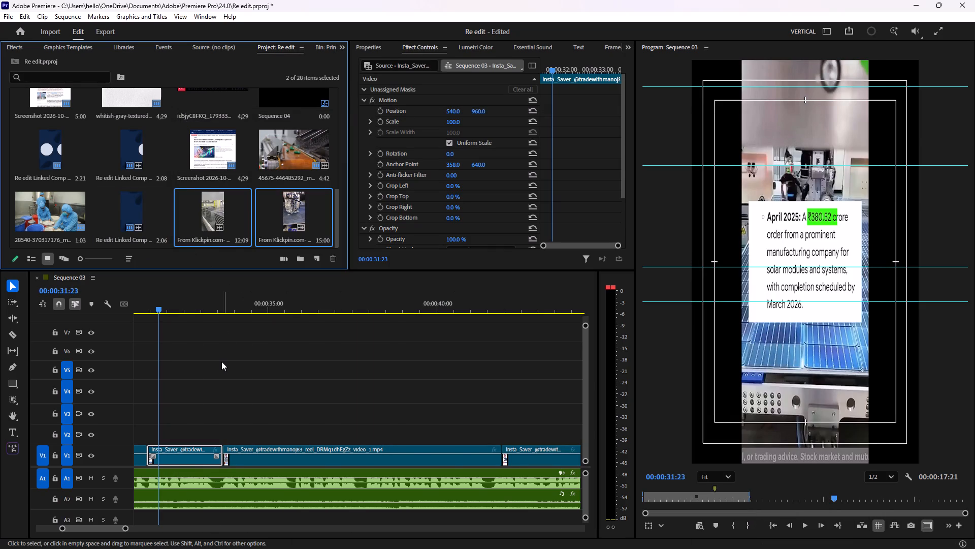
pyautogui.doubleClick(201, 206)
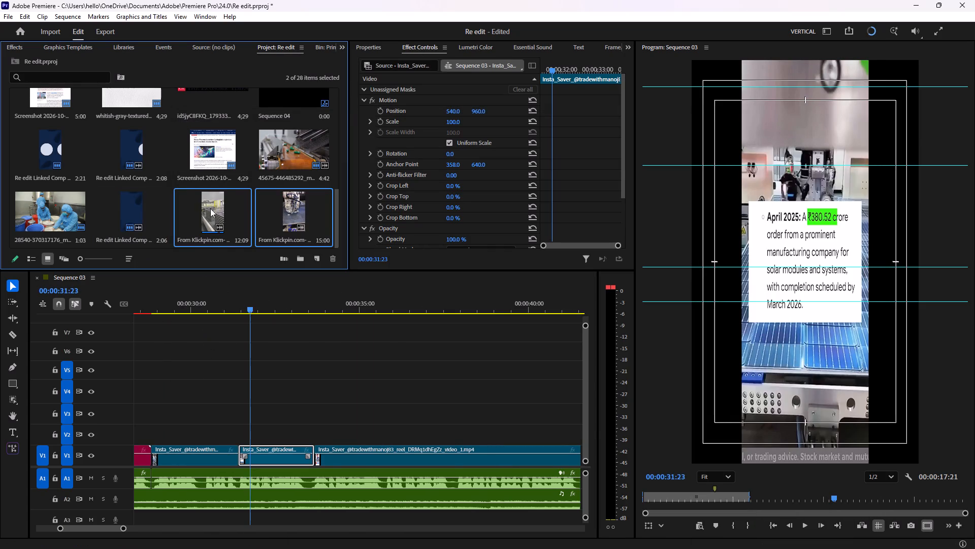
pyautogui.click(207, 209)
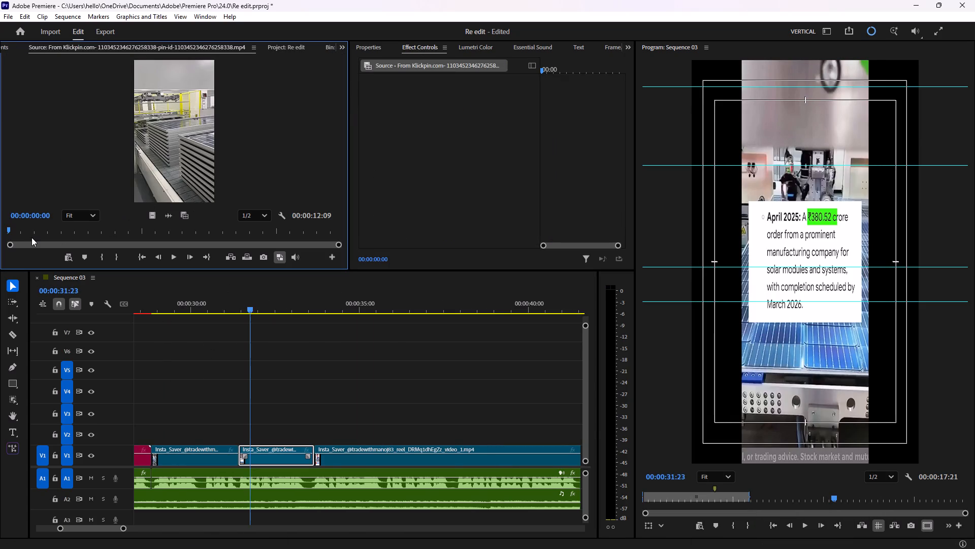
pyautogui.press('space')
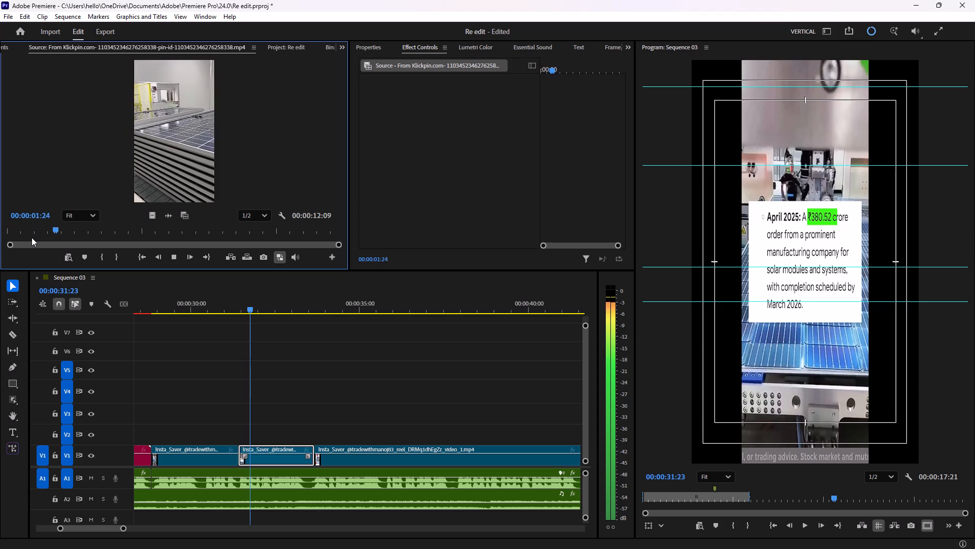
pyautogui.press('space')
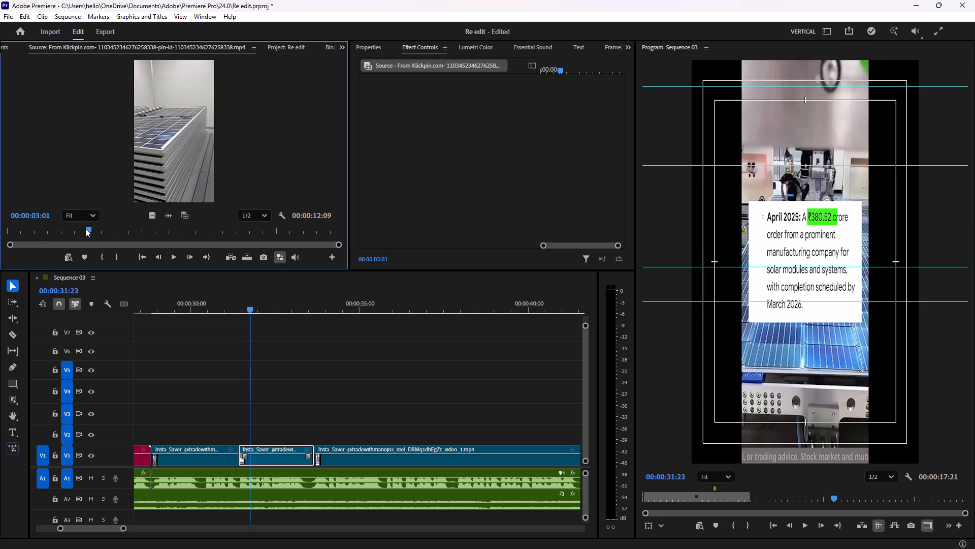
pyautogui.moveTo(85, 228); pyautogui.dragTo(0, 227)
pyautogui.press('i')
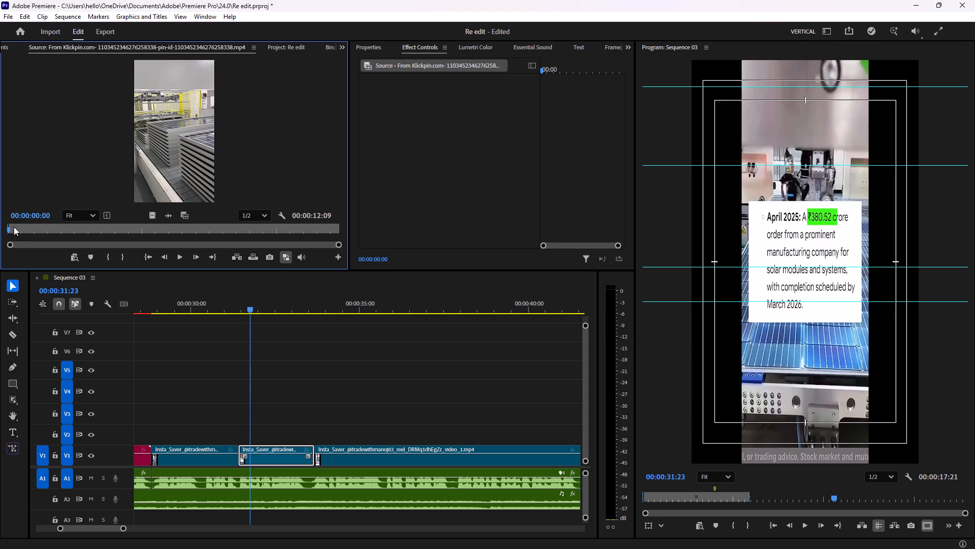
# Scrub through the stacked-panels source clip and mark its Out point at 00:00:04:15.
pyautogui.moveTo(9, 228); pyautogui.dragTo(66, 228)
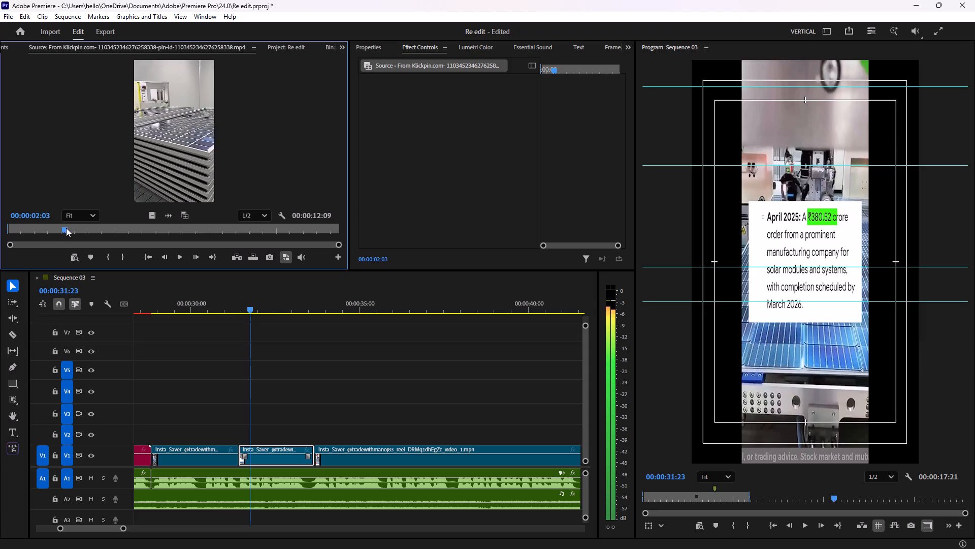
pyautogui.moveTo(66, 228); pyautogui.dragTo(315, 238)
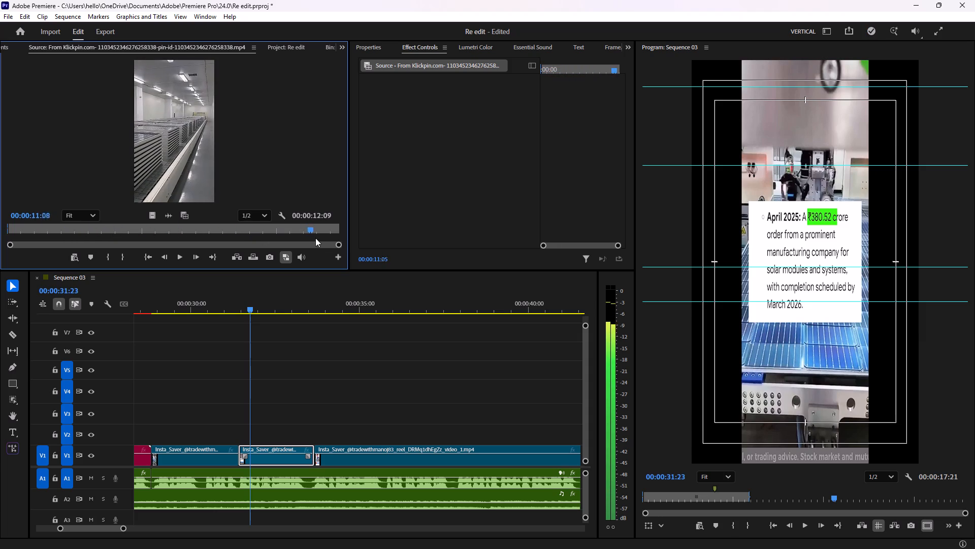
pyautogui.moveTo(315, 238); pyautogui.dragTo(35, 246)
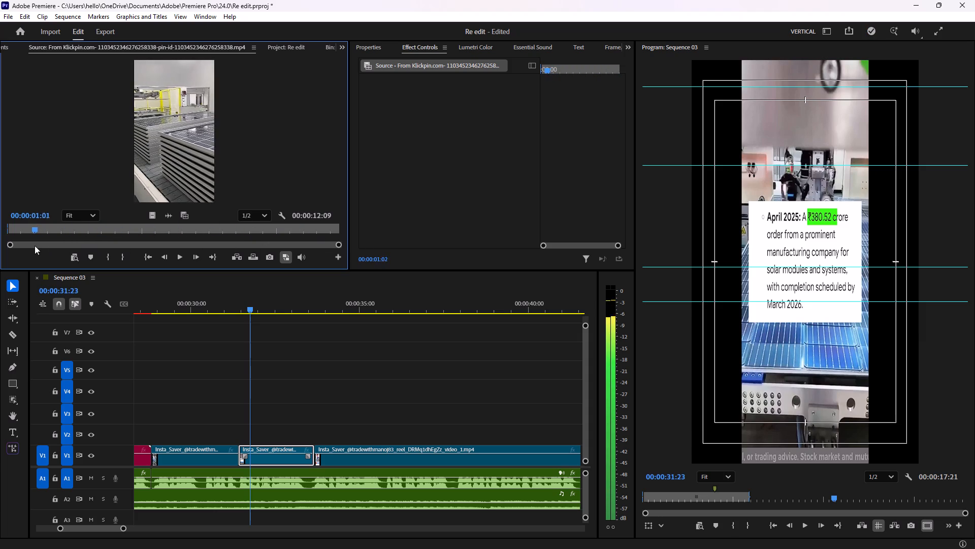
pyautogui.moveTo(35, 246); pyautogui.dragTo(69, 245)
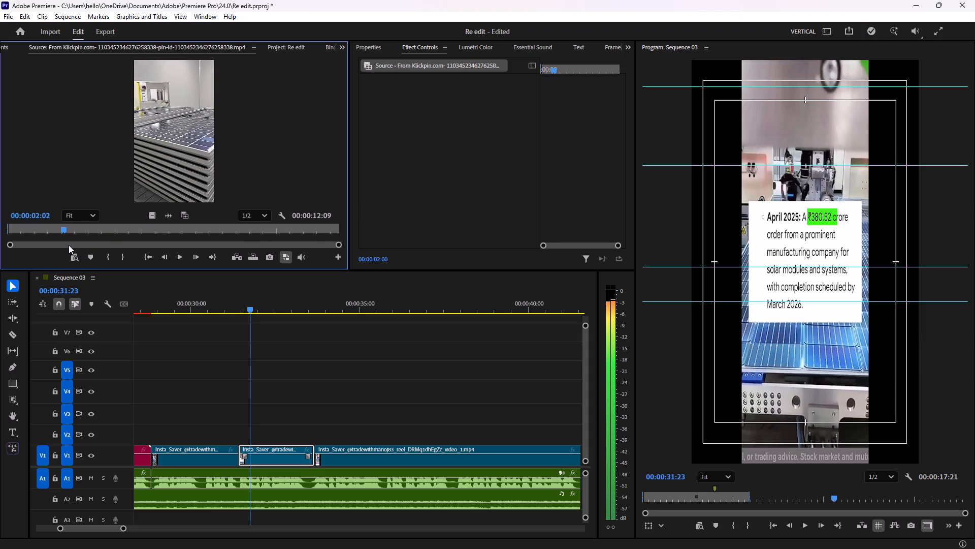
pyautogui.moveTo(69, 245); pyautogui.dragTo(81, 245)
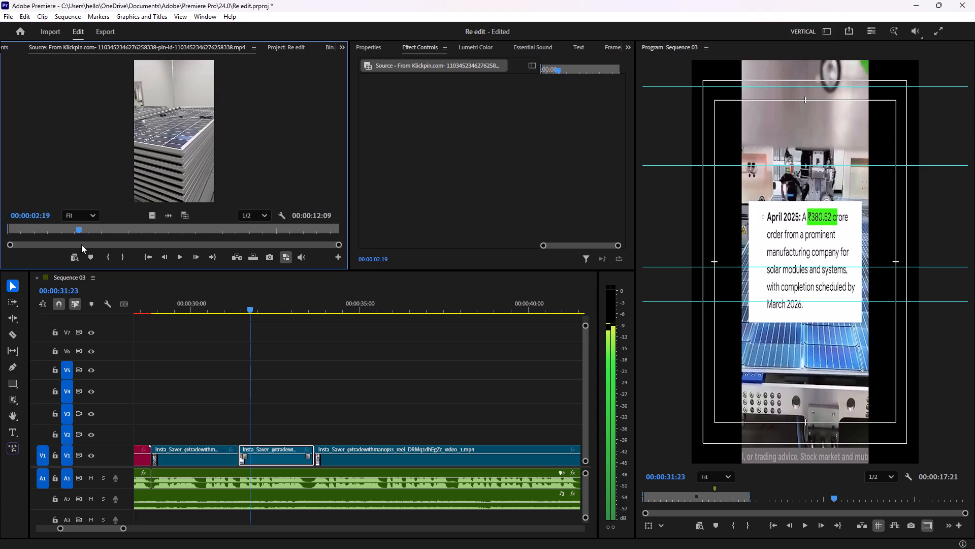
pyautogui.moveTo(81, 245); pyautogui.dragTo(87, 243)
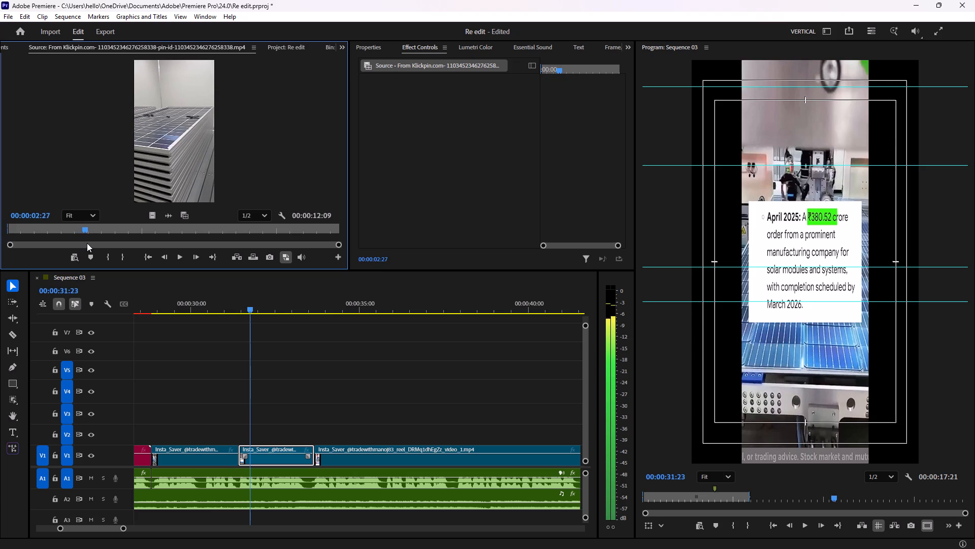
pyautogui.moveTo(87, 243); pyautogui.dragTo(89, 244)
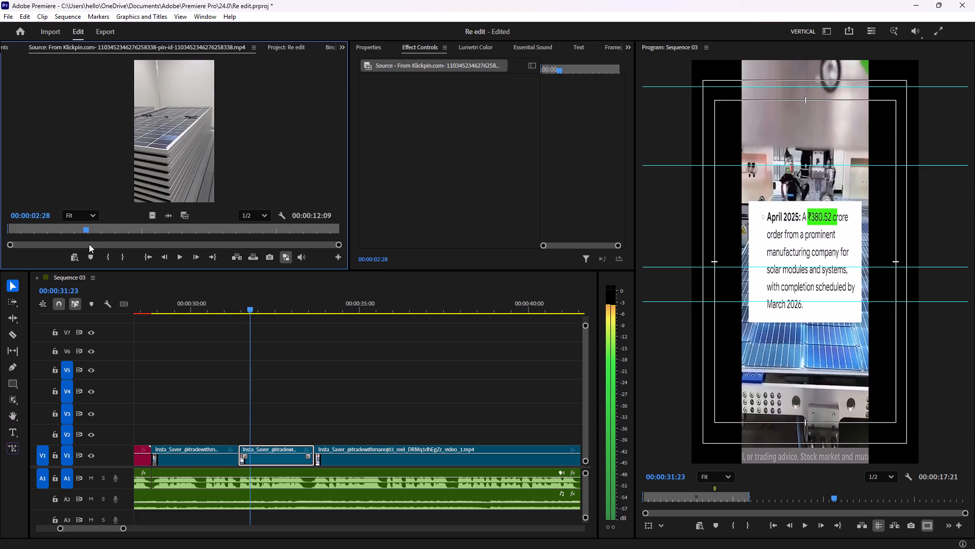
pyautogui.moveTo(89, 244); pyautogui.dragTo(120, 245)
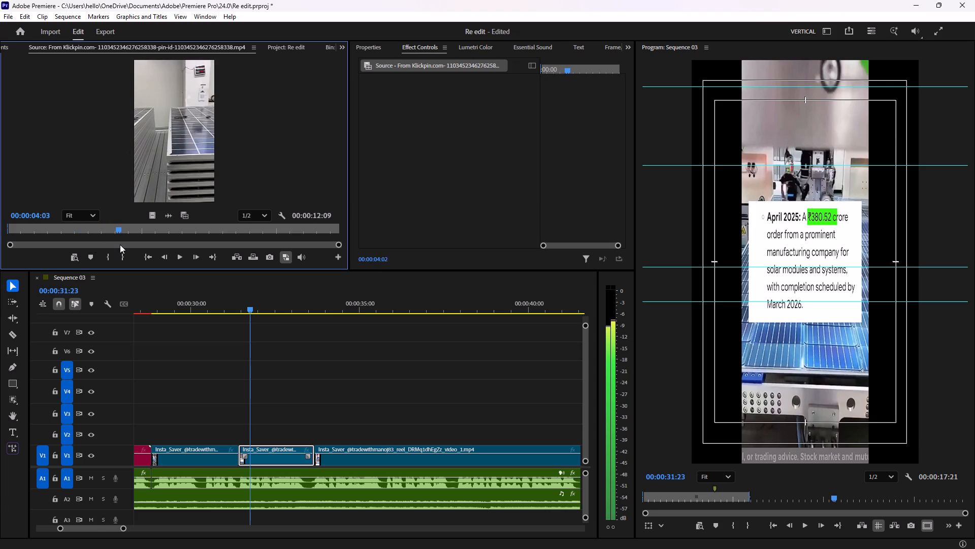
pyautogui.moveTo(120, 245); pyautogui.dragTo(119, 245)
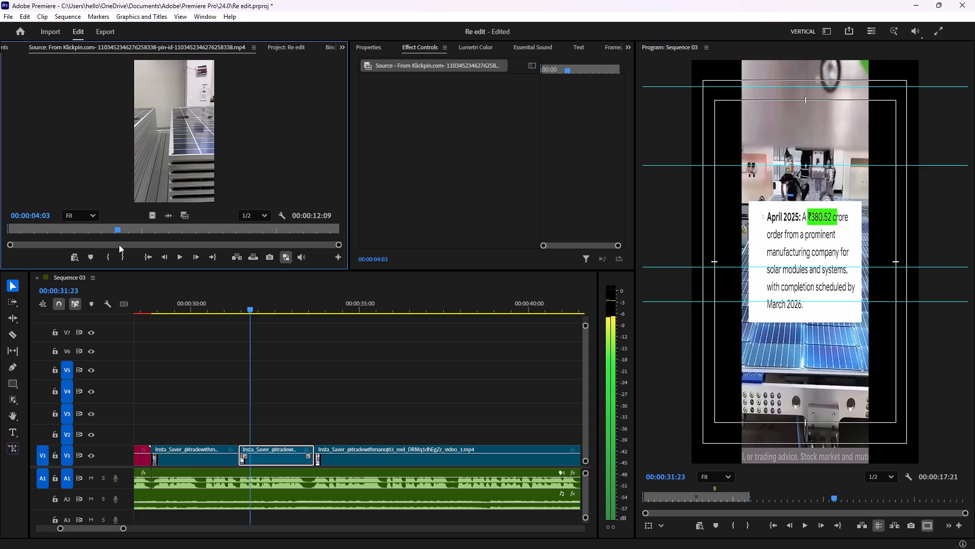
pyautogui.moveTo(119, 245); pyautogui.dragTo(126, 245)
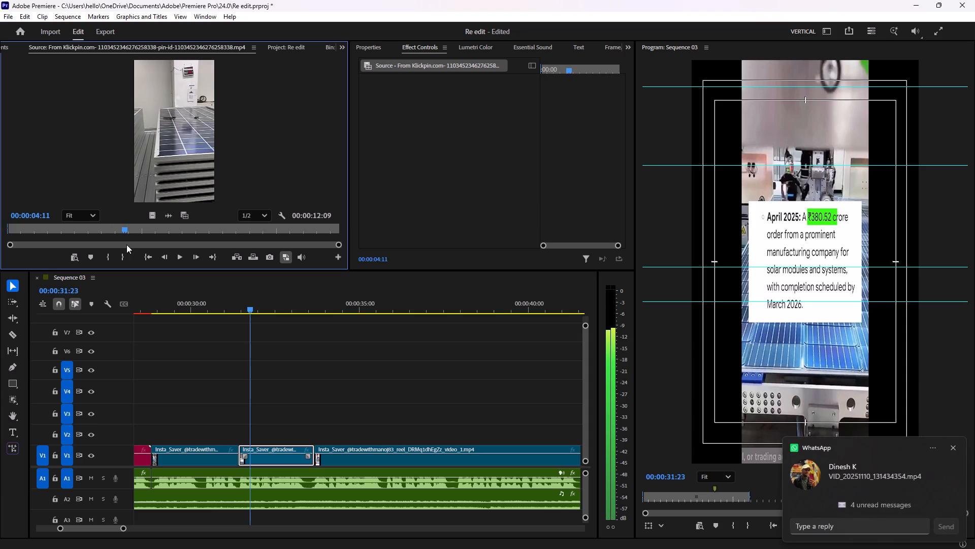
pyautogui.moveTo(126, 245); pyautogui.dragTo(127, 245)
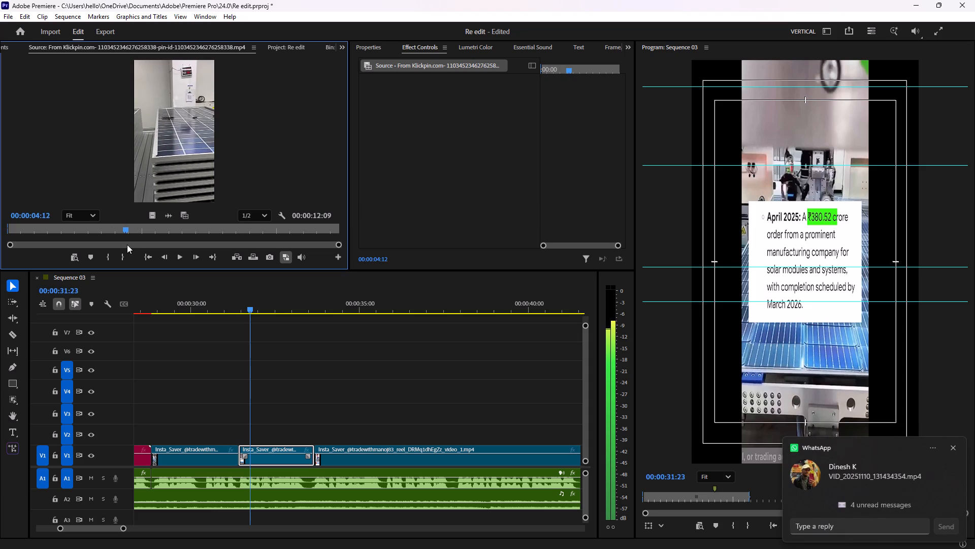
pyautogui.moveTo(127, 245); pyautogui.dragTo(140, 242)
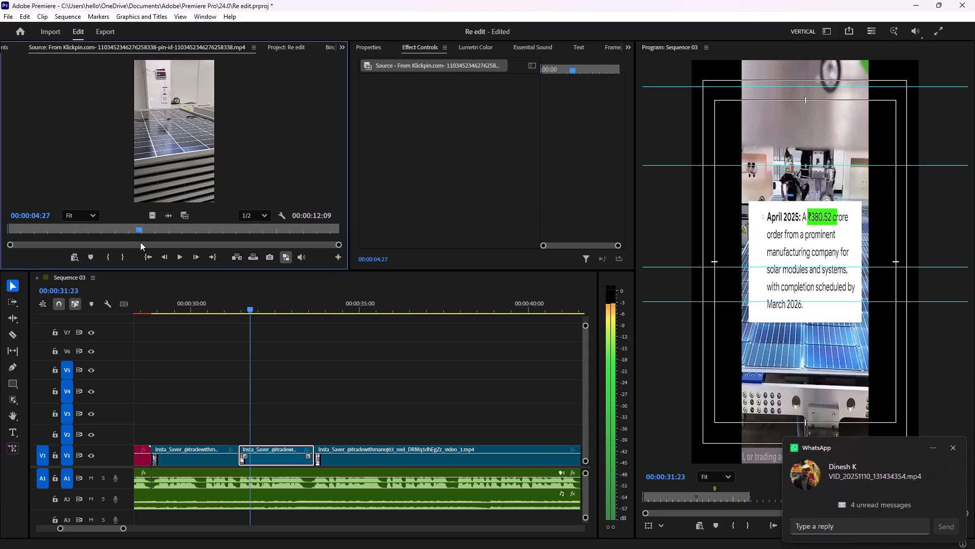
pyautogui.moveTo(140, 242); pyautogui.dragTo(129, 245)
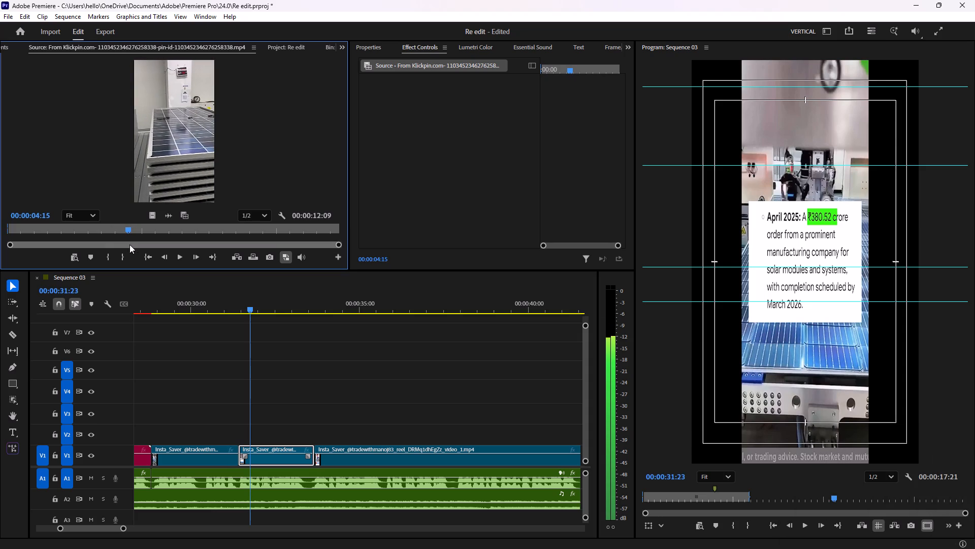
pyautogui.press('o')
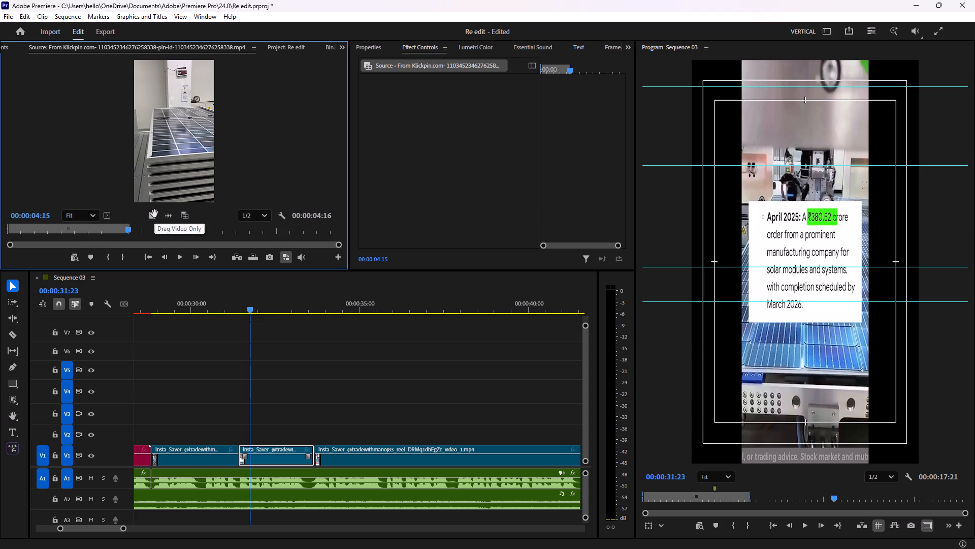
# Place only the video of the marked source range on V2, starting flush with the selected Insta_Saver clip on V1.
pyautogui.moveTo(154, 213); pyautogui.dragTo(255, 427)
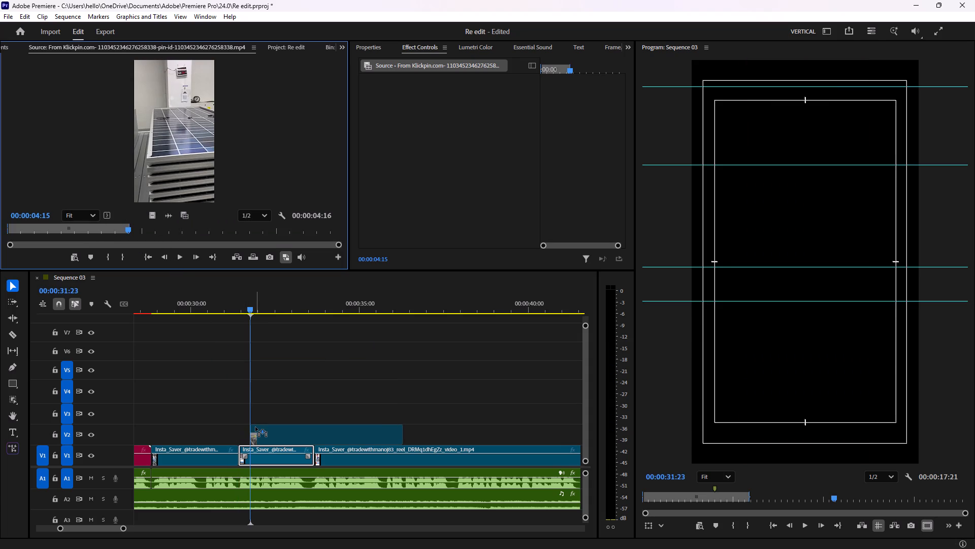
pyautogui.moveTo(255, 427); pyautogui.dragTo(241, 428)
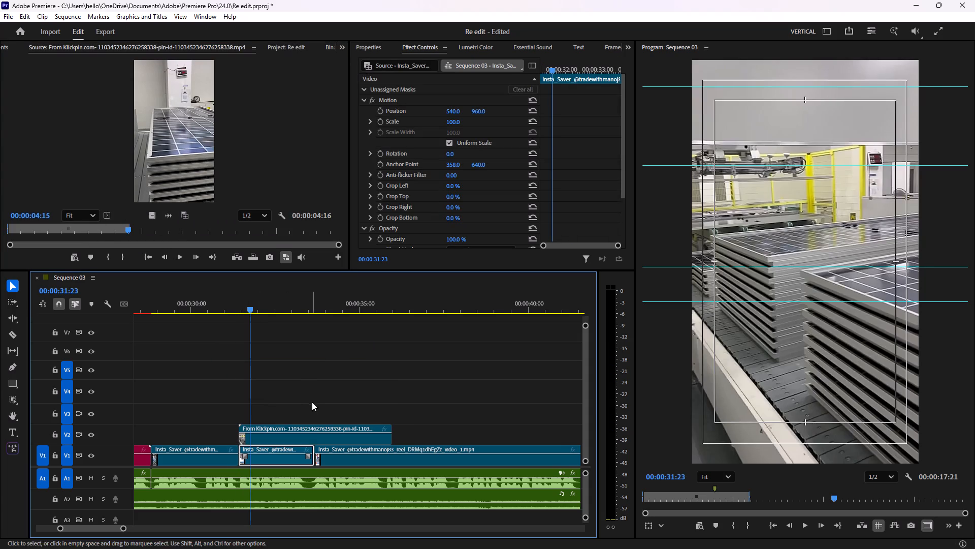
# Move the stacked-panels clip on V2 to start at the end of the 03 intro and trim its end to about 00:00:30:12.
pyautogui.click(303, 433)
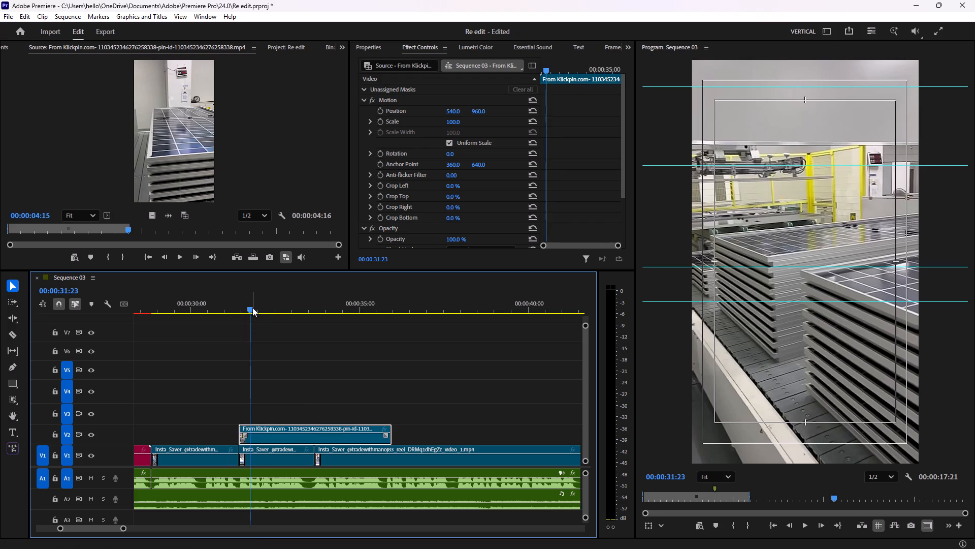
pyautogui.moveTo(252, 308); pyautogui.dragTo(158, 319)
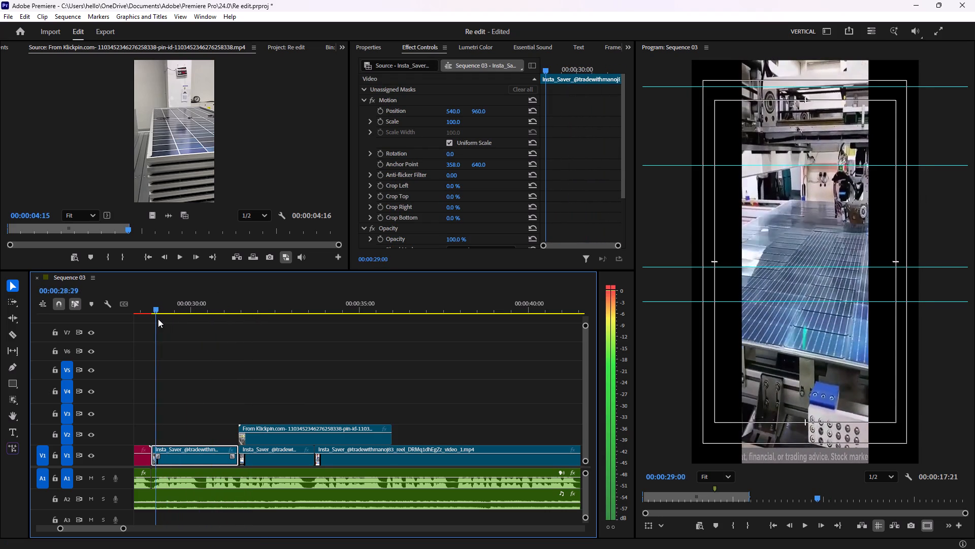
pyautogui.moveTo(158, 319); pyautogui.dragTo(151, 319)
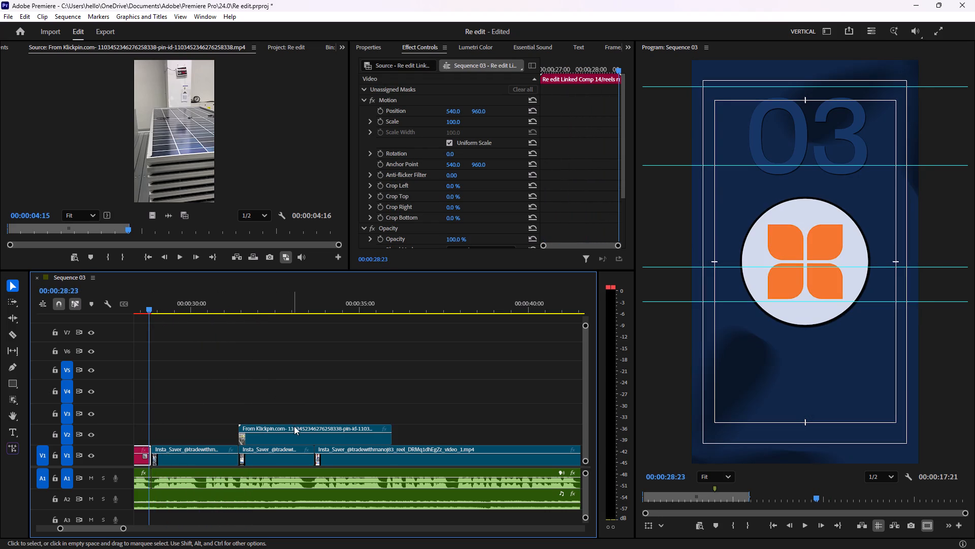
pyautogui.click(294, 427)
pyautogui.moveTo(294, 427); pyautogui.dragTo(211, 428)
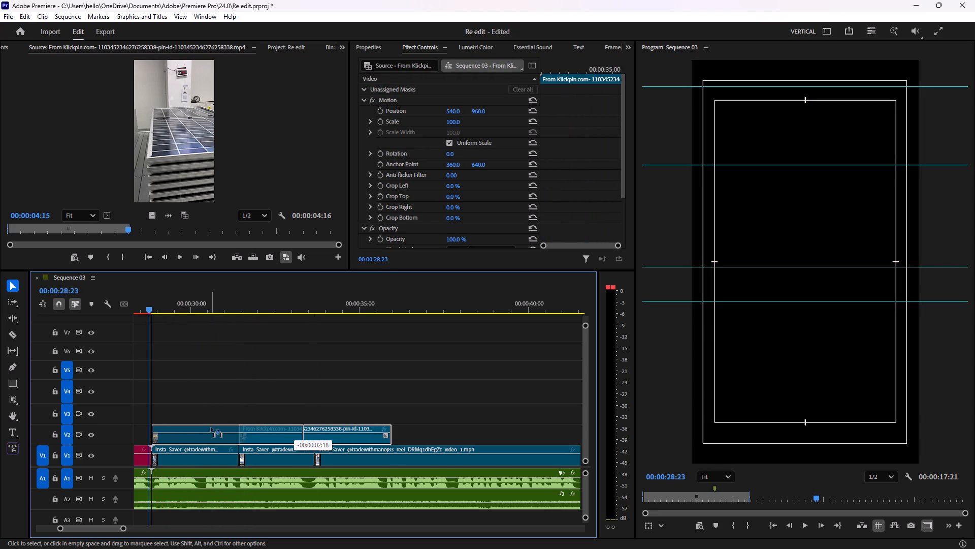
pyautogui.moveTo(211, 428); pyautogui.dragTo(207, 428)
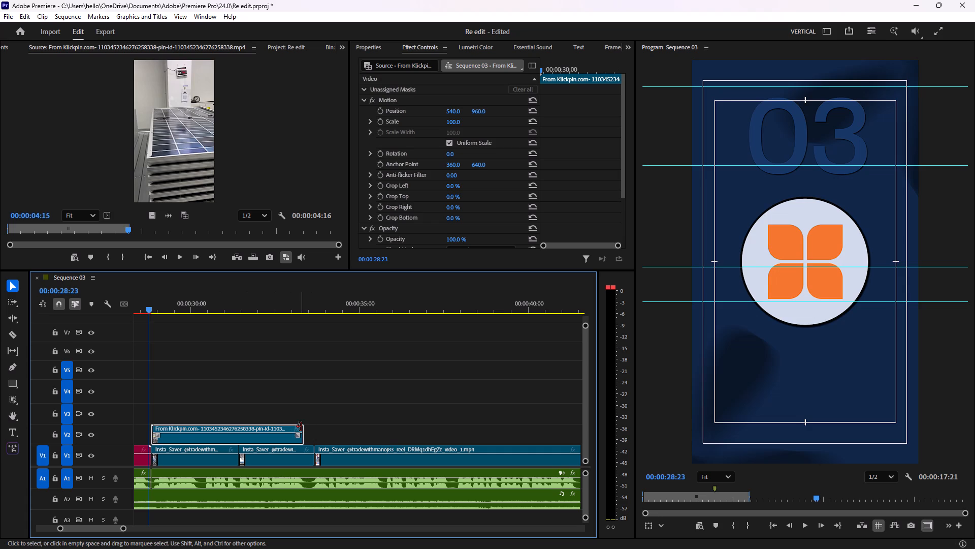
pyautogui.moveTo(301, 426); pyautogui.dragTo(202, 428)
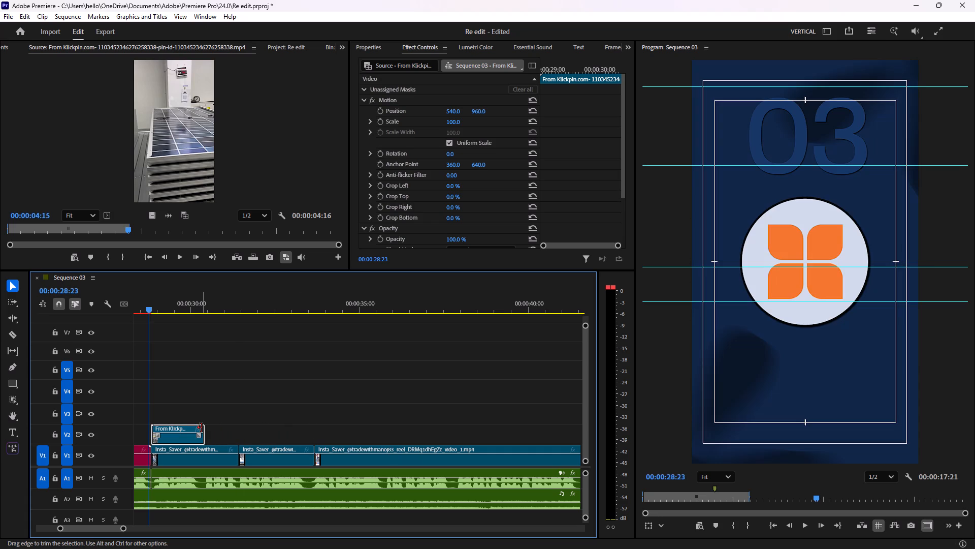
# Play the trimmed stacked-panels clip and delete the first old Insta_Saver clip beneath it on V1.
pyautogui.press('space')
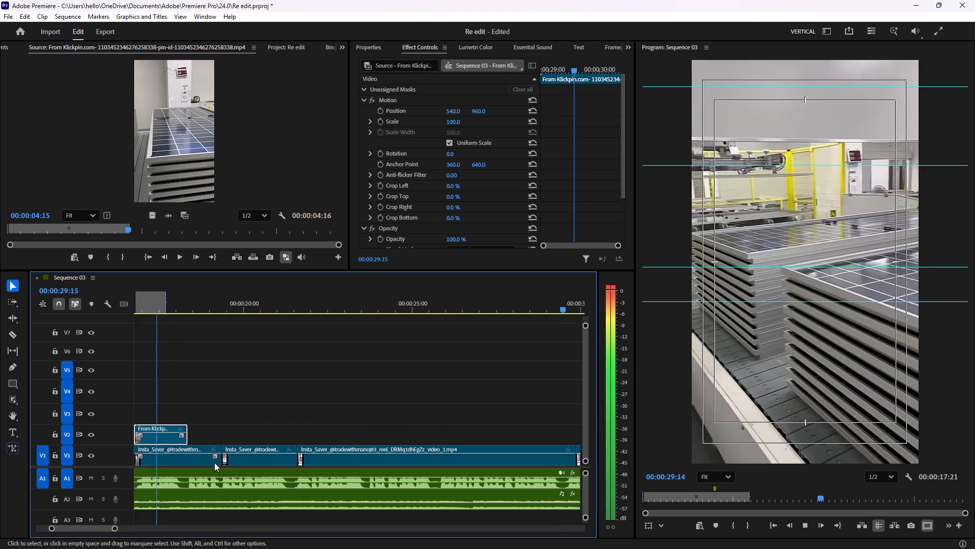
pyautogui.press('space')
pyautogui.press('space')
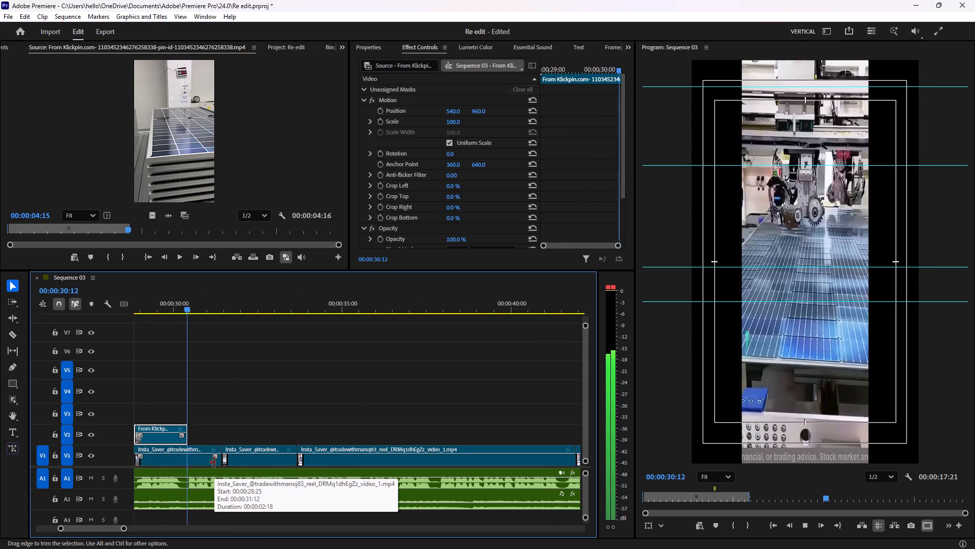
pyautogui.press('space')
pyautogui.click(200, 460)
pyautogui.press('BackSpace')
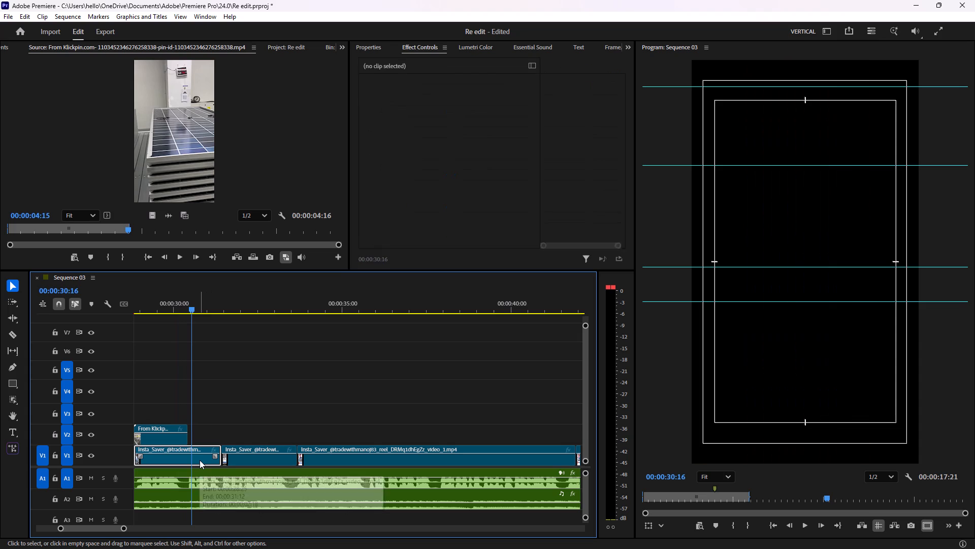
# Move the stacked-panels clip from V2 down to V1 directly after the 03 intro, playing the cut before and after.
pyautogui.moveTo(190, 312); pyautogui.dragTo(119, 319)
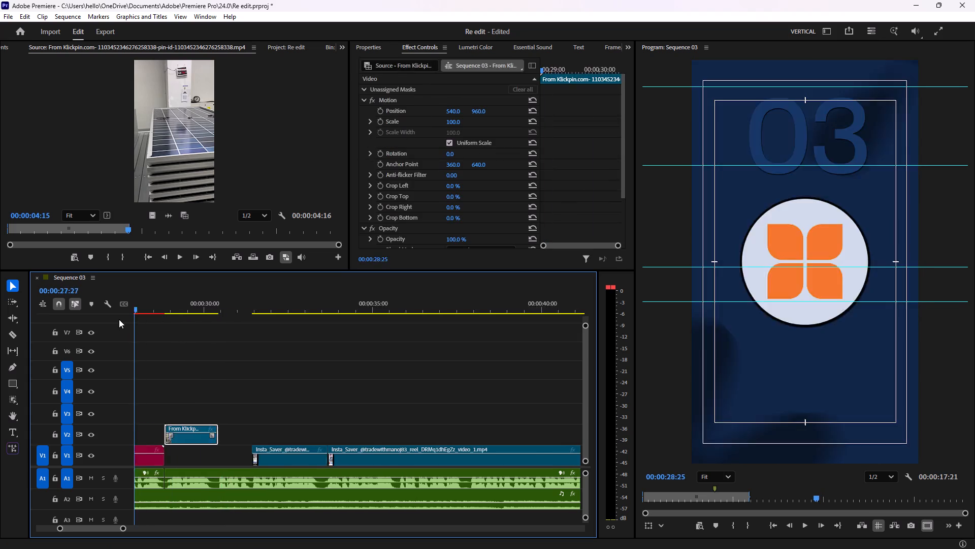
pyautogui.moveTo(119, 319); pyautogui.dragTo(198, 324)
pyautogui.press('space')
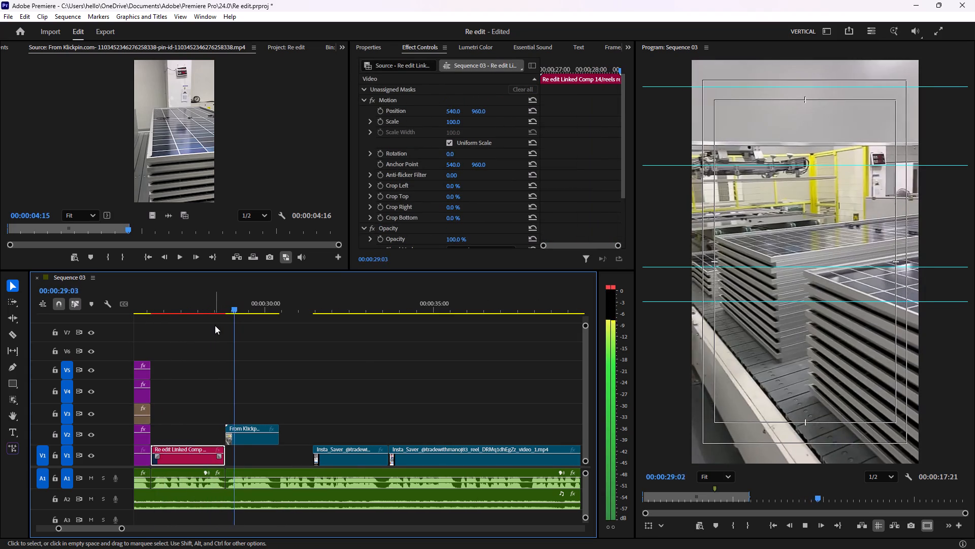
pyautogui.press('space')
pyautogui.click(249, 432)
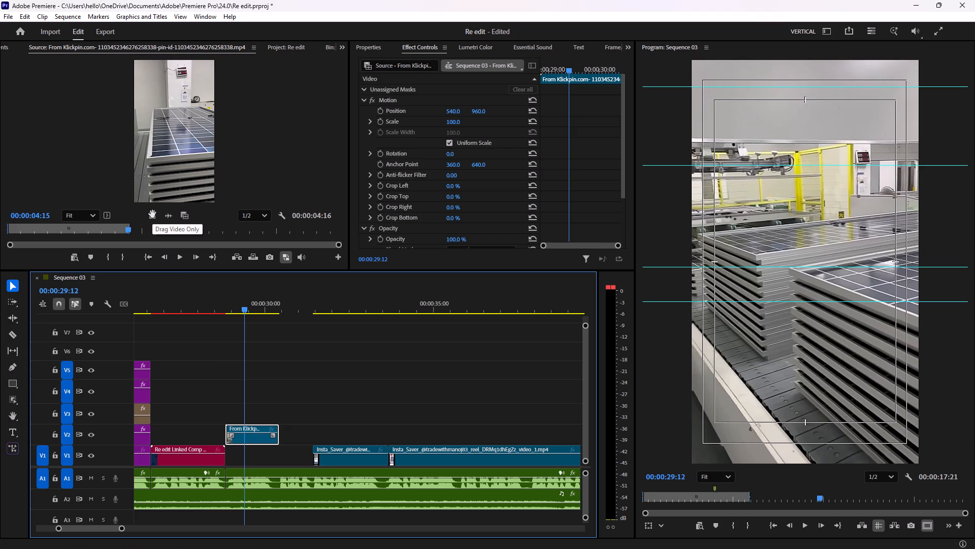
pyautogui.moveTo(243, 425); pyautogui.dragTo(243, 440)
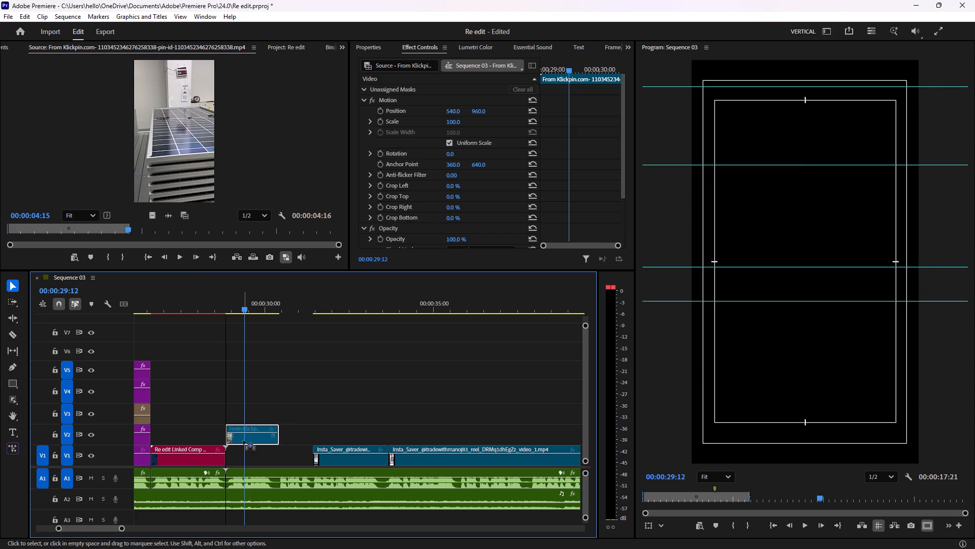
pyautogui.moveTo(243, 440); pyautogui.dragTo(241, 453)
pyautogui.click(218, 306)
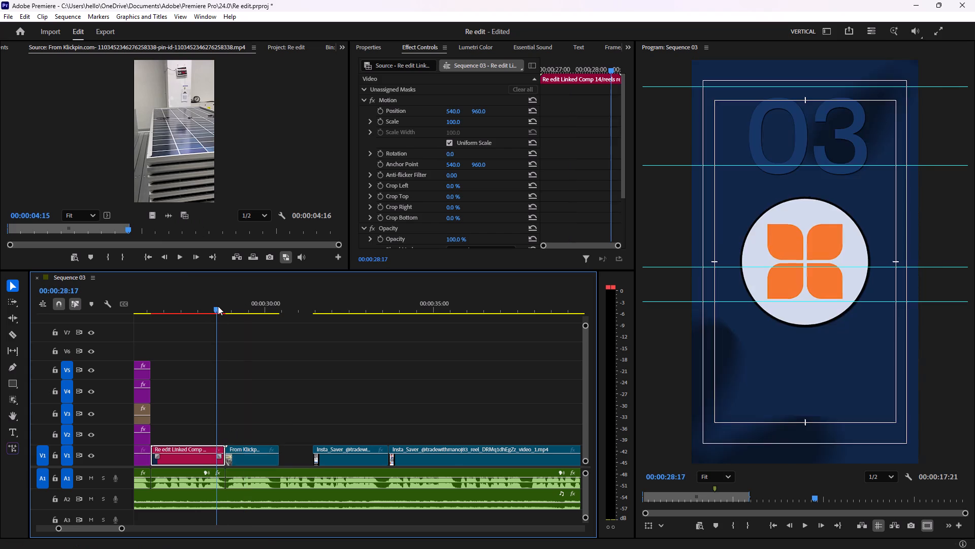
pyautogui.press('space')
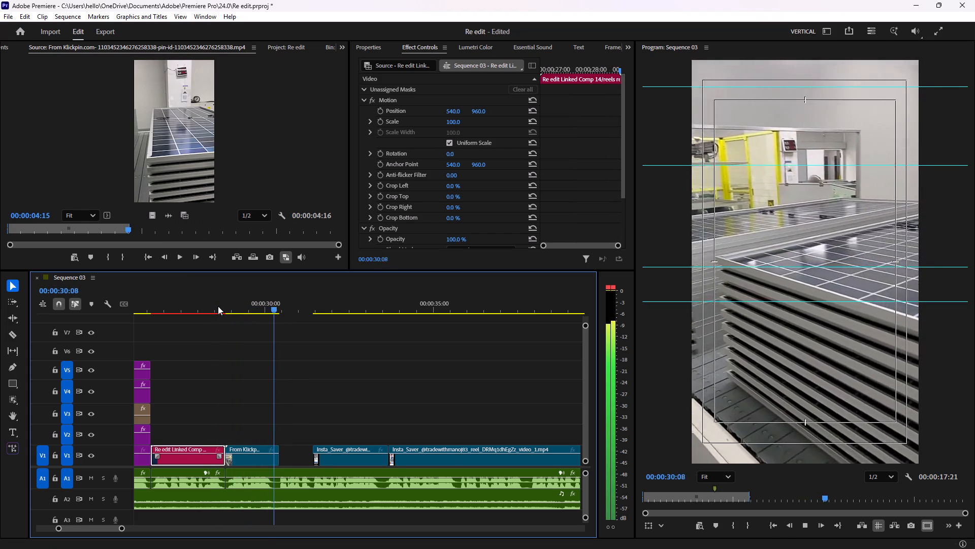
pyautogui.press('space')
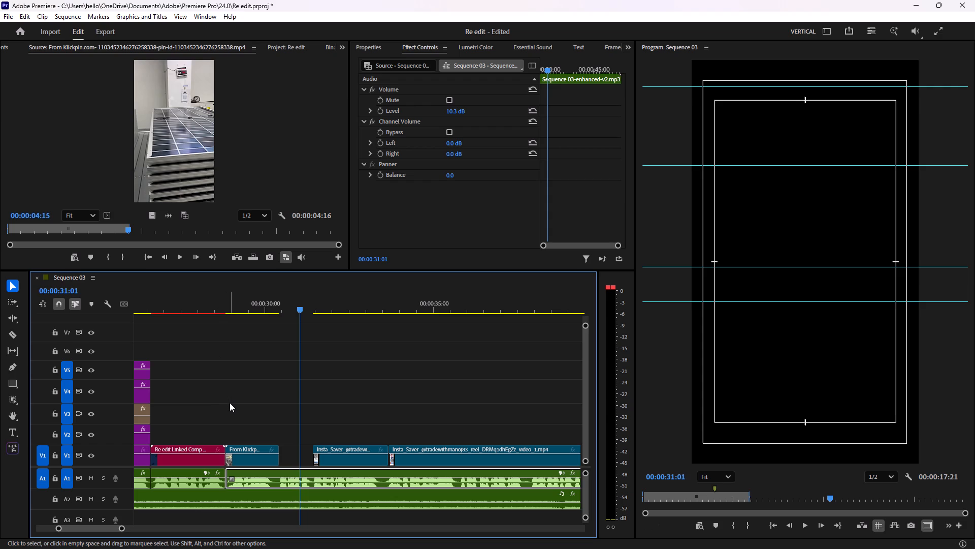
# Play from the start of the 03 intro through the stacked-panels clip and the gap into the remaining old solar clip.
pyautogui.scroll(6, 228, 403)
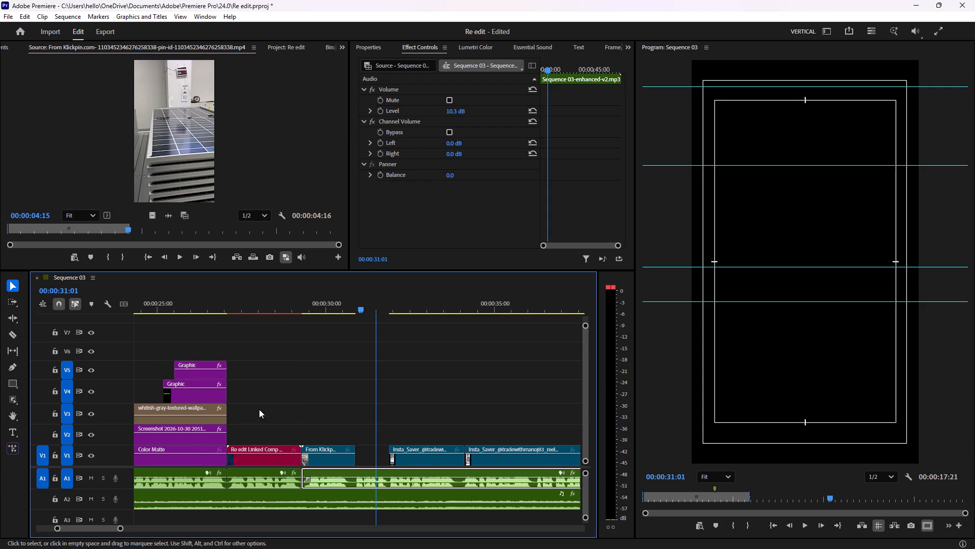
pyautogui.scroll(12, 326, 410)
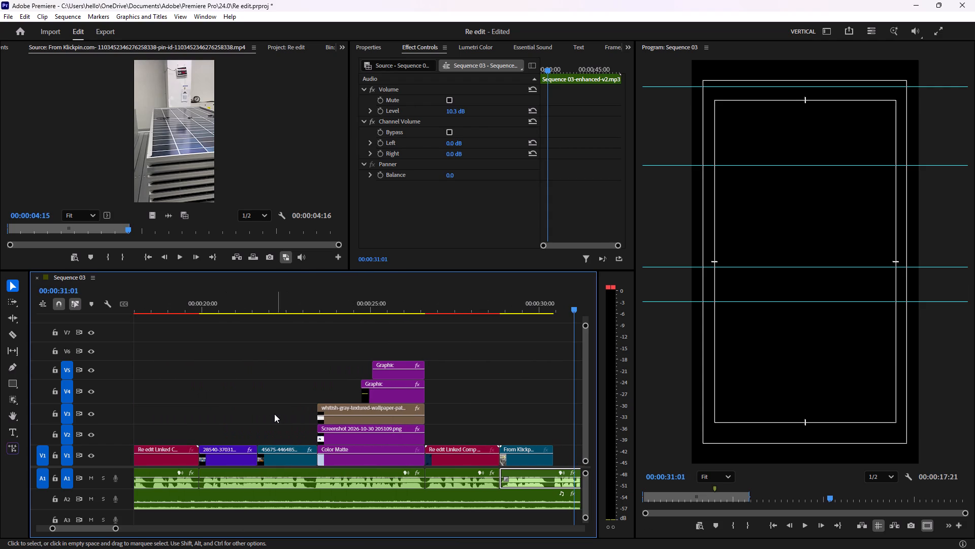
pyautogui.scroll(-4, 274, 414)
pyautogui.scroll(7, 221, 414)
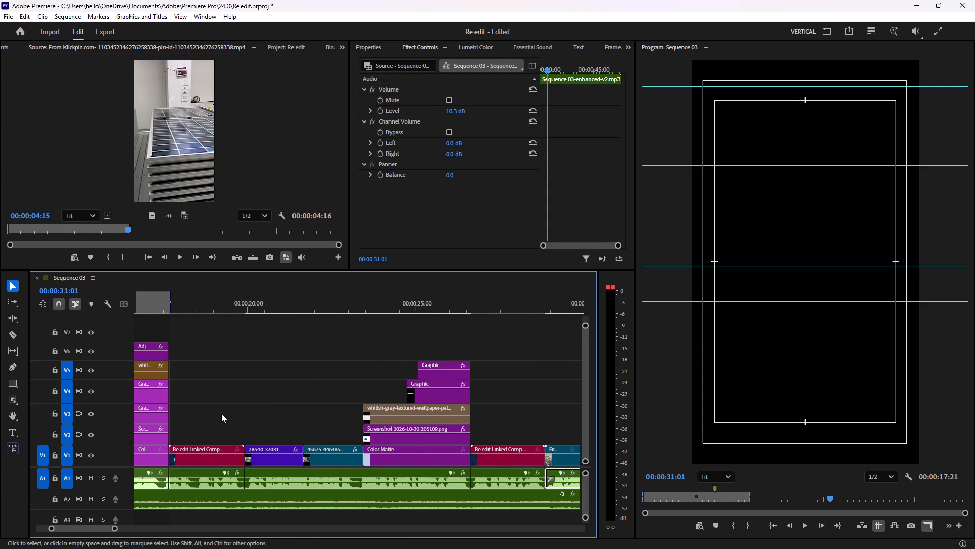
pyautogui.scroll(6, 221, 414)
pyautogui.scroll(5, 343, 412)
pyautogui.scroll(-6, 364, 419)
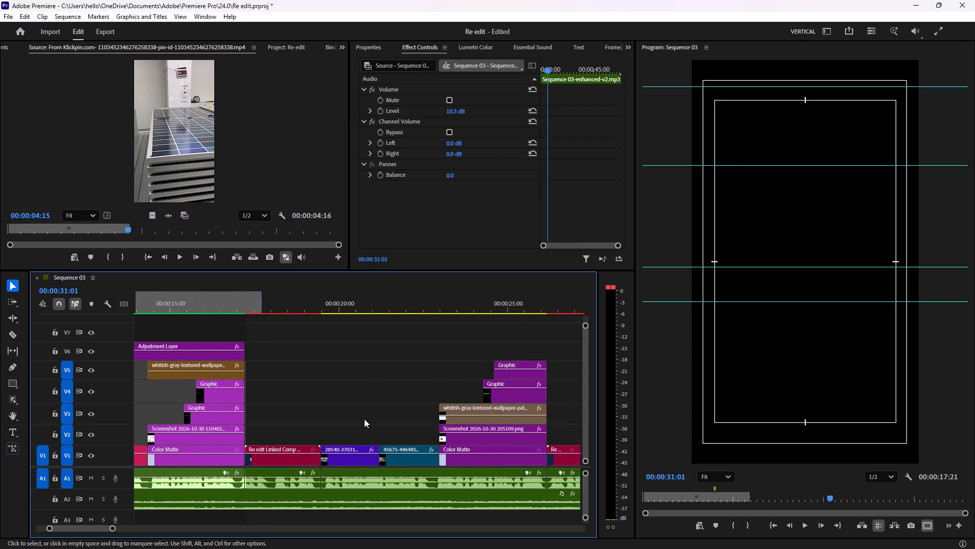
pyautogui.scroll(-11, 364, 419)
pyautogui.scroll(-4, 462, 422)
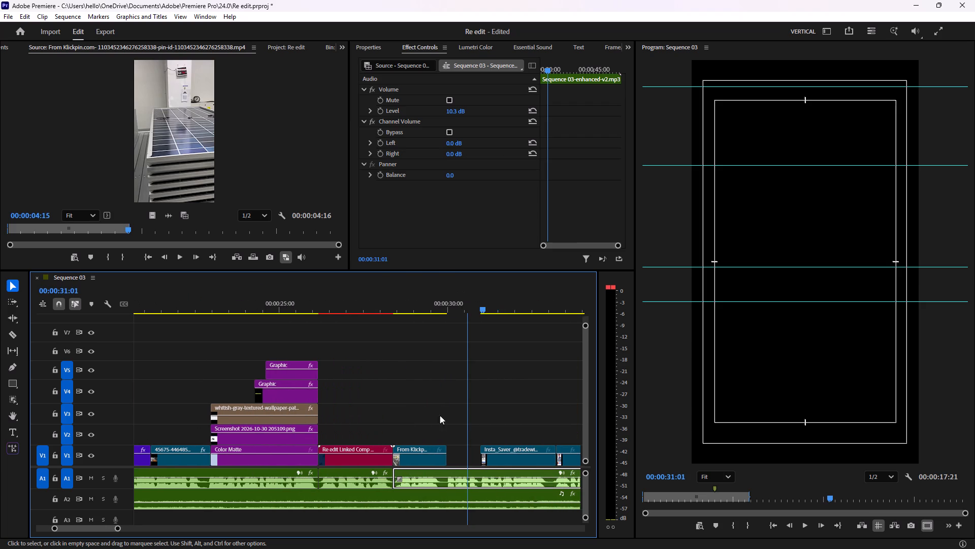
pyautogui.click(321, 310)
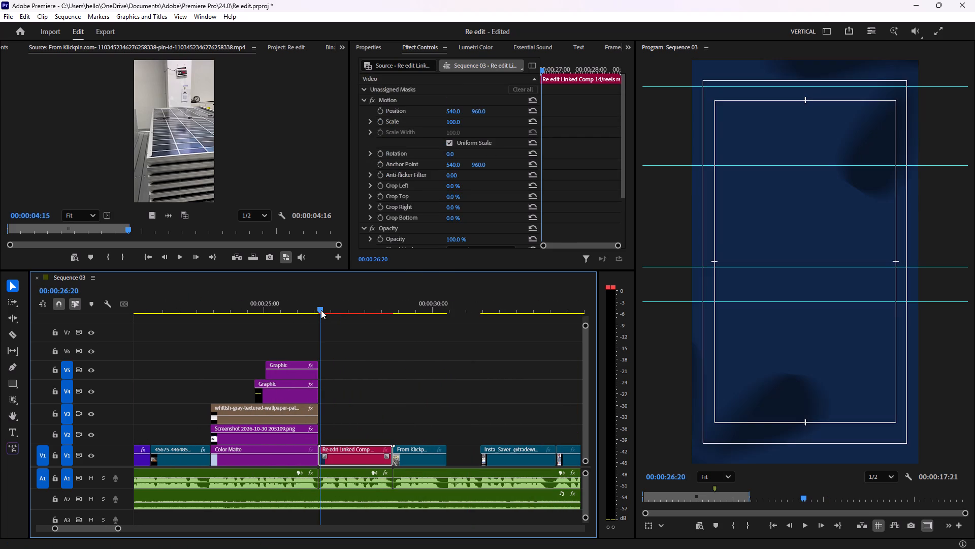
pyautogui.press('space')
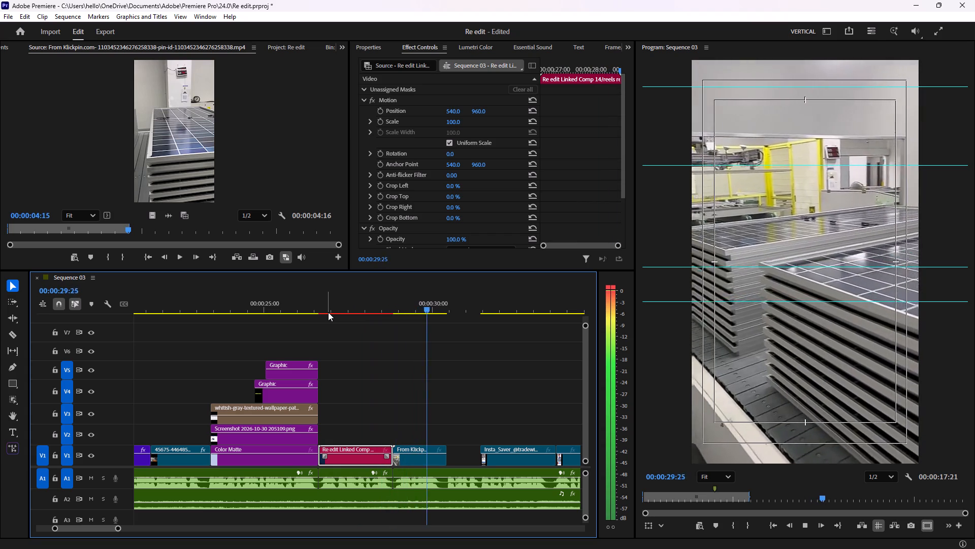
pyautogui.press('space')
pyautogui.click(387, 311)
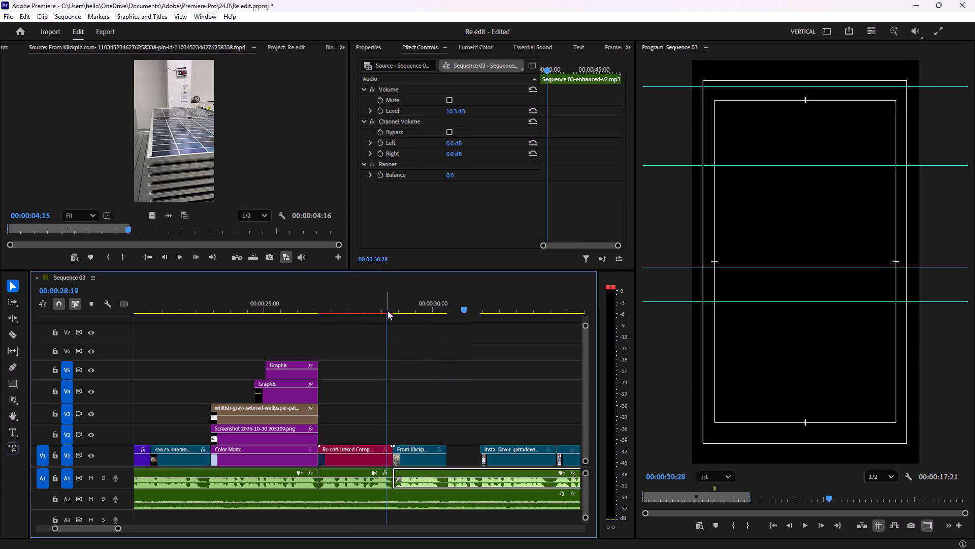
pyautogui.press('space')
pyautogui.press('space')
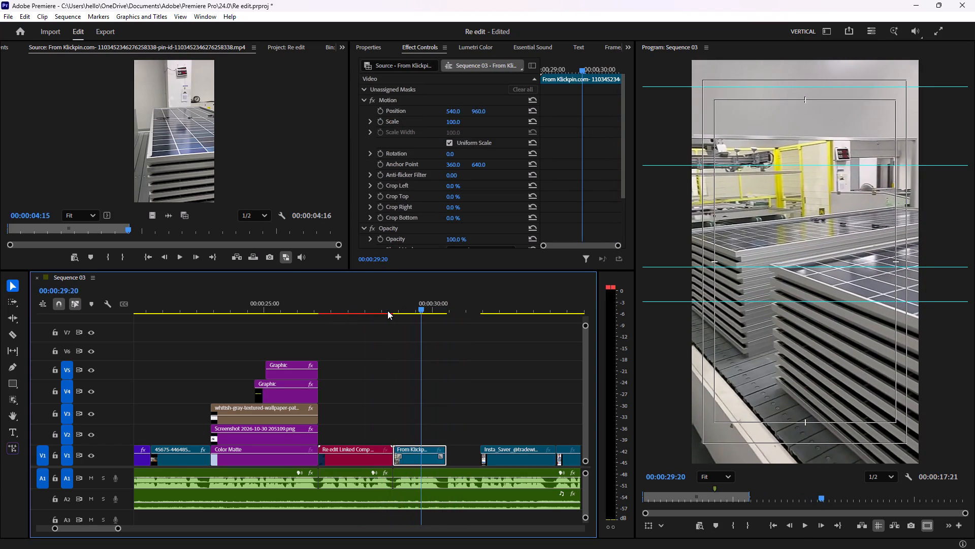
pyautogui.press('space')
pyautogui.press('space')
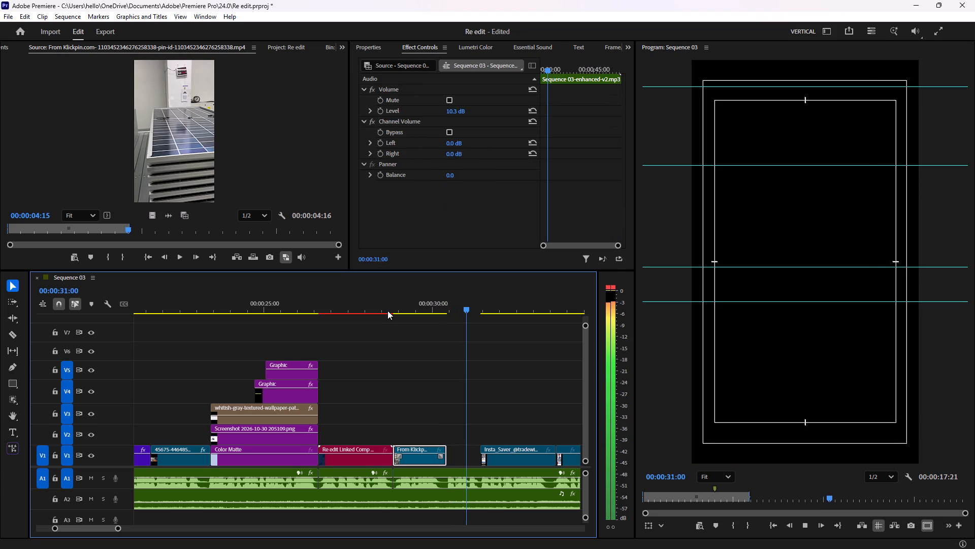
pyautogui.press('space')
pyautogui.press('space')
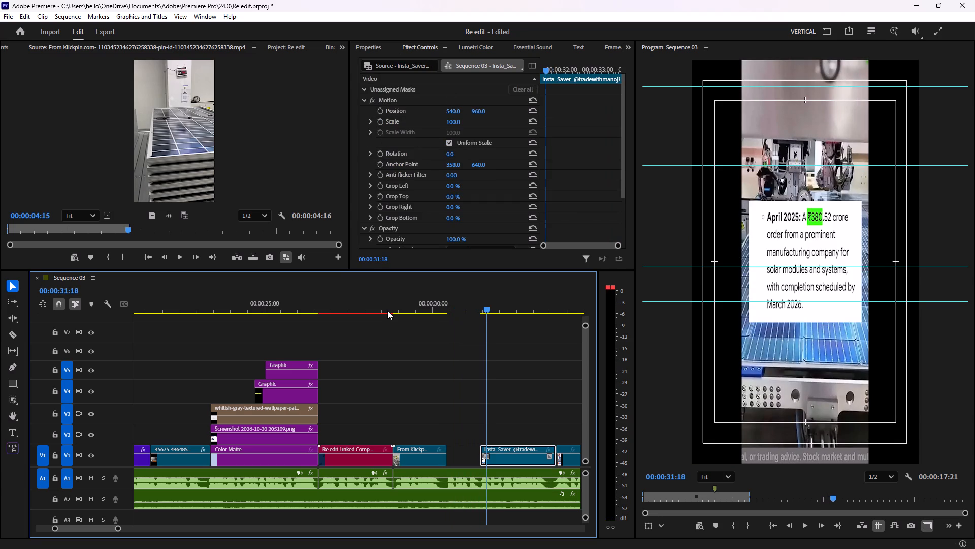
pyautogui.press('space')
pyautogui.press('space')
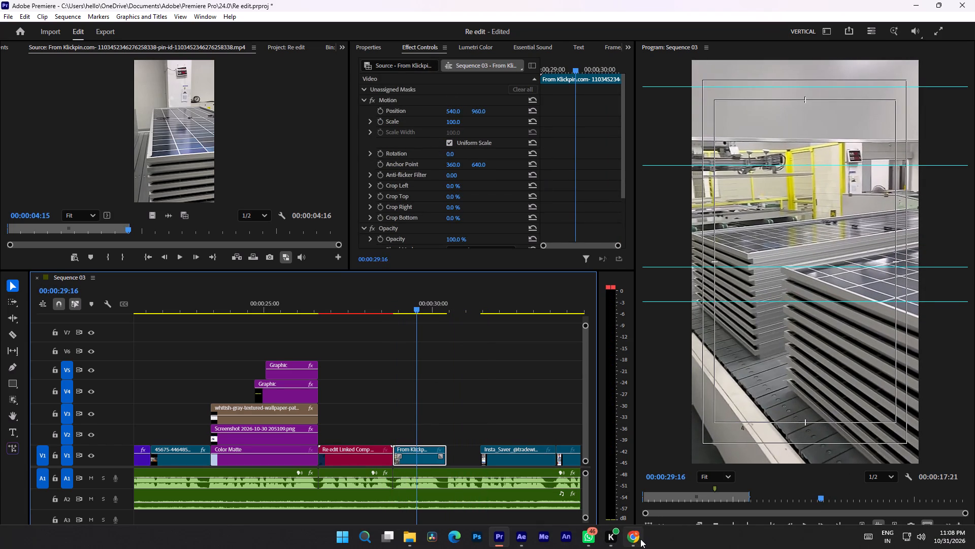
# Switch to Chrome and search the web for "pm modi dob" in a new tab.
pyautogui.click(638, 539)
pyautogui.click(389, 0)
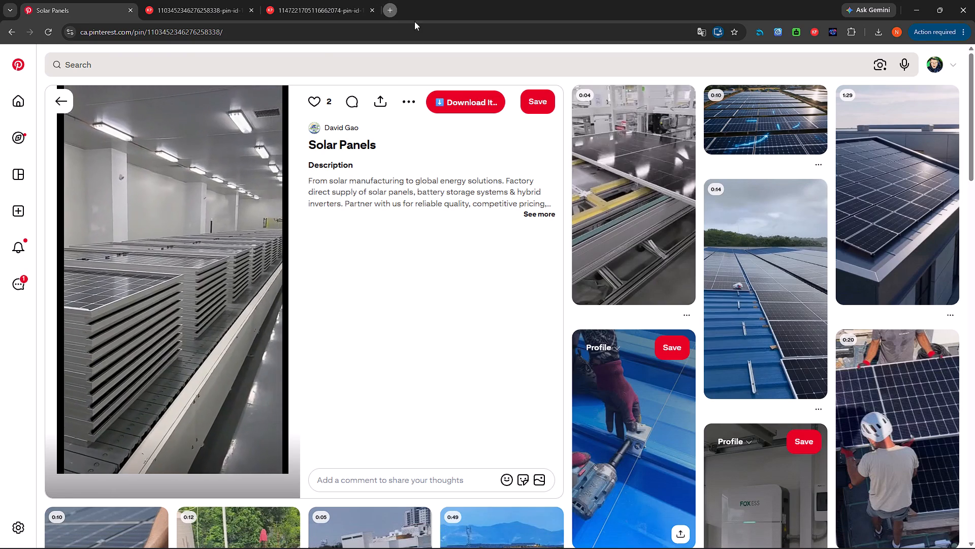
pyautogui.click(376, 209)
pyautogui.write('pm modi')
pyautogui.press('space')
pyautogui.write('dob')
pyautogui.press('Return')
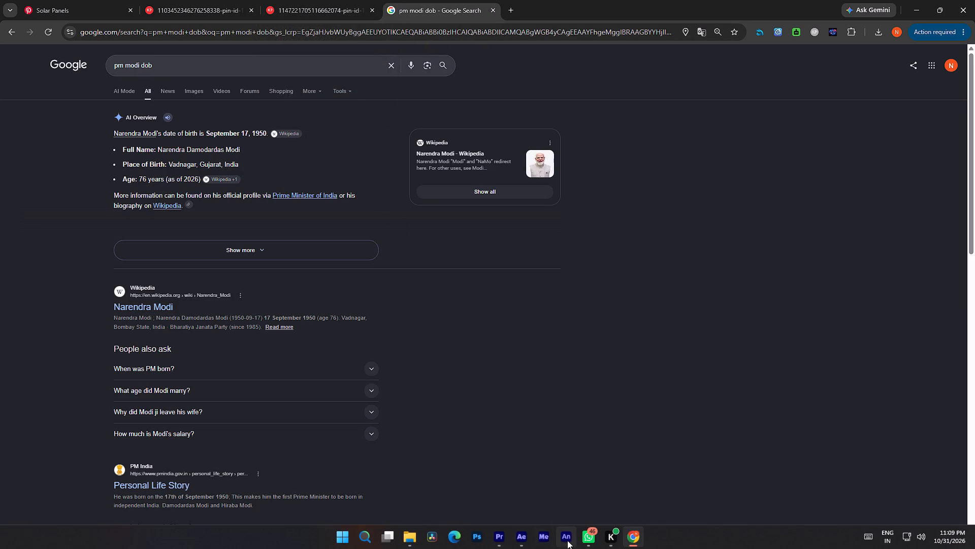
# Return to Premiere and replay the 03 intro, stacked-panels clip and following gap several times to check the cut timing.
pyautogui.click(501, 537)
pyautogui.click(384, 308)
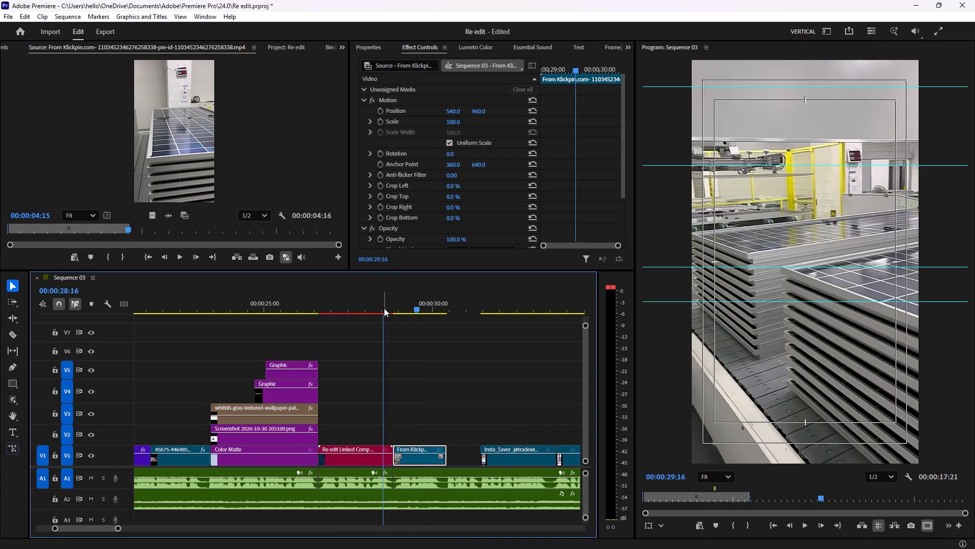
pyautogui.press('space')
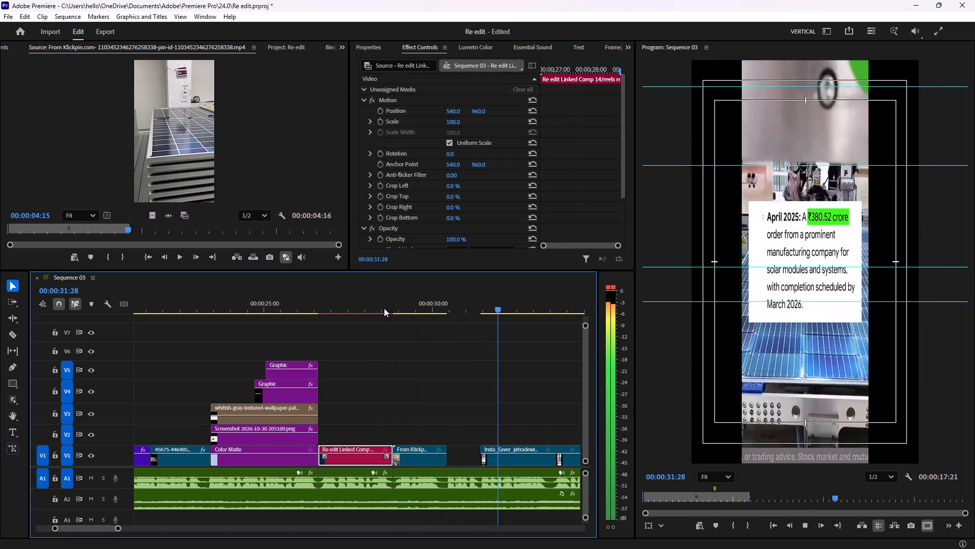
pyautogui.press('space')
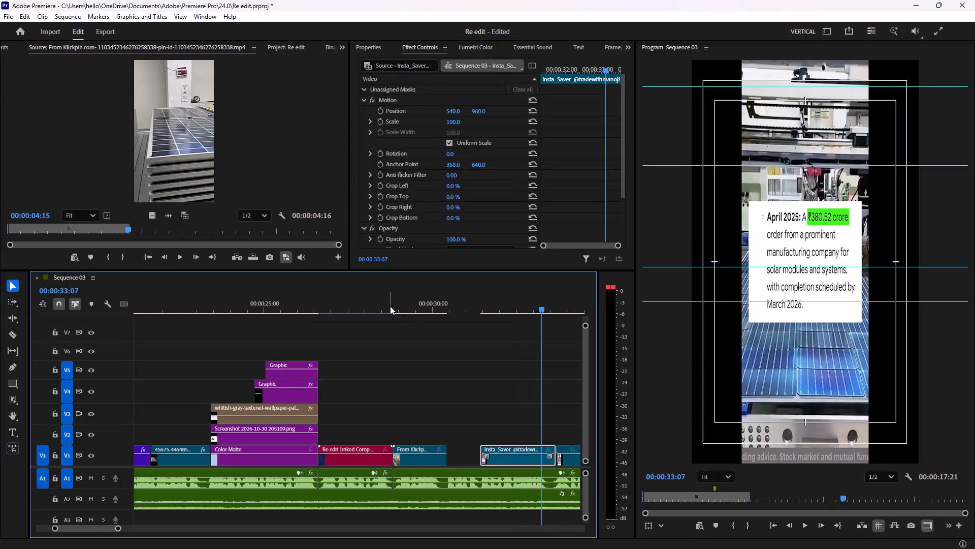
pyautogui.click(404, 313)
pyautogui.click(404, 312)
pyautogui.press('space')
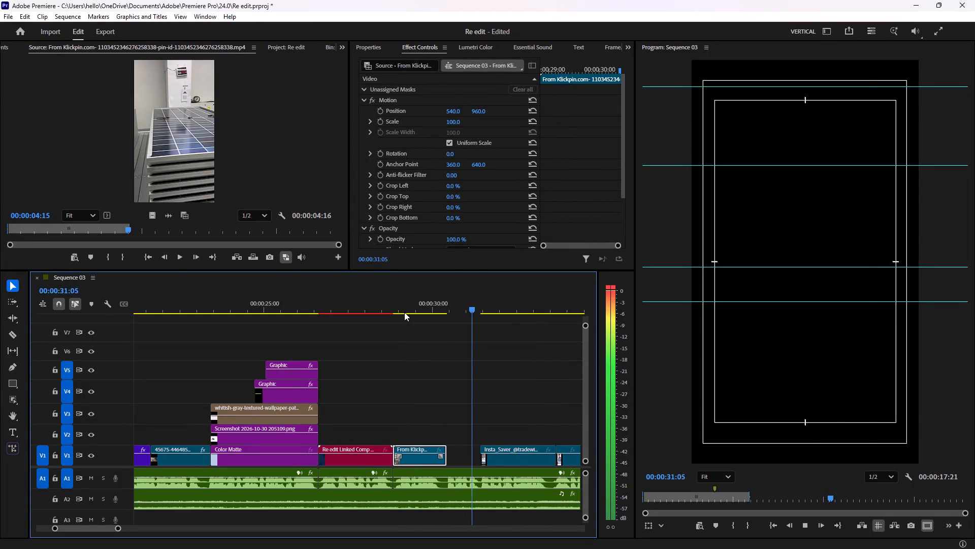
pyautogui.press('space')
pyautogui.click(404, 309)
pyautogui.click(355, 307)
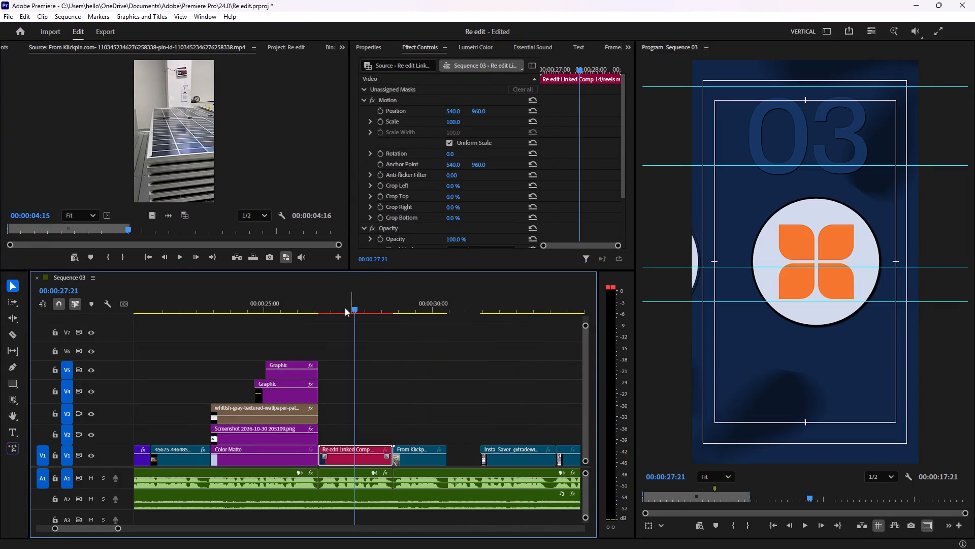
pyautogui.press('space')
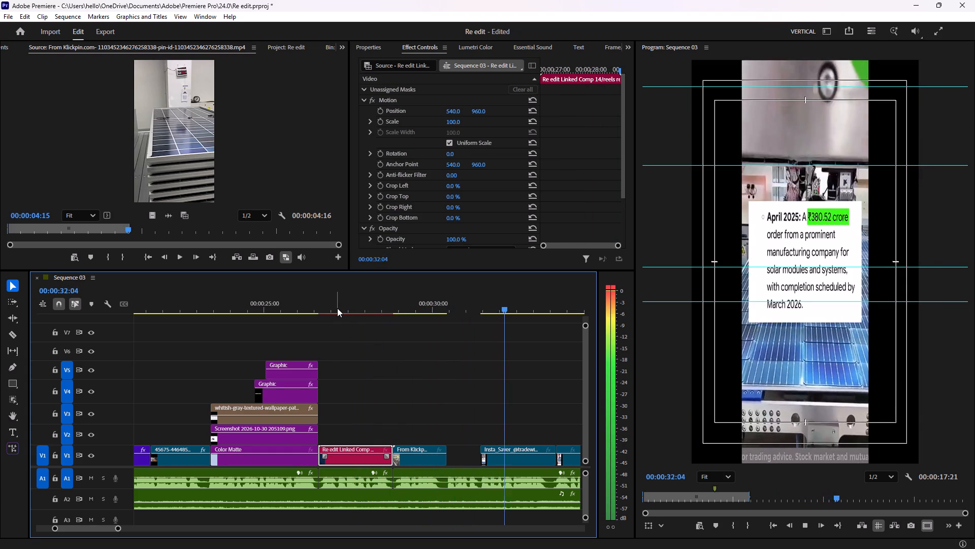
pyautogui.click(337, 308)
pyautogui.press('space')
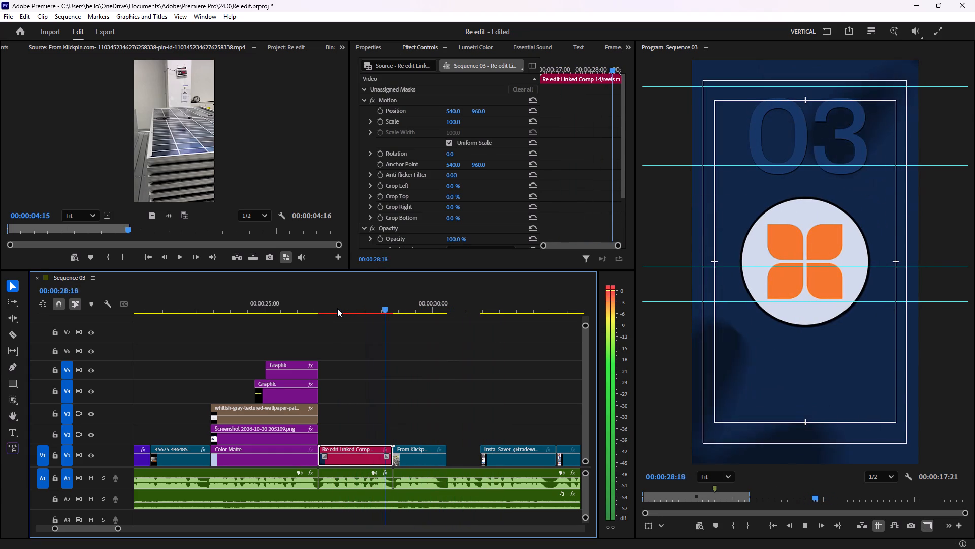
pyautogui.press('space')
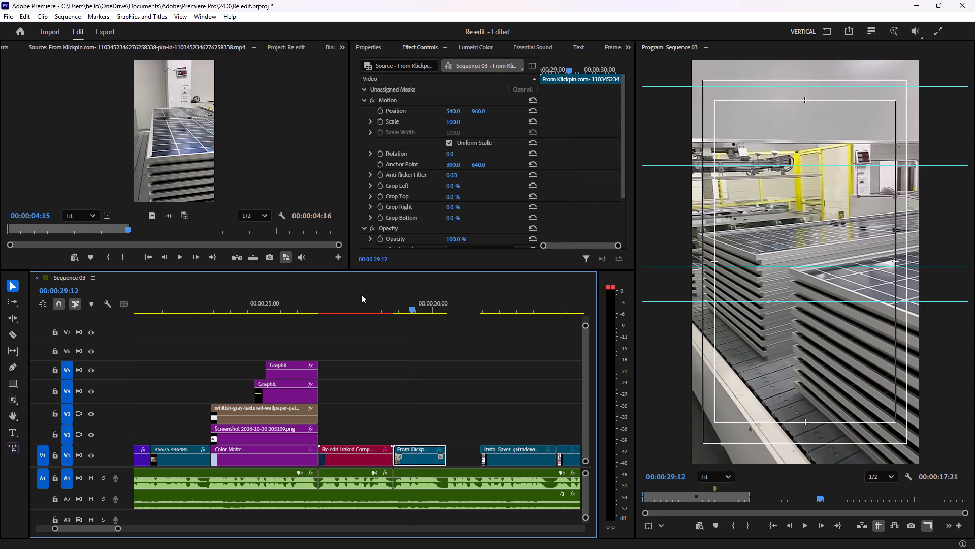
pyautogui.click(364, 312)
pyautogui.press('space')
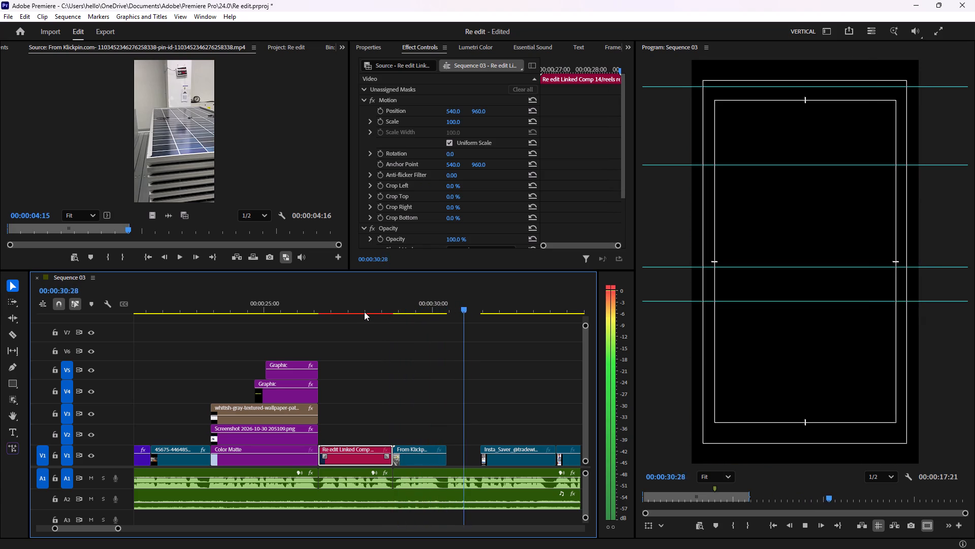
pyautogui.press('space')
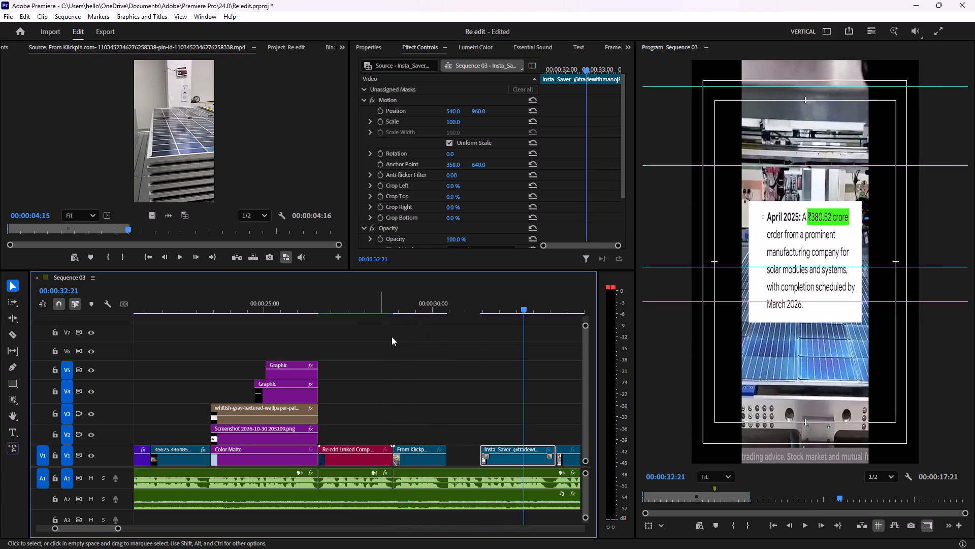
# Trim the end of the stacked-panels clip on V1 to about 00:00:30:00.
pyautogui.click(428, 456)
pyautogui.moveTo(445, 446); pyautogui.dragTo(438, 446)
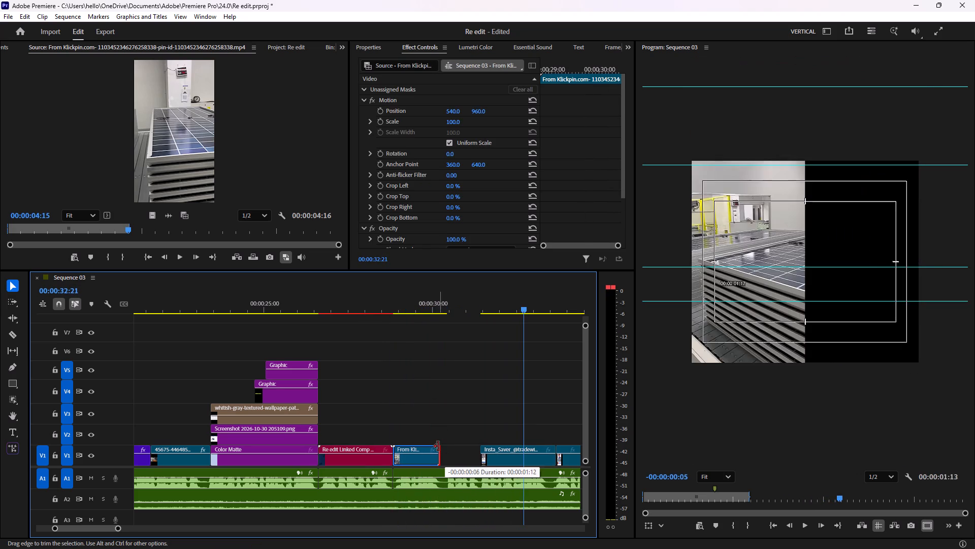
pyautogui.moveTo(438, 446); pyautogui.dragTo(431, 447)
# Open the 15-second Klickpin solar-cell machine clip in the Source monitor at its first frame and set its zoom to Fit.
pyautogui.scroll(1, 182, 324)
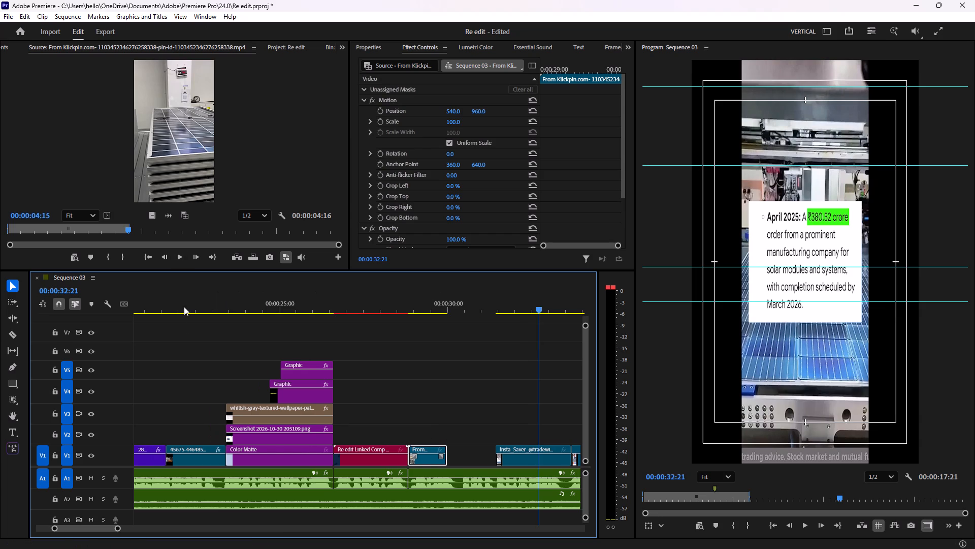
pyautogui.scroll(5, 184, 307)
pyautogui.scroll(5, 149, 210)
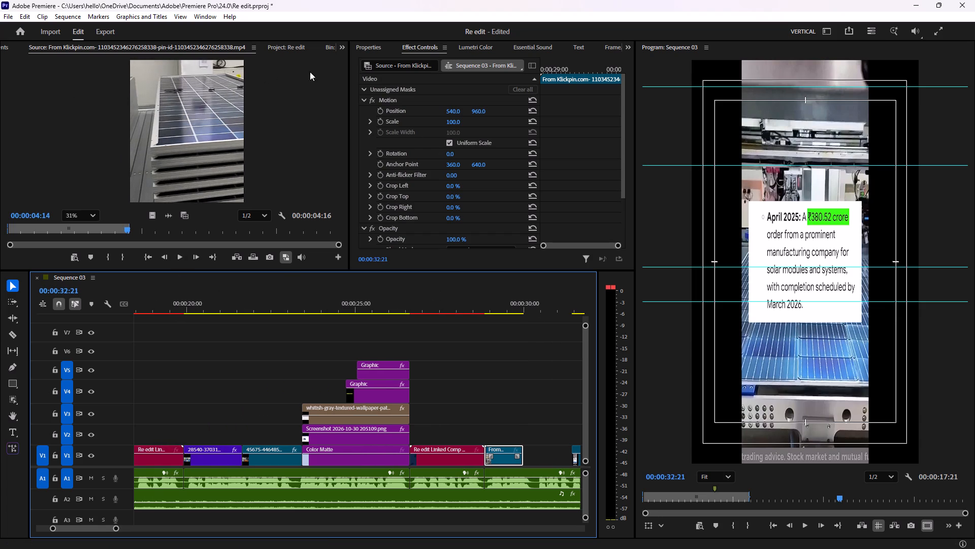
pyautogui.click(290, 44)
pyautogui.scroll(-3, 236, 216)
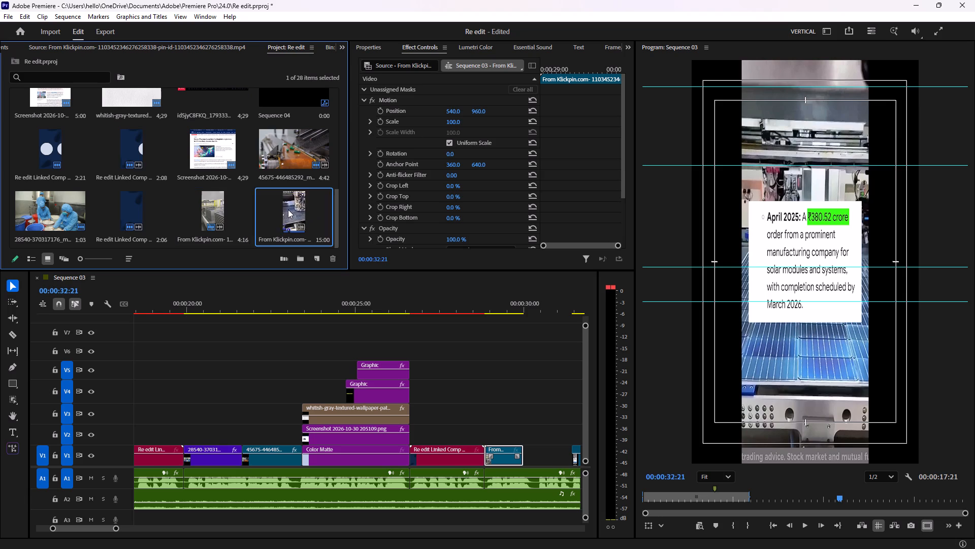
pyautogui.doubleClick(288, 209)
pyautogui.moveTo(81, 231); pyautogui.dragTo(38, 233)
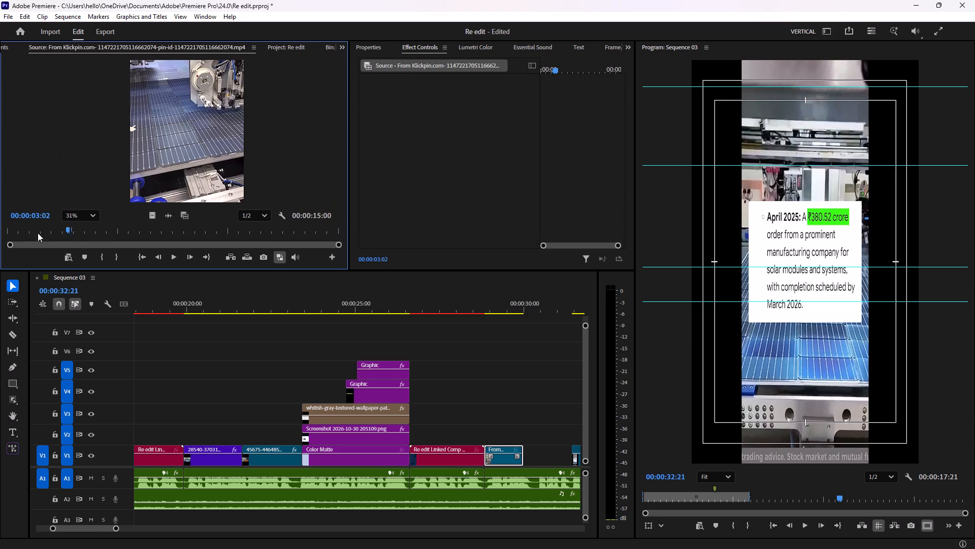
pyautogui.moveTo(38, 233); pyautogui.dragTo(0, 234)
pyautogui.scroll(5, 217, 142)
pyautogui.scroll(-7, 217, 142)
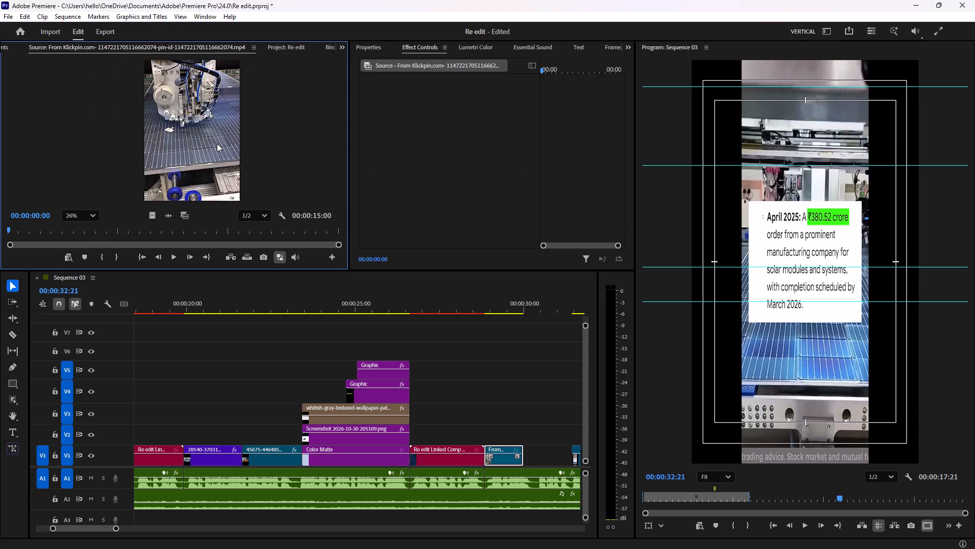
pyautogui.scroll(-5, 217, 143)
pyautogui.scroll(2, 213, 152)
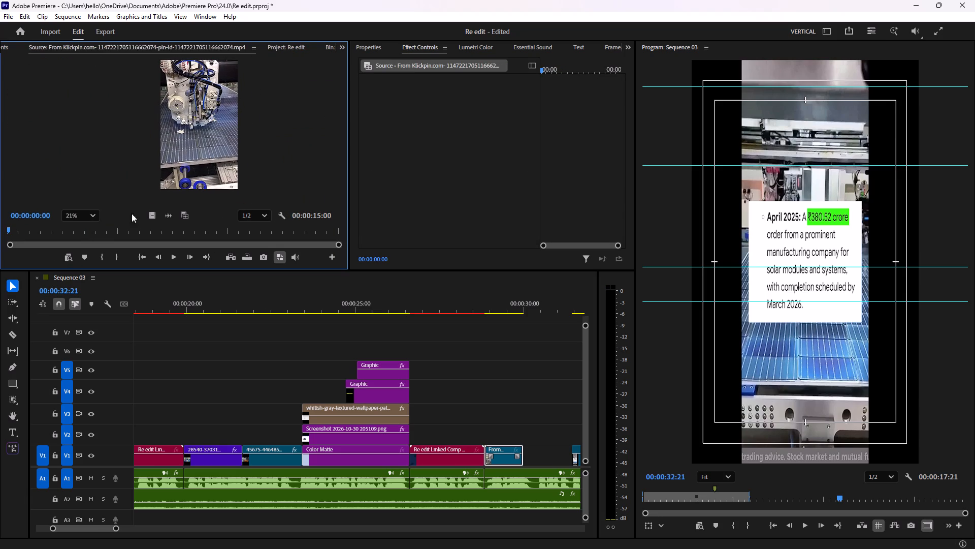
pyautogui.click(82, 216)
pyautogui.click(84, 231)
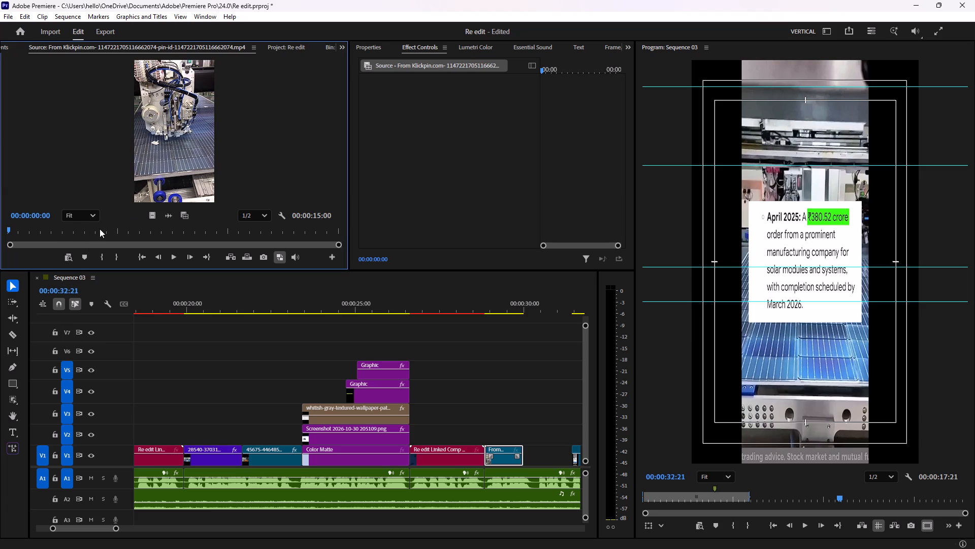
# Preview the opening of the solar-cell machine clip and mark its In point at 00:00:00:00.
pyautogui.press('space')
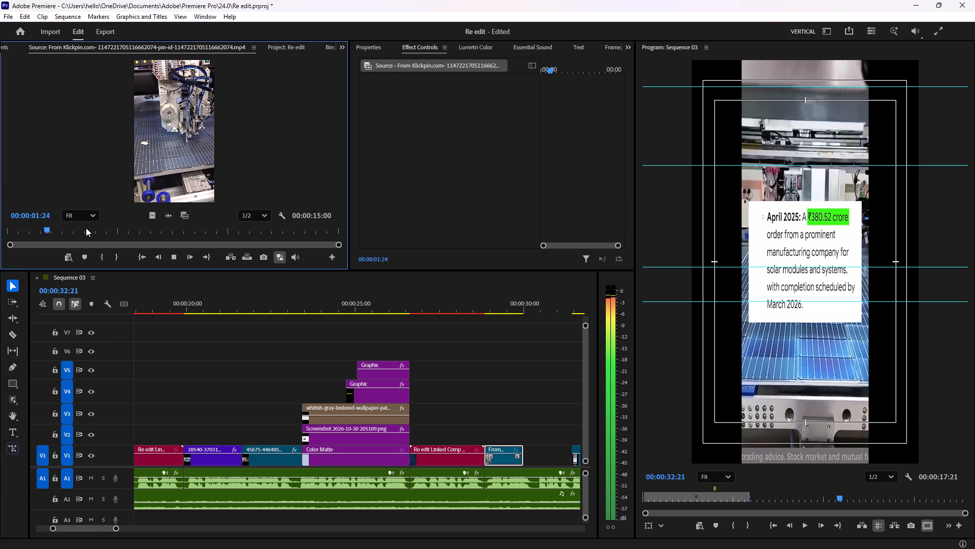
pyautogui.press('space')
pyautogui.moveTo(53, 227); pyautogui.dragTo(0, 227)
pyautogui.press('i')
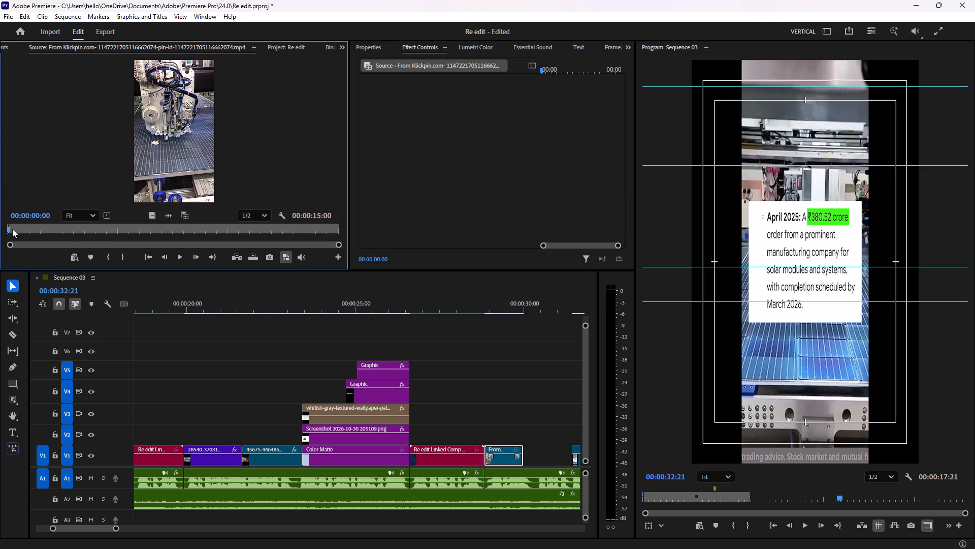
# Mark the machine clip's Out point at 00:00:02:01 and place the marked section on V2 at 00:00:30:00, right after the stacked-panels clip.
pyautogui.moveTo(12, 229); pyautogui.dragTo(53, 232)
pyautogui.press('o')
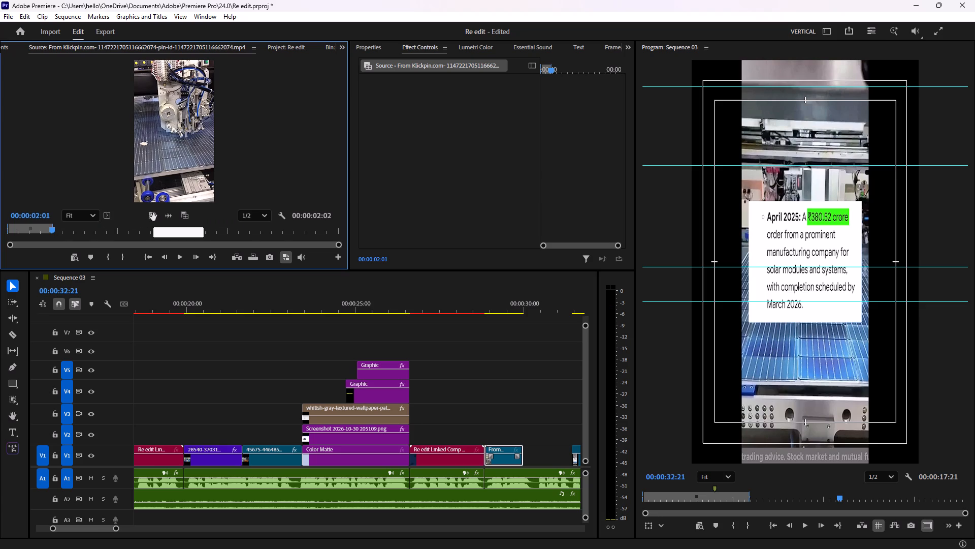
pyautogui.moveTo(153, 217); pyautogui.dragTo(528, 444)
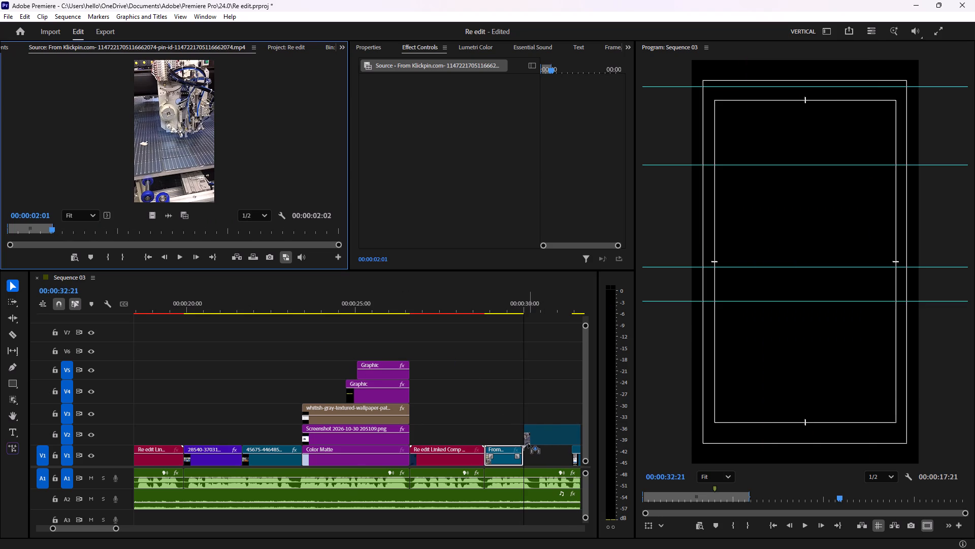
pyautogui.moveTo(528, 444); pyautogui.dragTo(528, 445)
# Trim the end of the solar-cell machine clip to about 00:00:31:12 and move it down into the gap on V1.
pyautogui.scroll(-6, 508, 408)
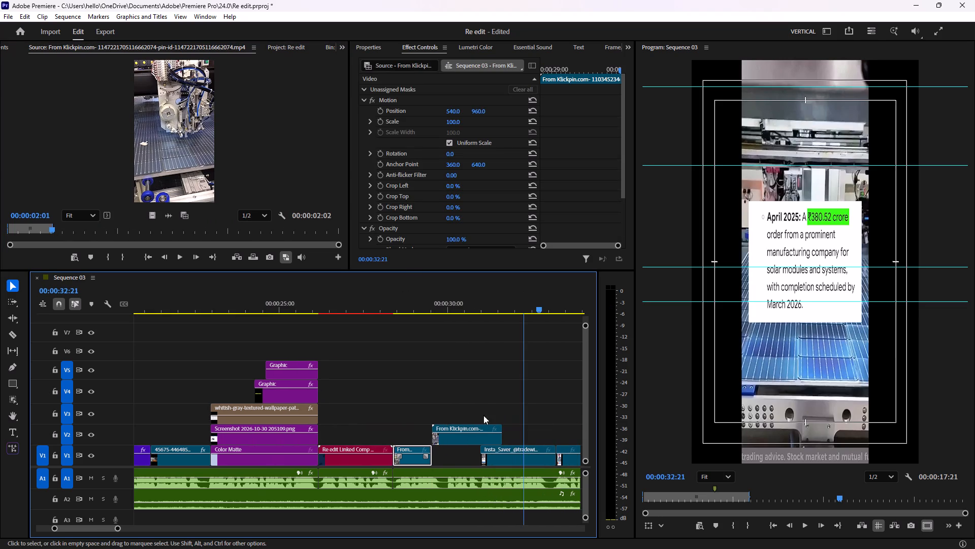
pyautogui.scroll(-3, 441, 431)
pyautogui.click(436, 430)
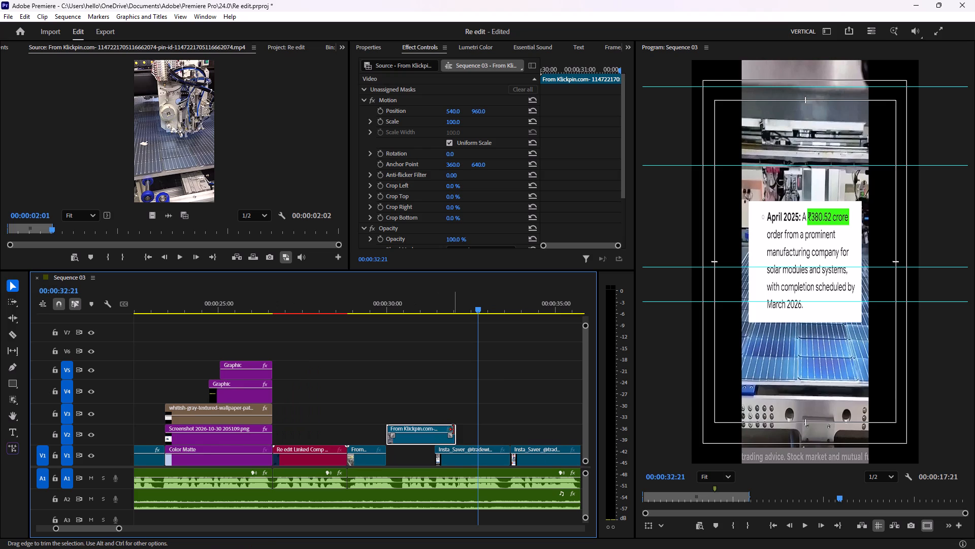
pyautogui.moveTo(453, 430); pyautogui.dragTo(434, 431)
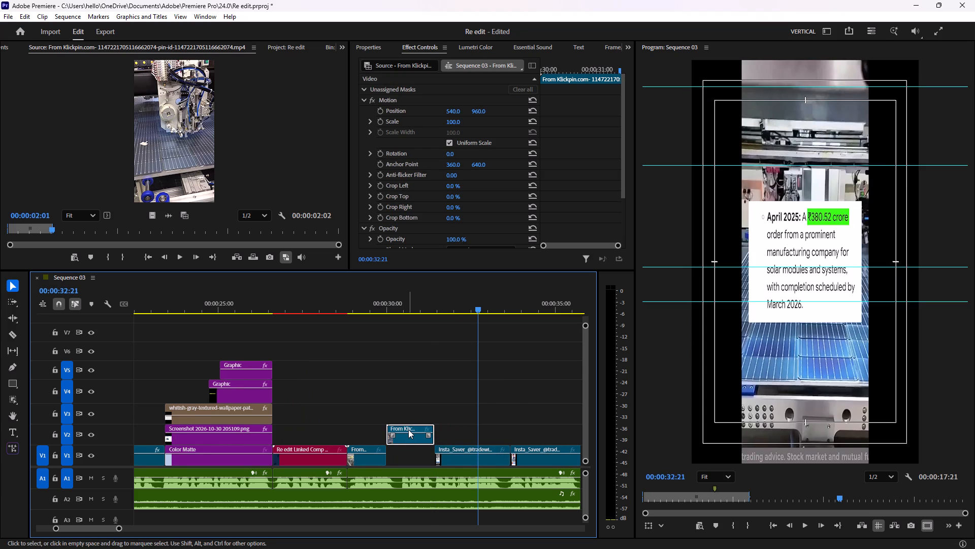
pyautogui.moveTo(408, 430); pyautogui.dragTo(408, 454)
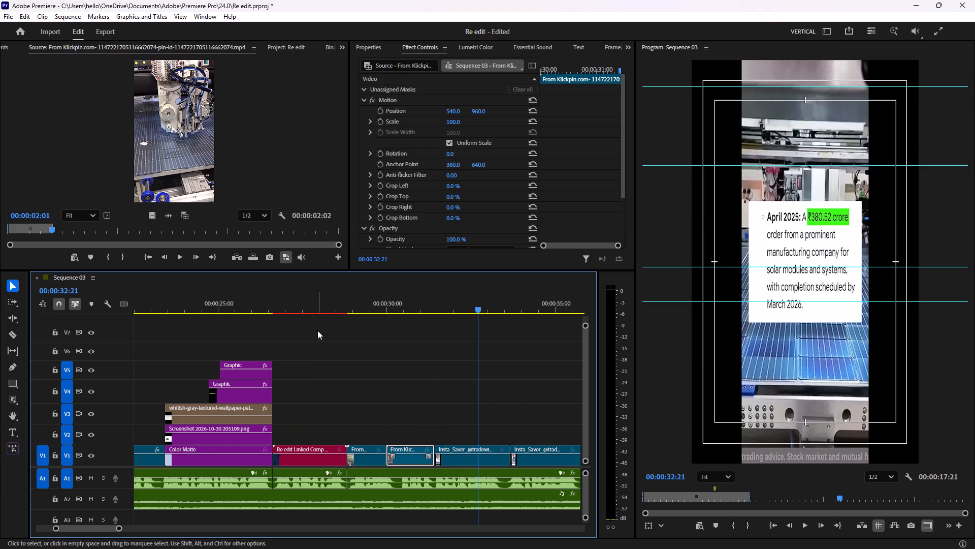
# Play from the 03 company intro through the stacked-panels and solar-cell machine clips to check the new cuts.
pyautogui.click(319, 309)
pyautogui.press('space')
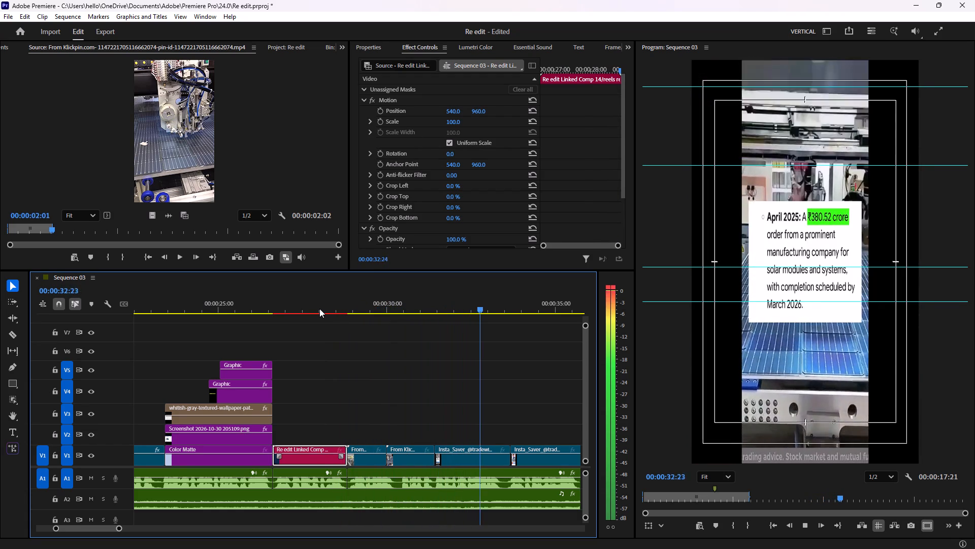
pyautogui.press('space')
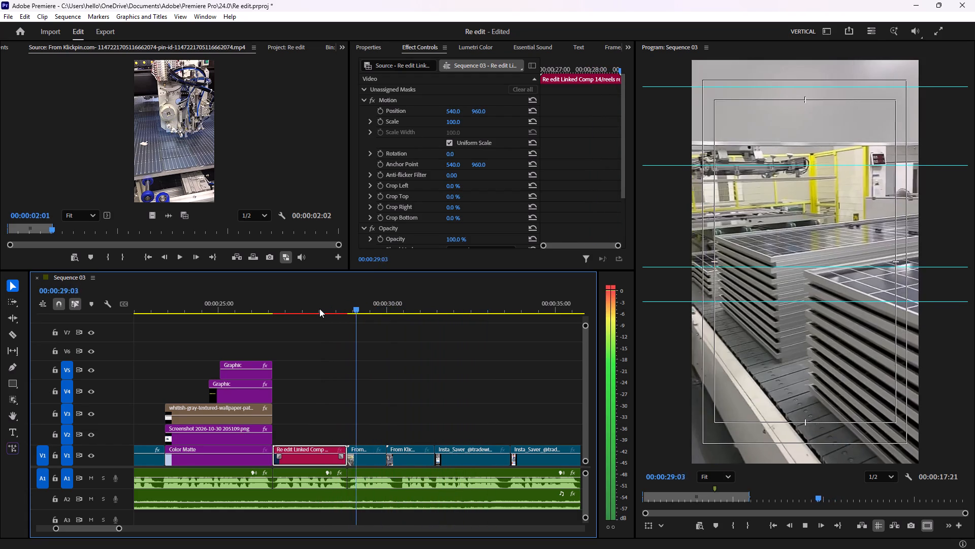
pyautogui.scroll(11, 316, 359)
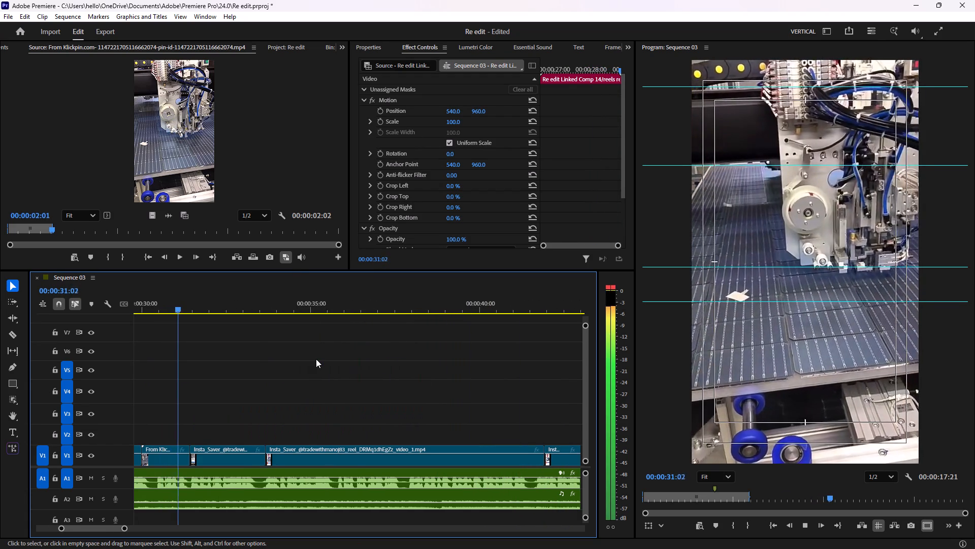
pyautogui.press('space')
pyautogui.scroll(15, 262, 371)
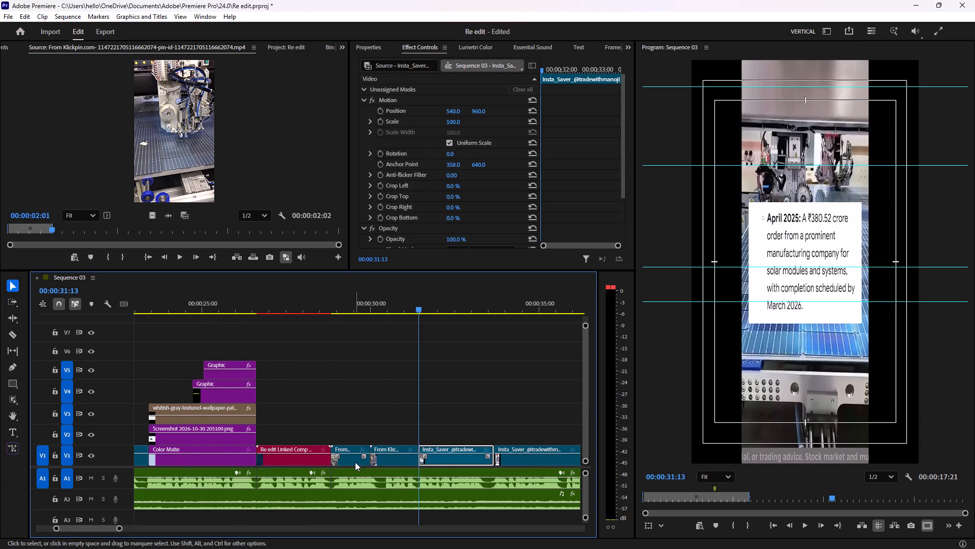
# Change the label colour of the two Klickpin solar clips on V1 to orange.
pyautogui.click(355, 462)
pyautogui.scroll(1, 352, 447)
pyautogui.rightClick(352, 447)
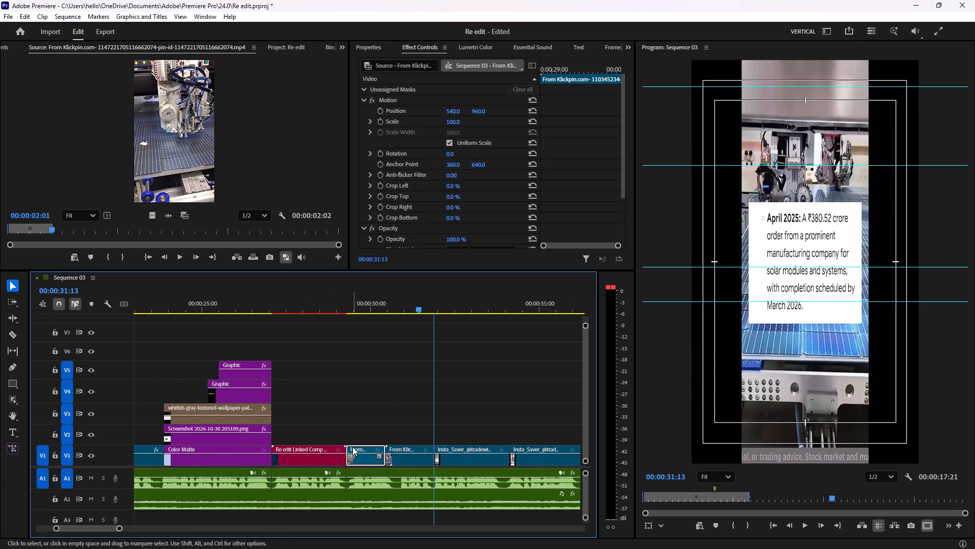
pyautogui.rightClick(365, 449)
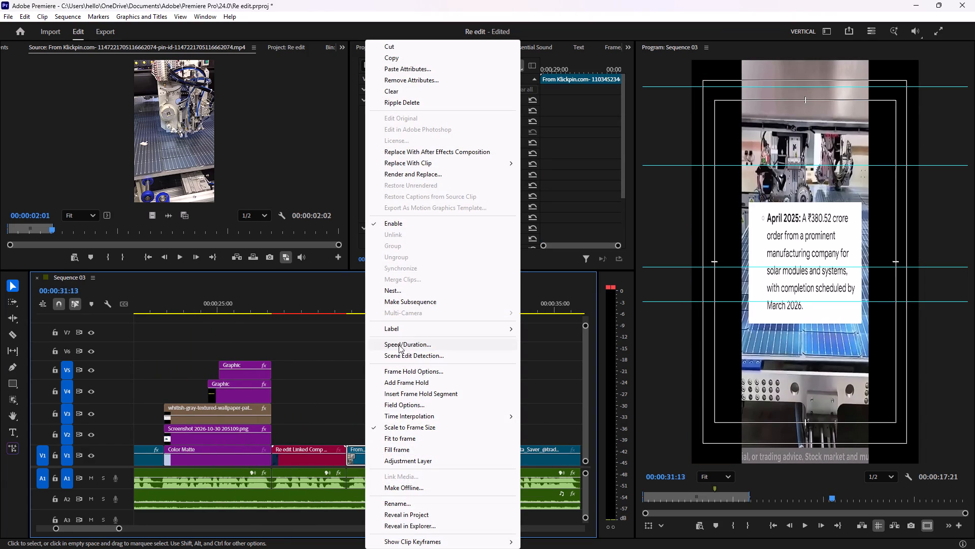
pyautogui.click(405, 328)
# Set the label colour of the stacked-panels and solar-cell machine Klickpin clips on V1 to Mango.
pyautogui.click(565, 368)
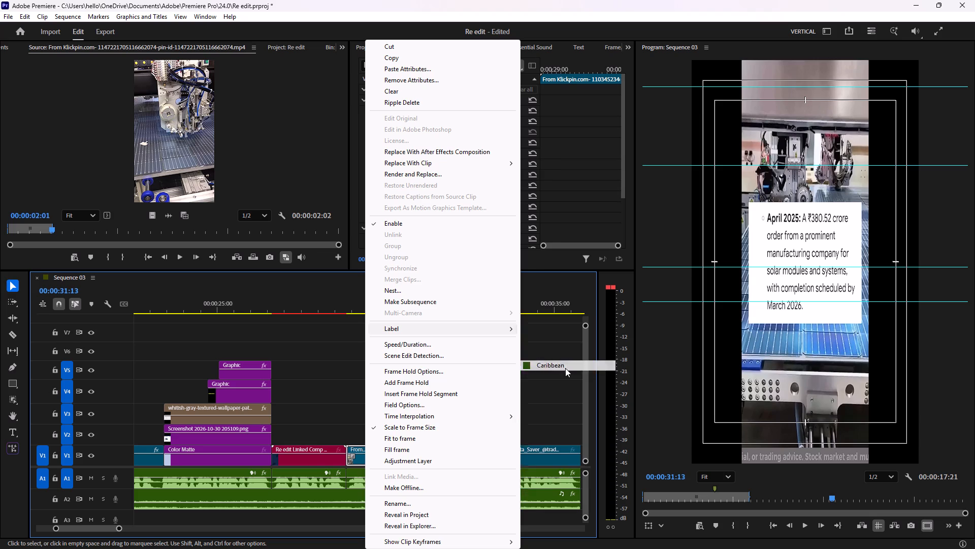
pyautogui.rightClick(362, 452)
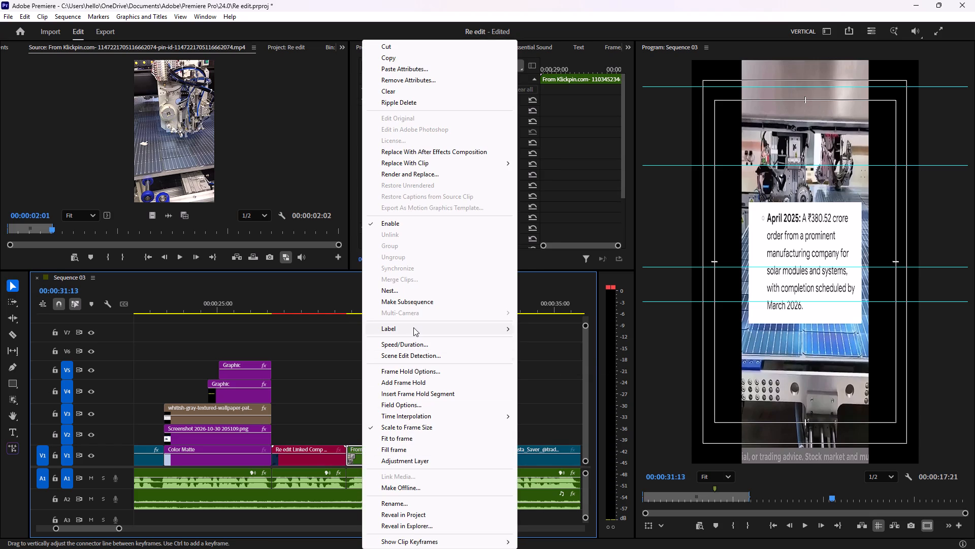
pyautogui.click(413, 327)
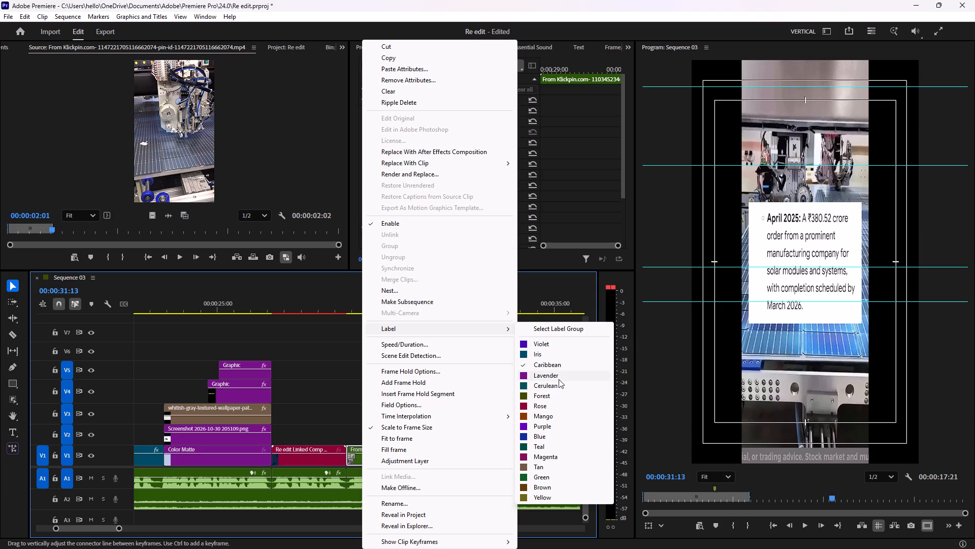
pyautogui.click(552, 420)
pyautogui.click(410, 449)
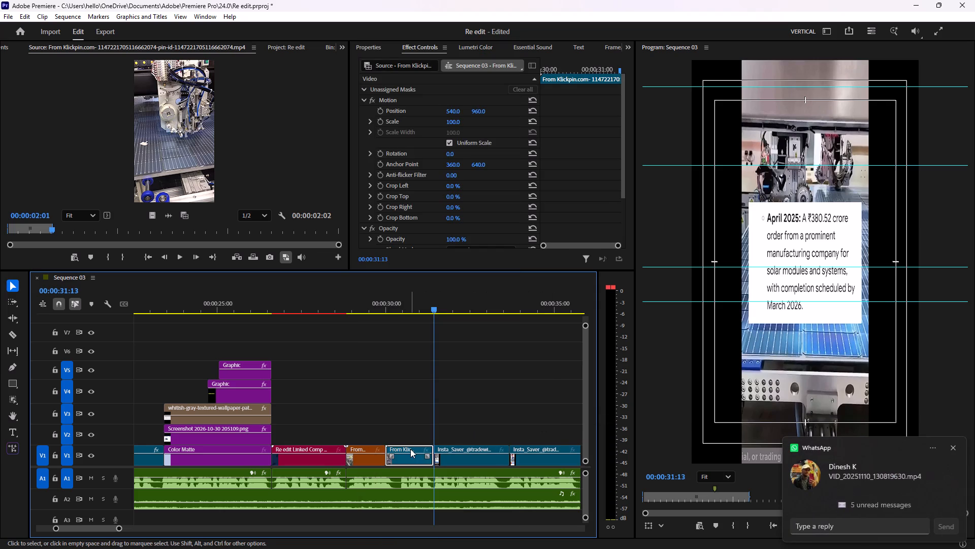
pyautogui.rightClick(410, 449)
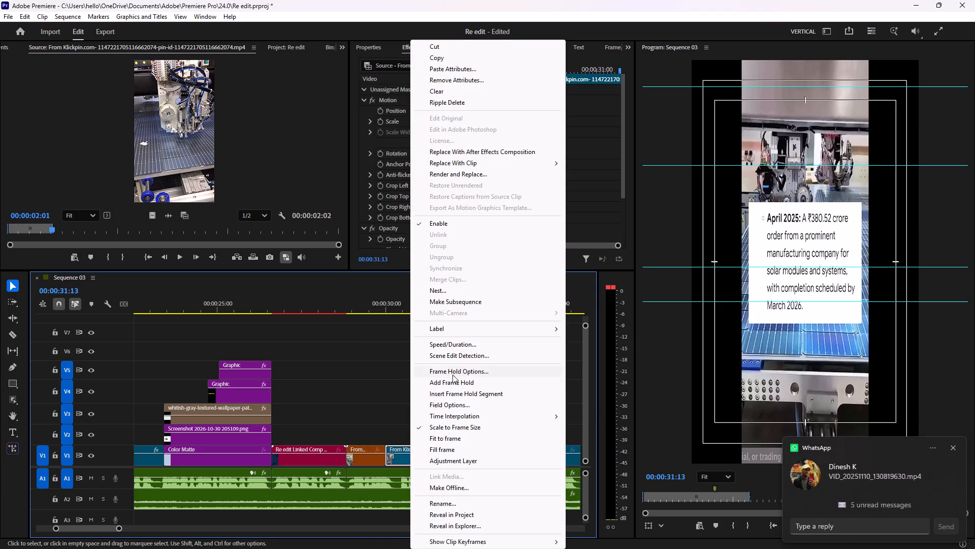
pyautogui.click(466, 332)
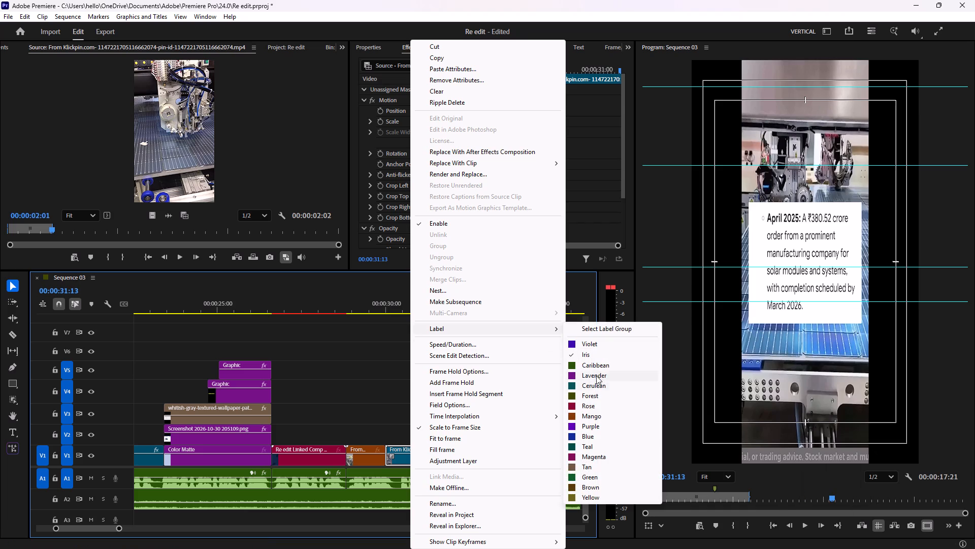
pyautogui.click(586, 417)
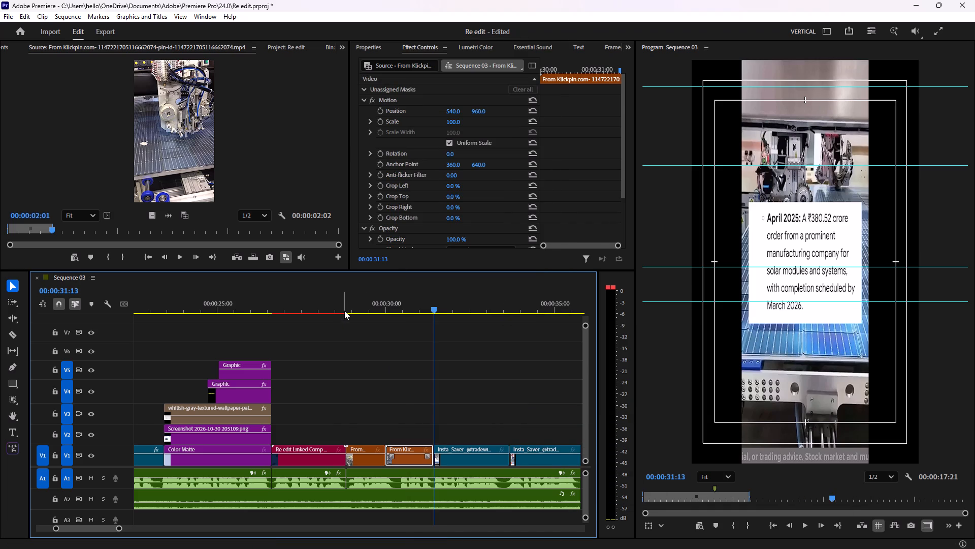
# Play Sequence 03 from near the end of the linked comp through the two new solar clips to review the cuts.
pyautogui.click(344, 311)
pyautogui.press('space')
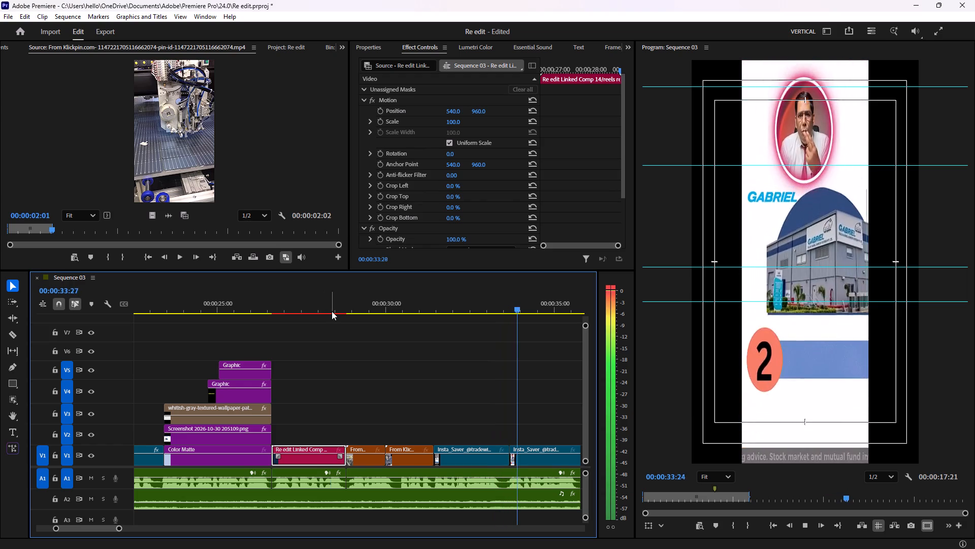
pyautogui.click(332, 311)
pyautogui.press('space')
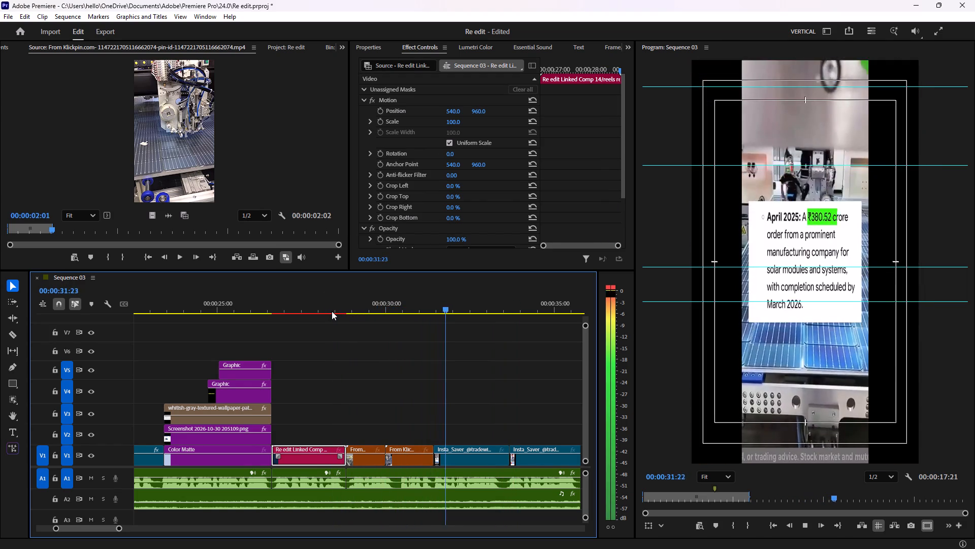
# Replay the section from the end of the 03 intro at about 00:00:28:11 into the April 2025 order clip several times to check timing.
pyautogui.click(332, 311)
pyautogui.press('space')
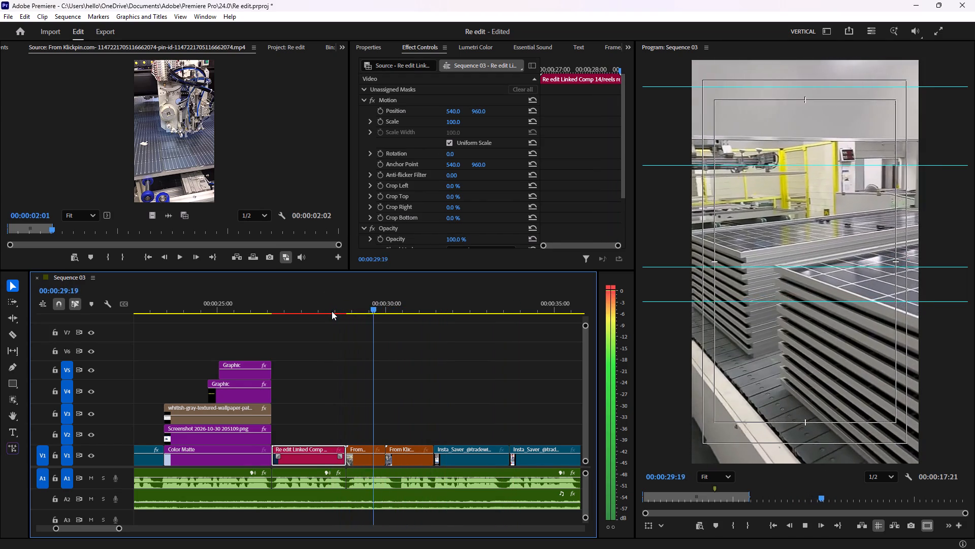
pyautogui.press('space')
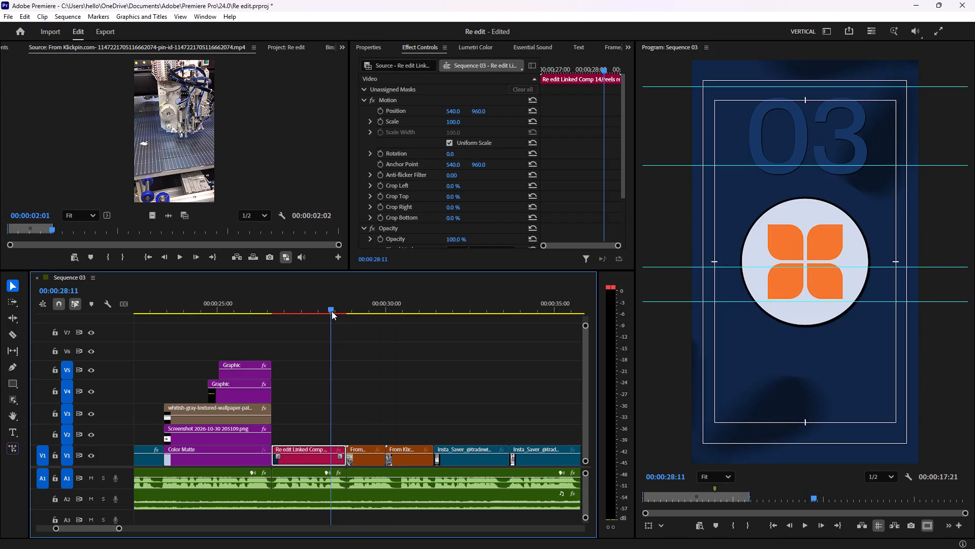
pyautogui.press('space')
pyautogui.click(332, 311)
pyautogui.press('space')
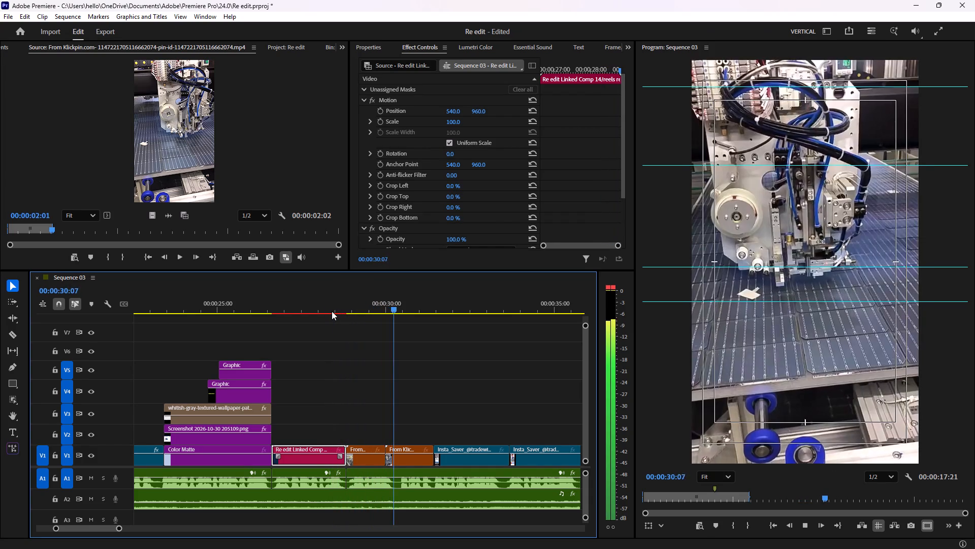
pyautogui.click(332, 311)
pyautogui.press('space')
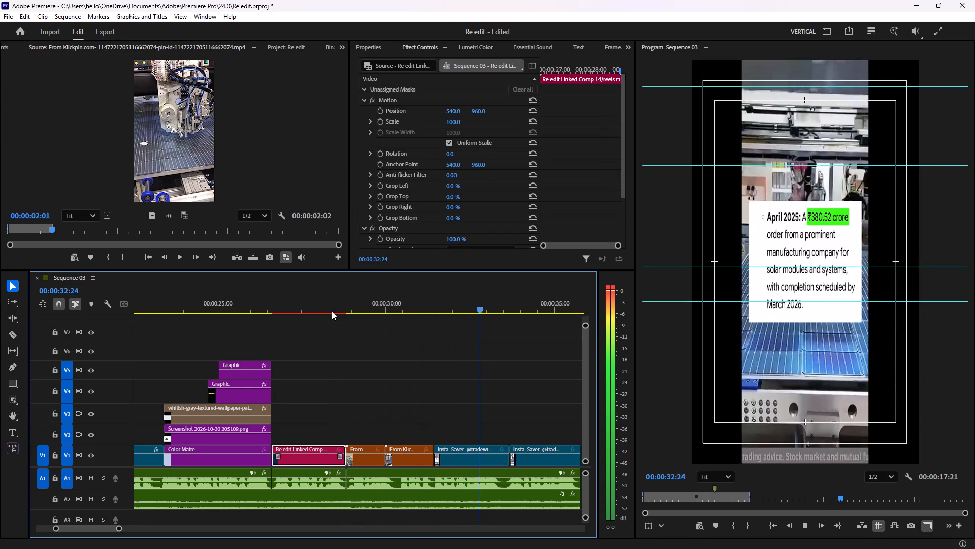
pyautogui.click(332, 311)
pyautogui.press('space')
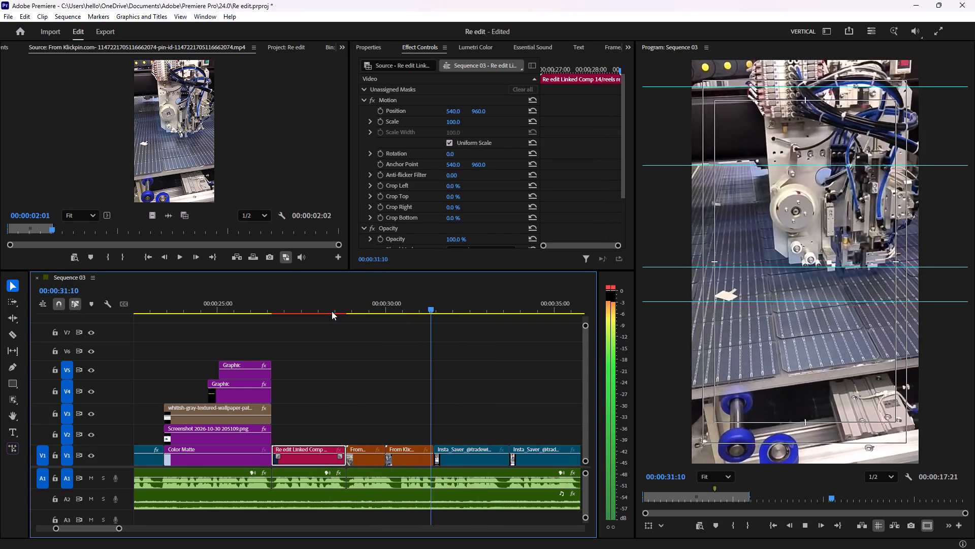
pyautogui.press('space')
pyautogui.press('space')
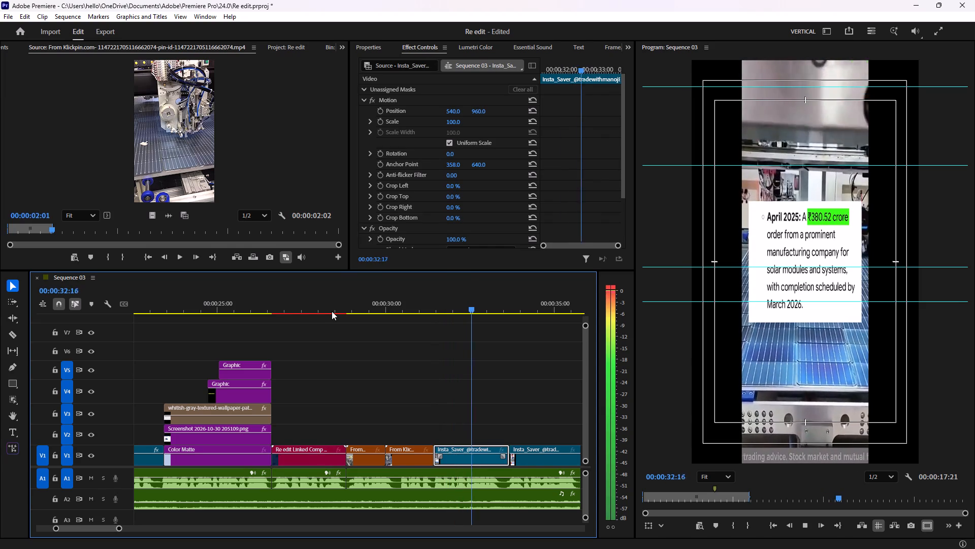
pyautogui.press('space')
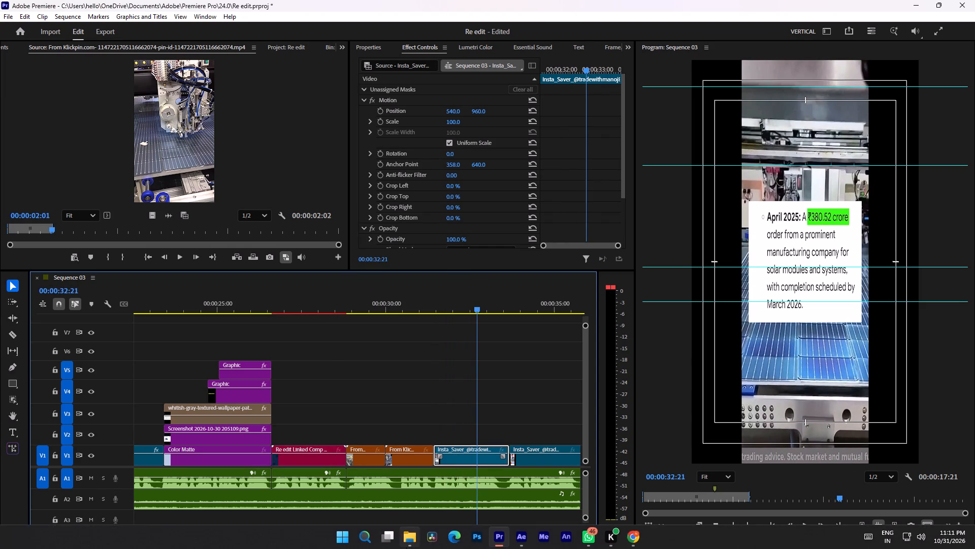
# Switch to Chrome, search Google for "alpk solor" in a new tab, and view the image results.
pyautogui.click(628, 544)
pyautogui.click(510, 13)
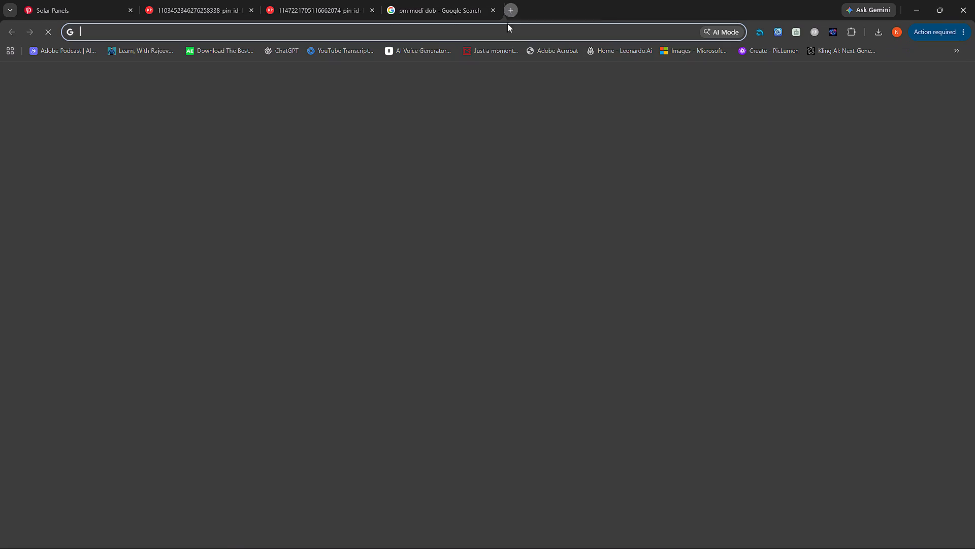
pyautogui.scroll(-1, 352, 208)
pyautogui.click(352, 208)
pyautogui.write('alp')
pyautogui.press('k')
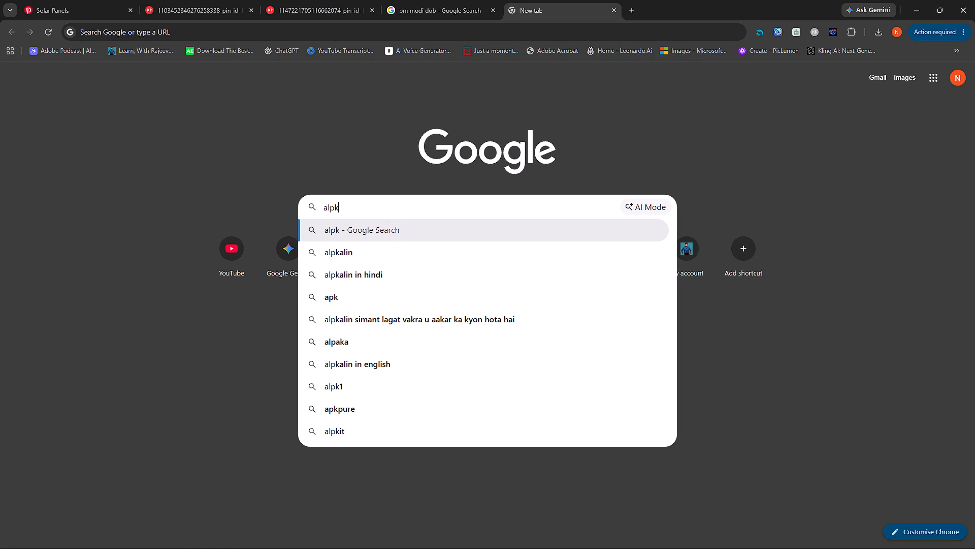
pyautogui.press('space')
pyautogui.write('solor')
pyautogui.press('space')
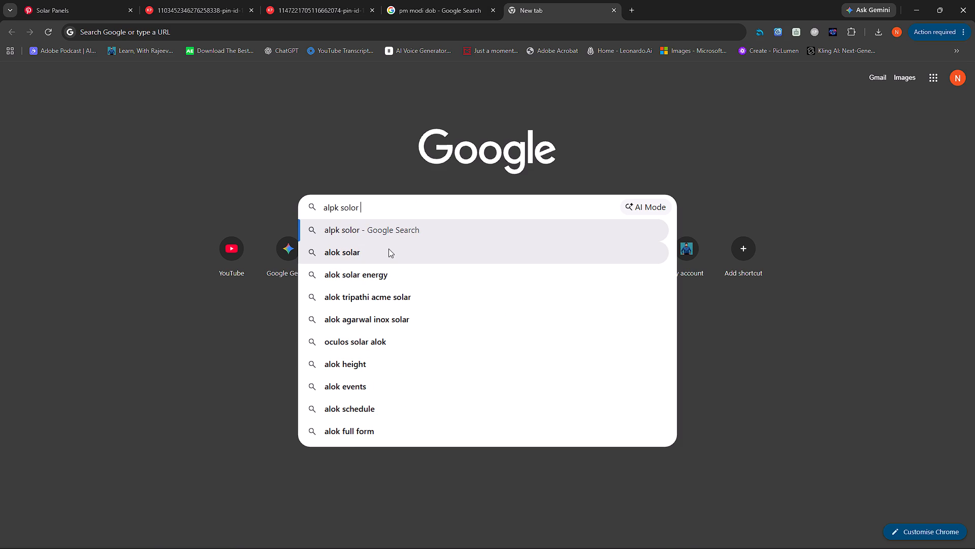
pyautogui.press('Return')
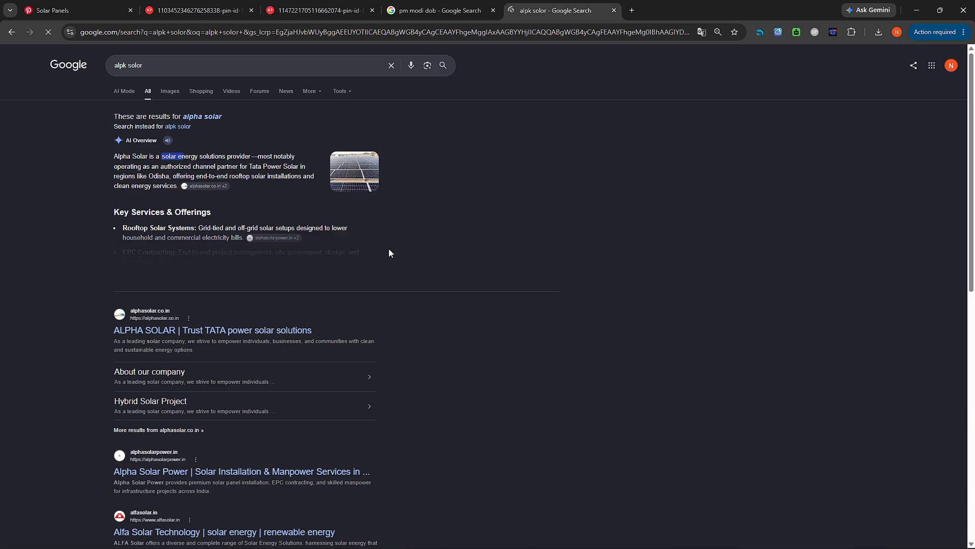
pyautogui.click(178, 89)
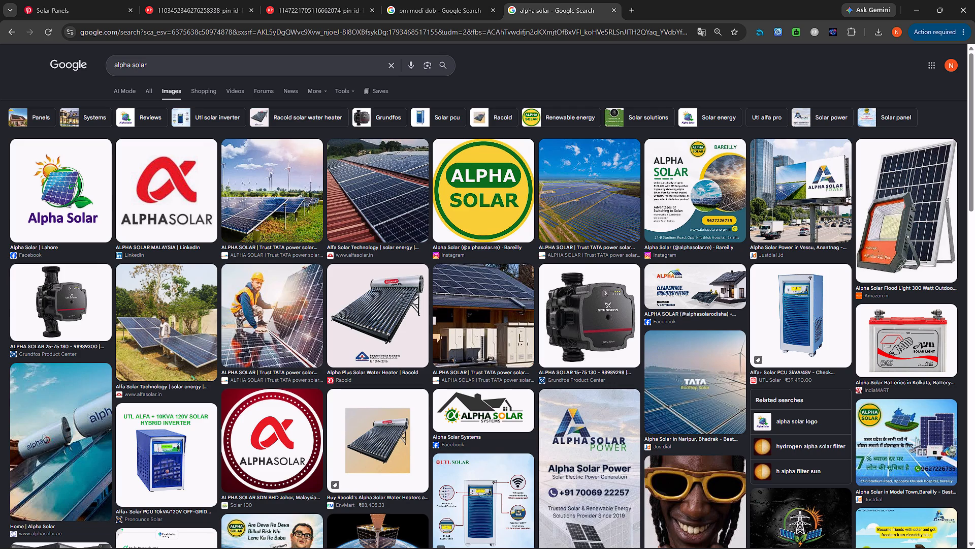
# Replace the image search with "alpex solar".
pyautogui.click(387, 67)
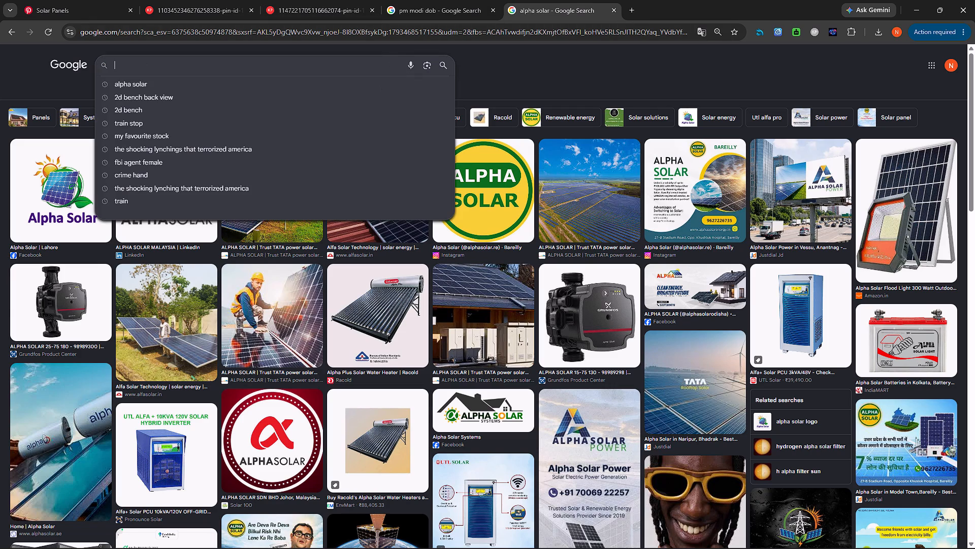
pyautogui.press('a')
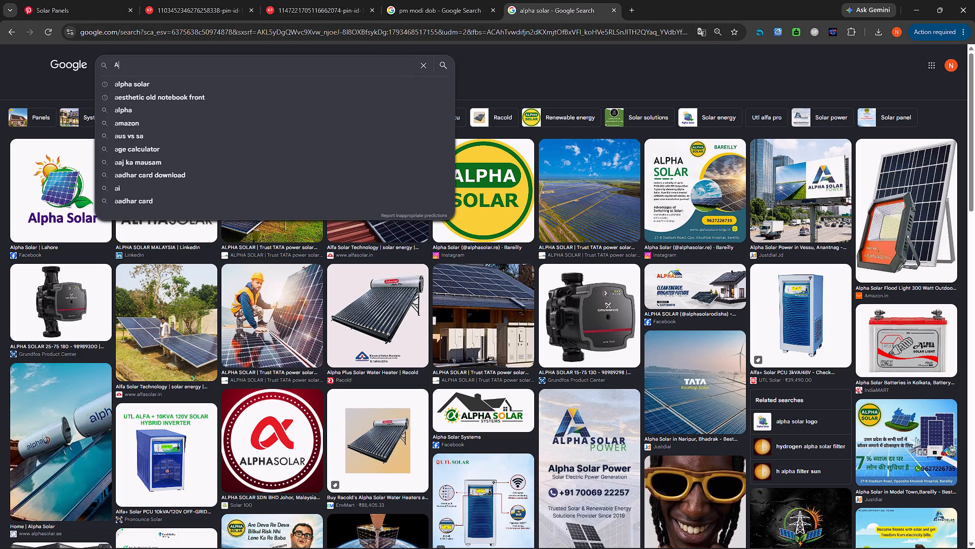
pyautogui.press('p')
pyautogui.press('BackSpace')
pyautogui.write('lpe')
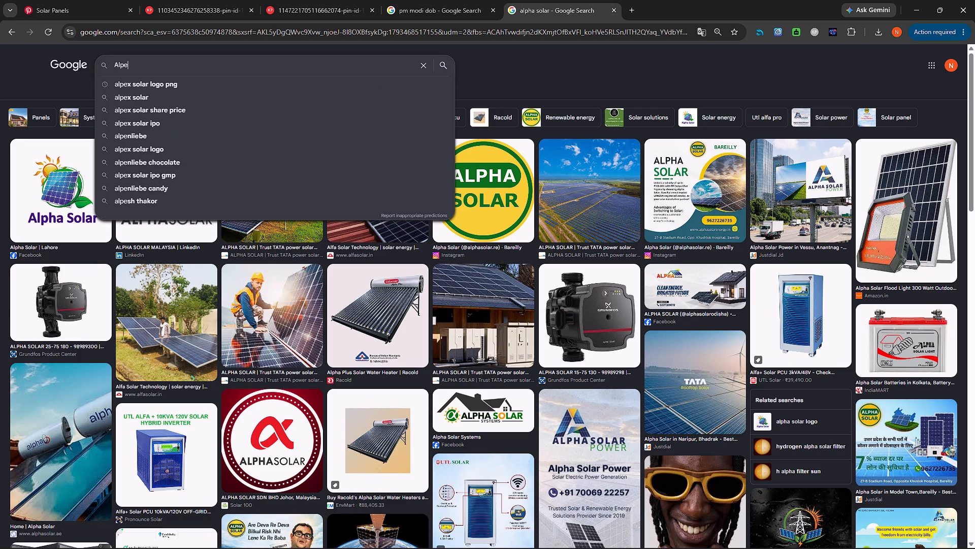
pyautogui.write('x')
pyautogui.press('space')
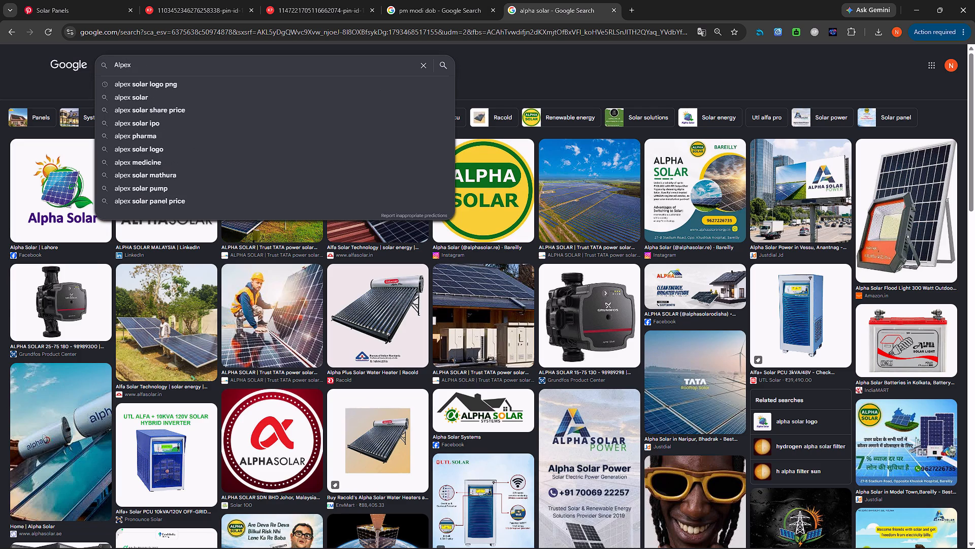
pyautogui.click(209, 100)
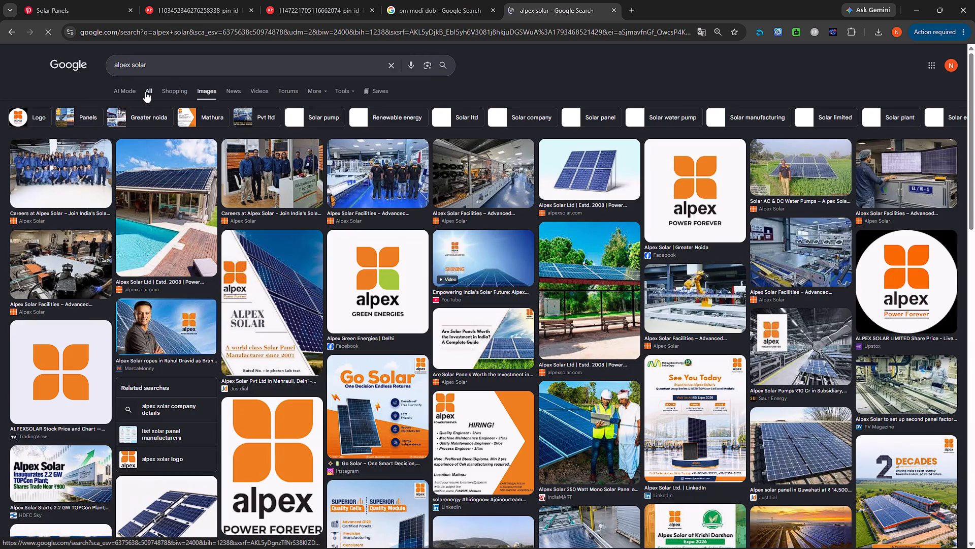
# Search Google for "alpex solar new oder 360 core" and display all result types instead of images.
pyautogui.click(167, 64)
pyautogui.press('space')
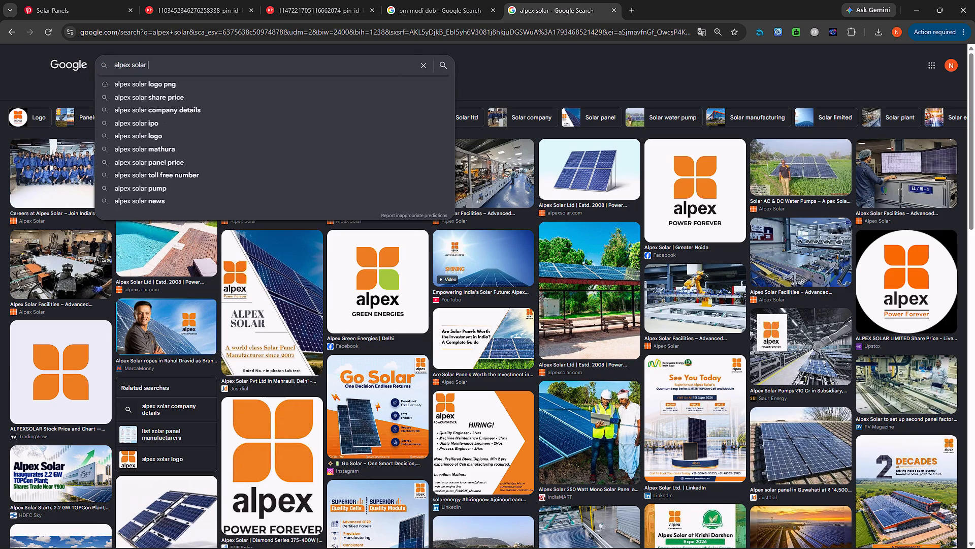
pyautogui.write('new')
pyautogui.press('space')
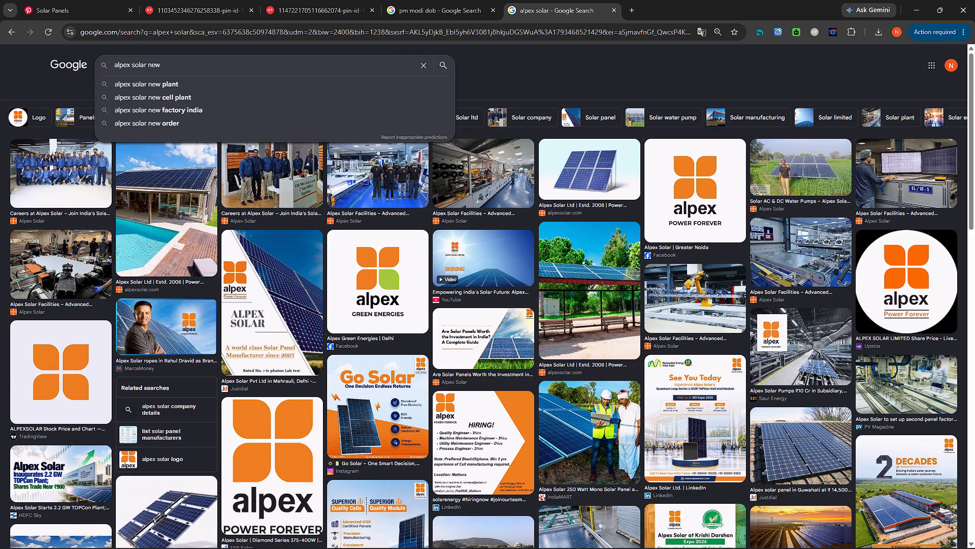
pyautogui.press('o')
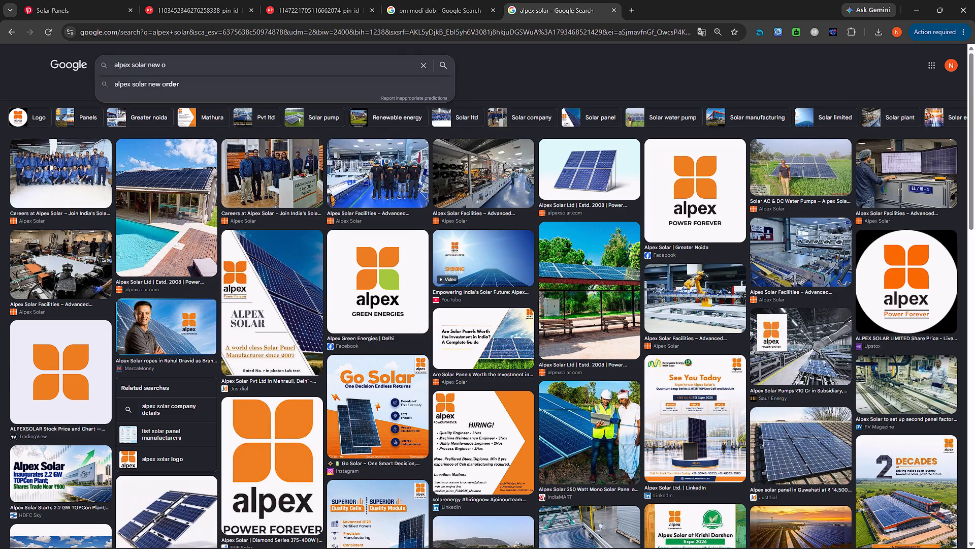
pyautogui.write('der')
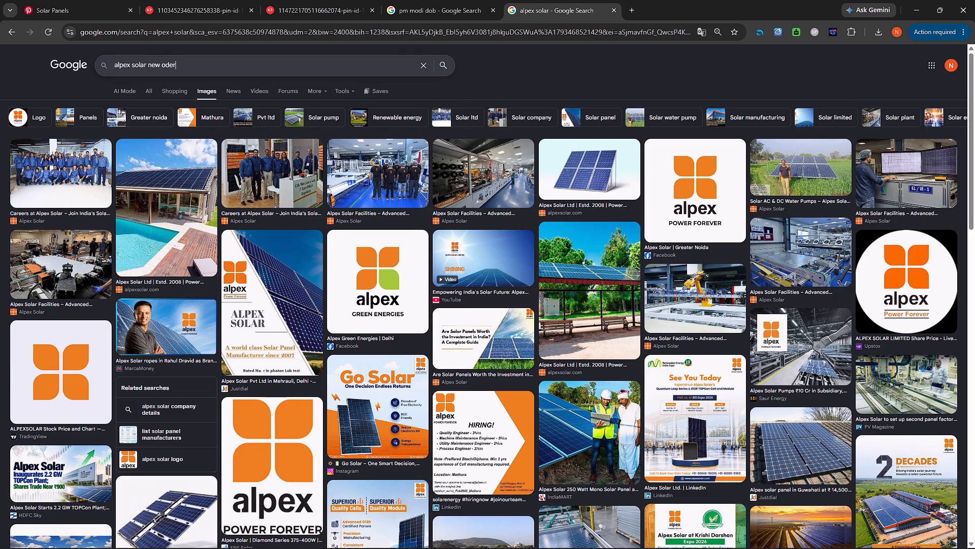
pyautogui.press('space')
pyautogui.press('space')
pyautogui.press('3')
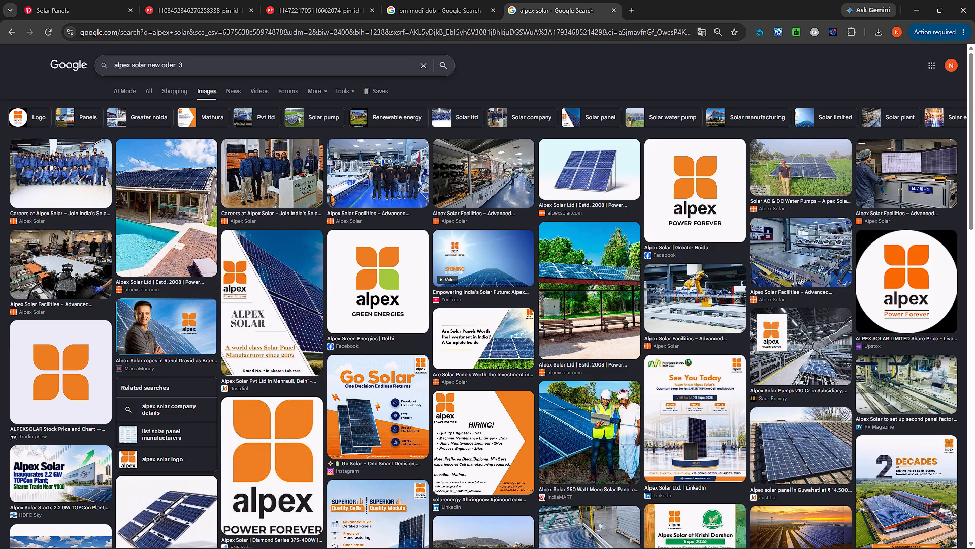
pyautogui.write('60')
pyautogui.press('space')
pyautogui.write('core')
pyautogui.press('Return')
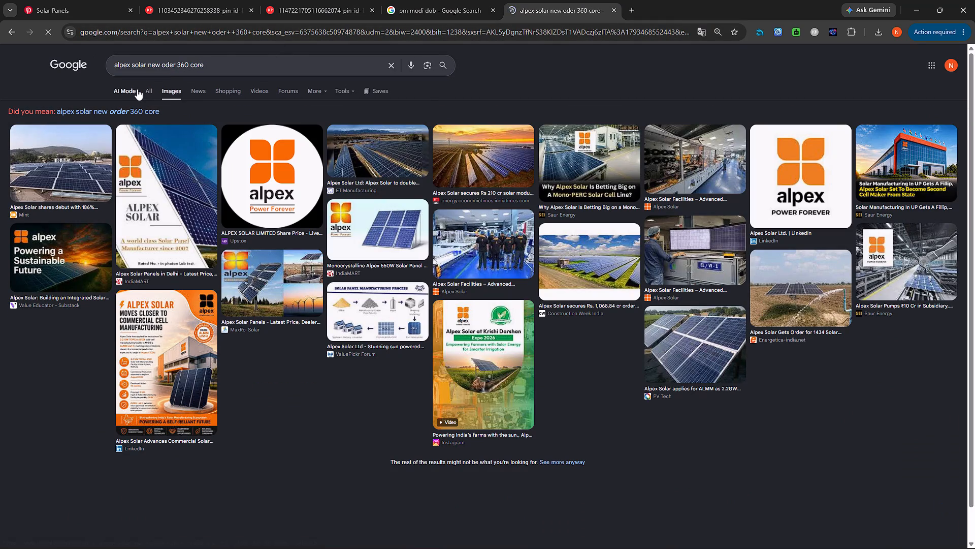
pyautogui.click(144, 89)
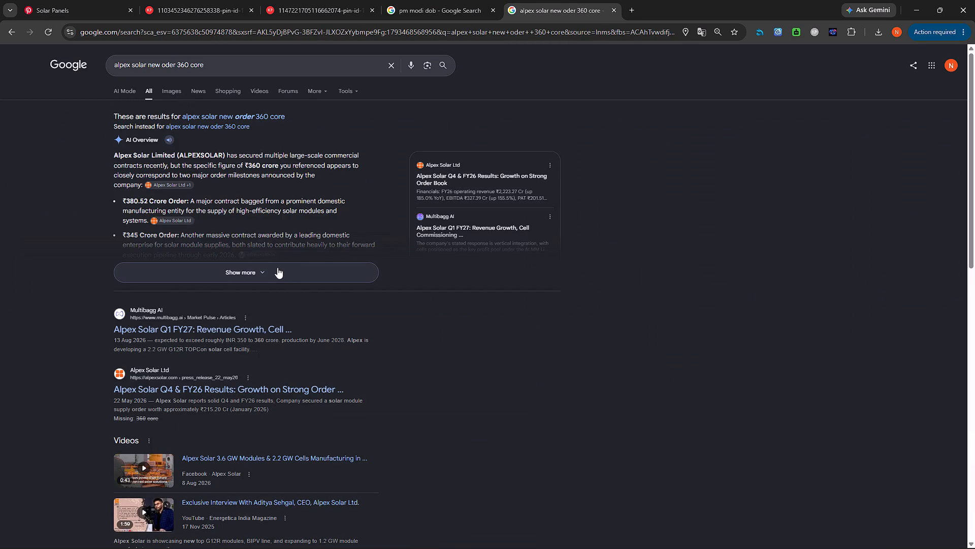
# Open Alpex Solar's 23 April 2025 press release on the Rs 380.52 crore order, allow cookies, and look through the page.
pyautogui.click(174, 219)
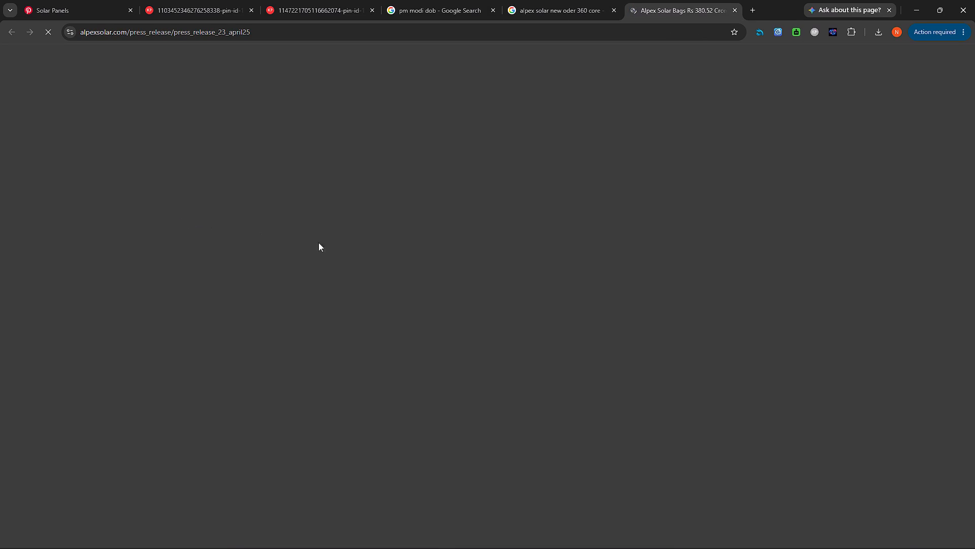
pyautogui.scroll(-1, 273, 234)
pyautogui.scroll(2, 273, 234)
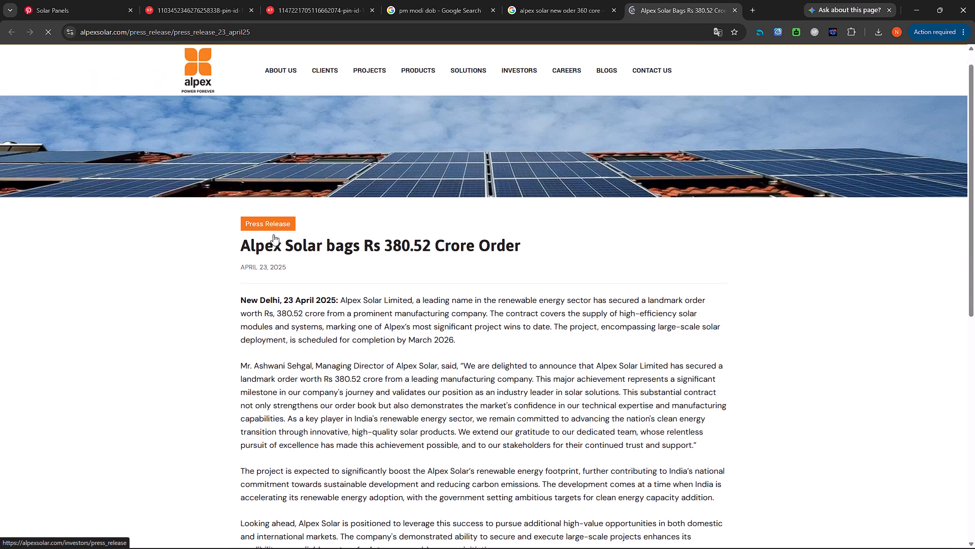
pyautogui.scroll(2, 273, 234)
pyautogui.scroll(-7, 273, 234)
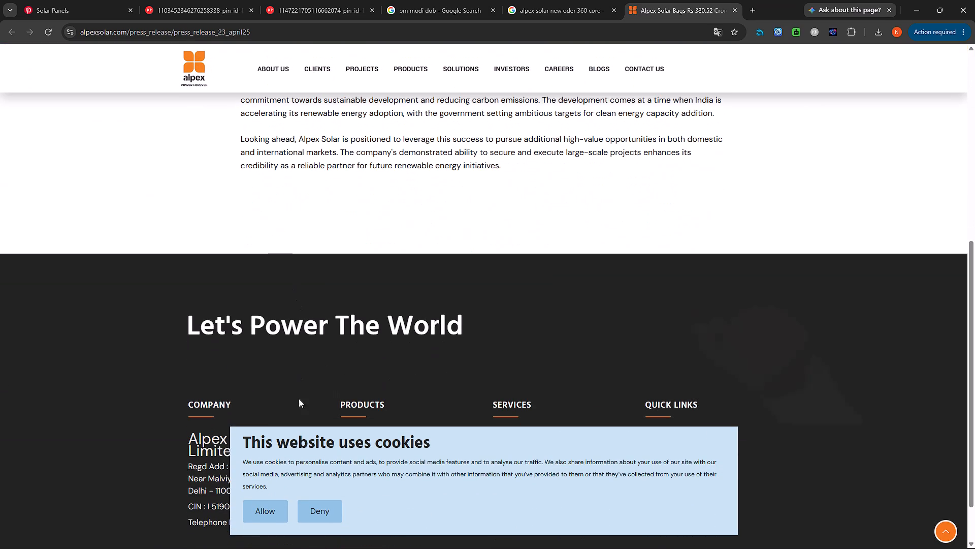
pyautogui.click(269, 517)
pyautogui.scroll(9, 193, 325)
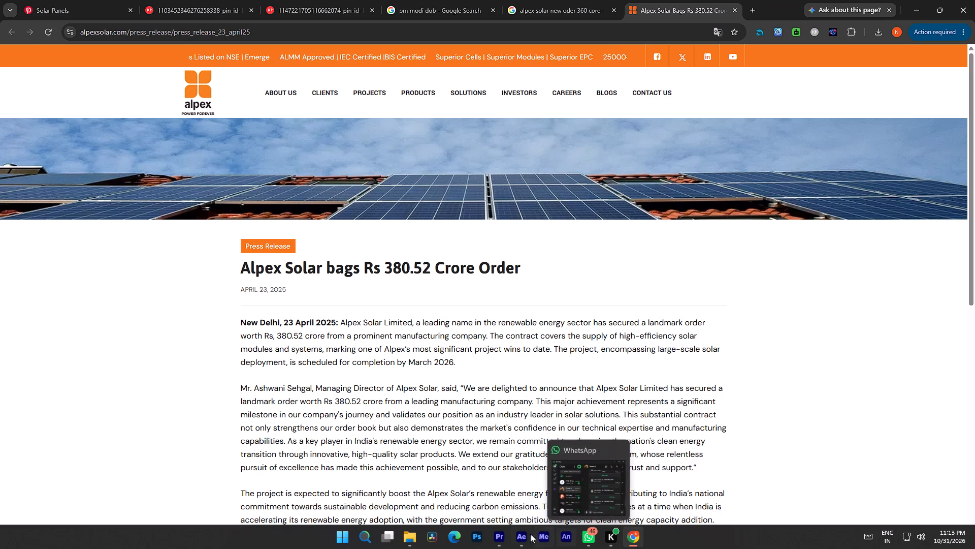
# Switch to Premiere Pro and replay the section from the second orange Klickpin clip through the April 2025 order clip.
pyautogui.click(496, 535)
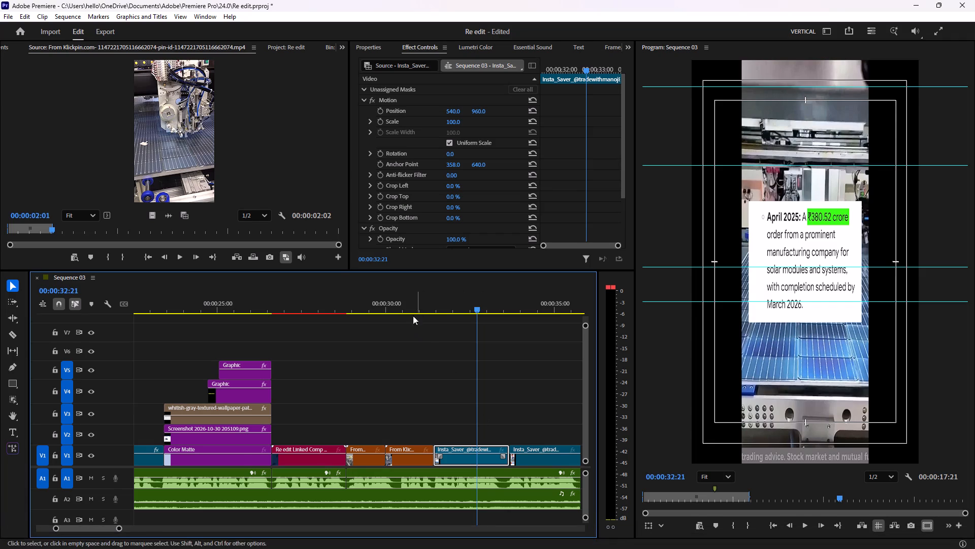
pyautogui.click(402, 312)
pyautogui.press('space')
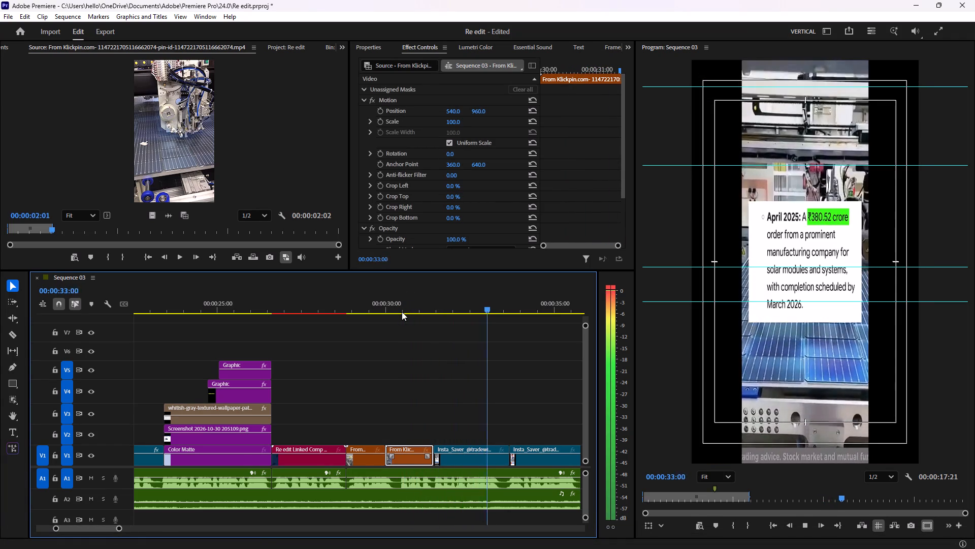
pyautogui.press('space')
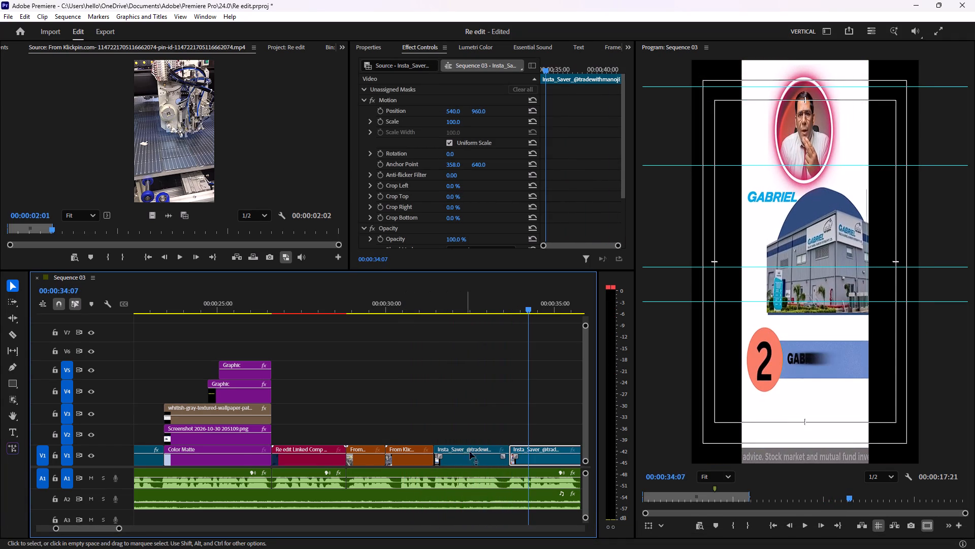
pyautogui.click(473, 446)
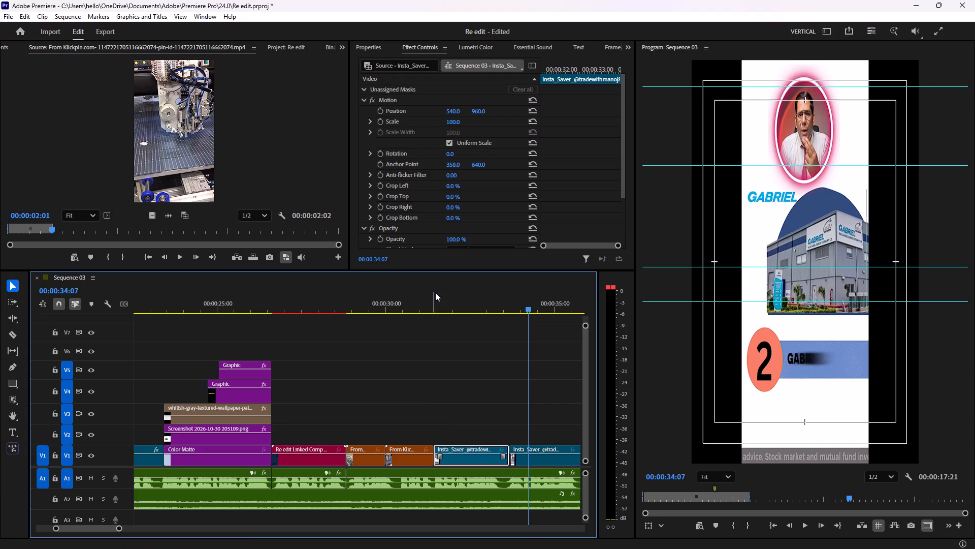
pyautogui.click(428, 305)
pyautogui.press('space')
pyautogui.press('space')
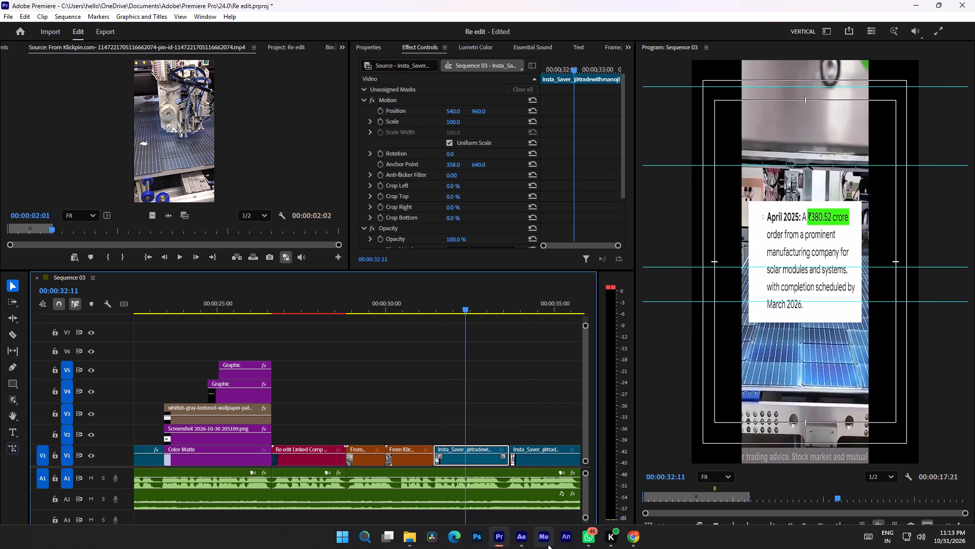
# Switch to Chrome, open a new tab, and start entering a Google search beginning with "co".
pyautogui.click(635, 537)
pyautogui.click(750, 9)
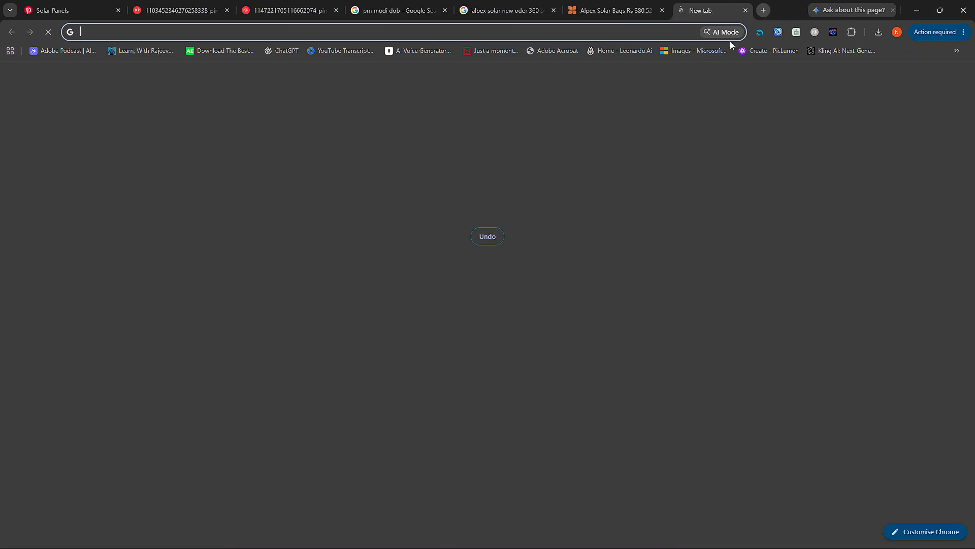
pyautogui.click(415, 208)
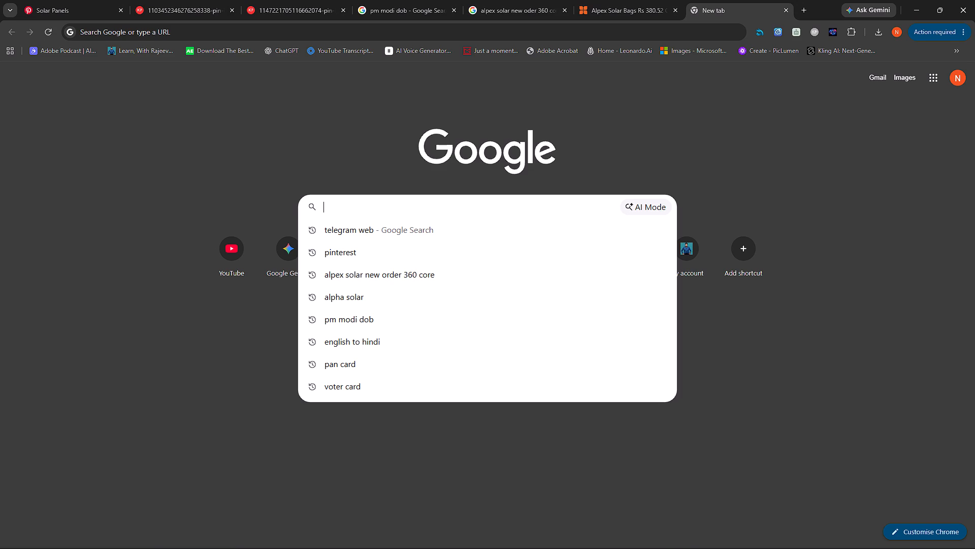
pyautogui.write('come')
pyautogui.write('y')
pyautogui.press('space')
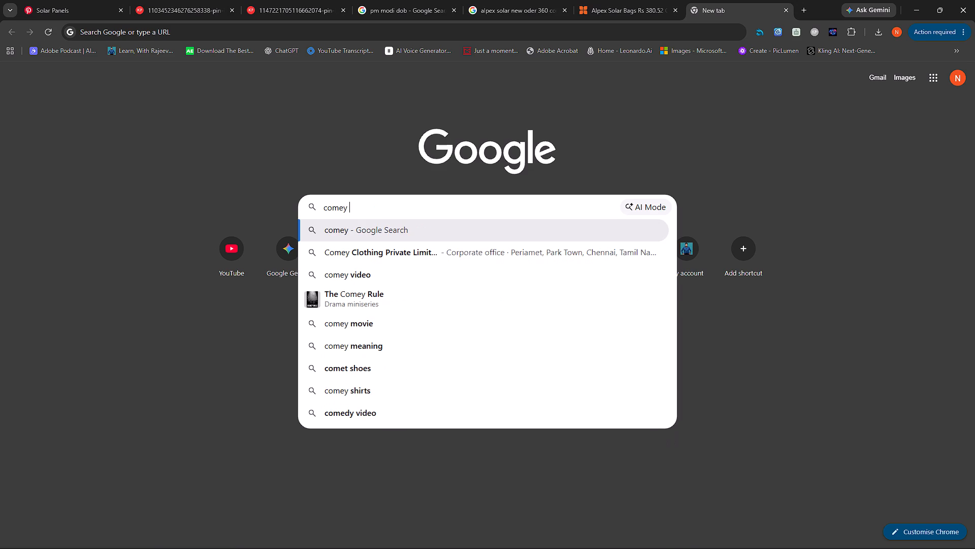
pyautogui.press('BackSpace')
pyautogui.press('BackSpace')
pyautogui.press('BackSpace')
pyautogui.press('BackSpace')
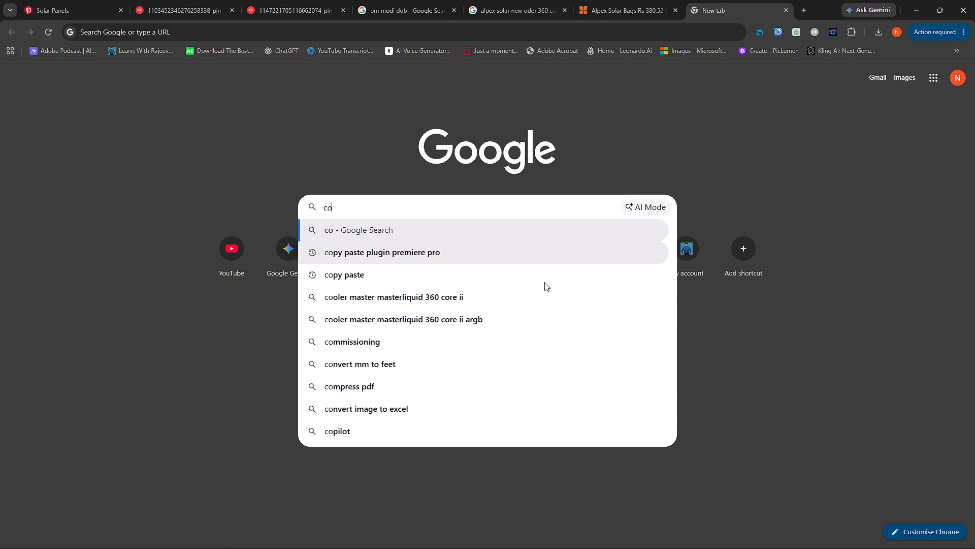